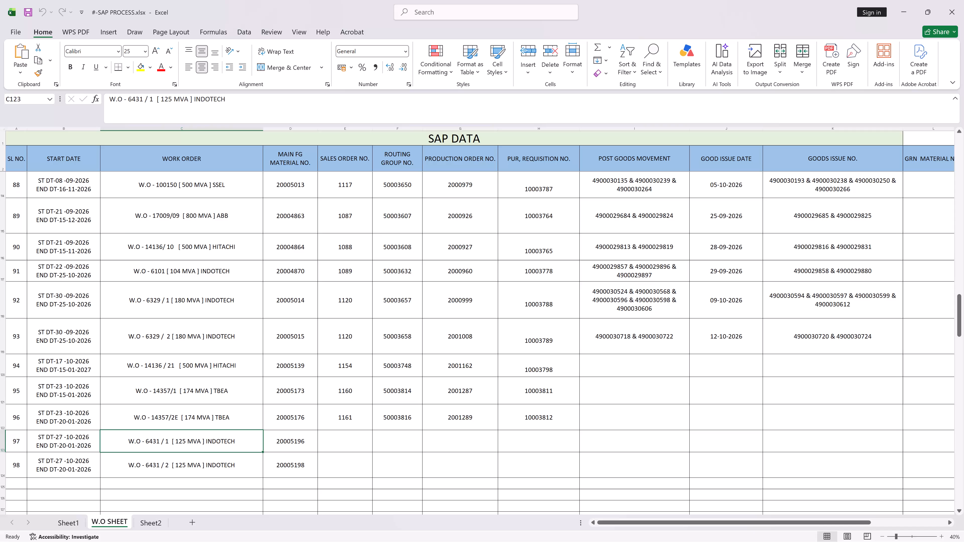
Check the latest work order entries at the end of the SAP DATA table, and minimize the workbook.
left_click(197, 481)
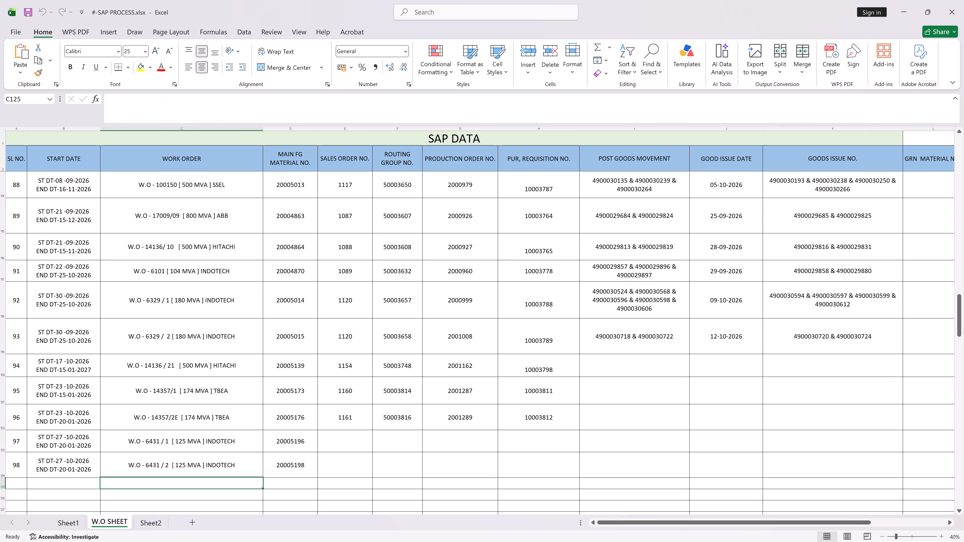
scroll(384, 257, "down", 1)
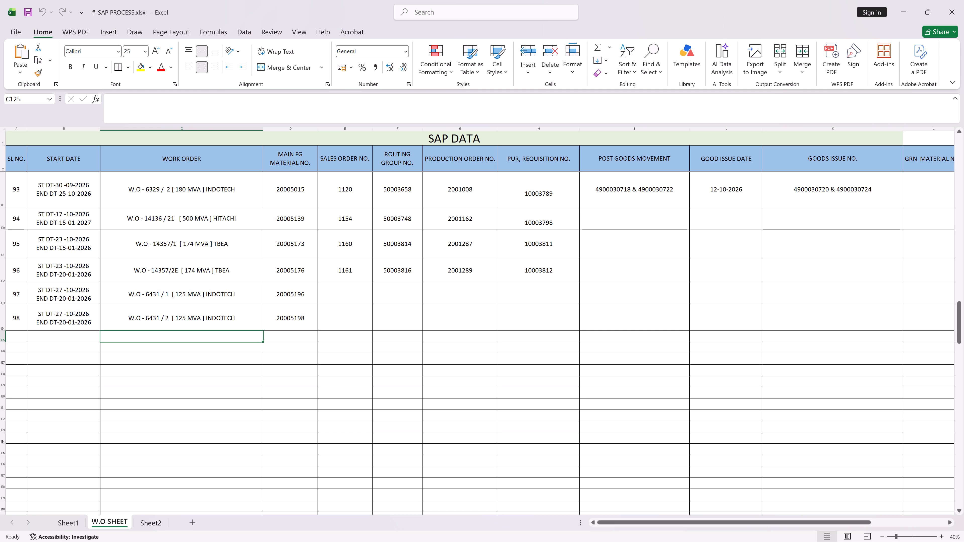
left_click(909, 1)
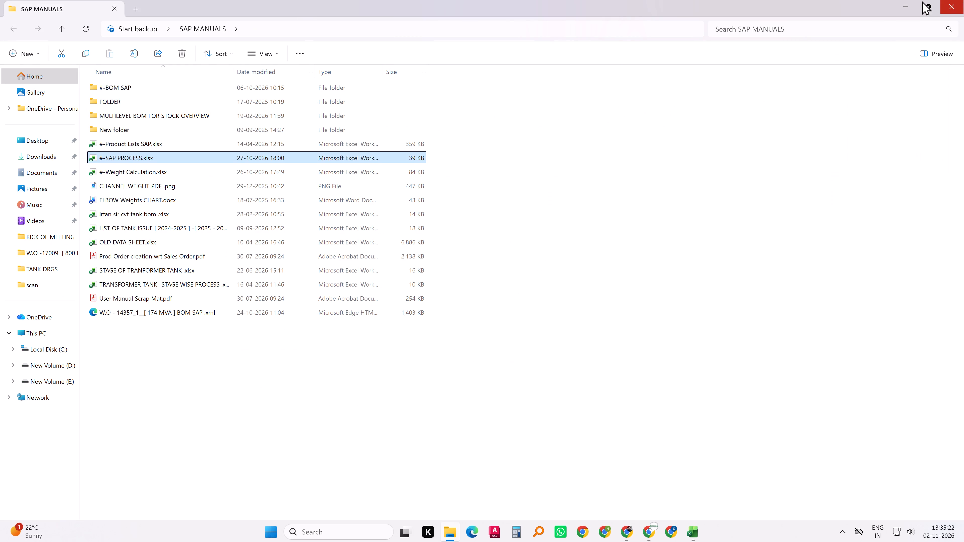
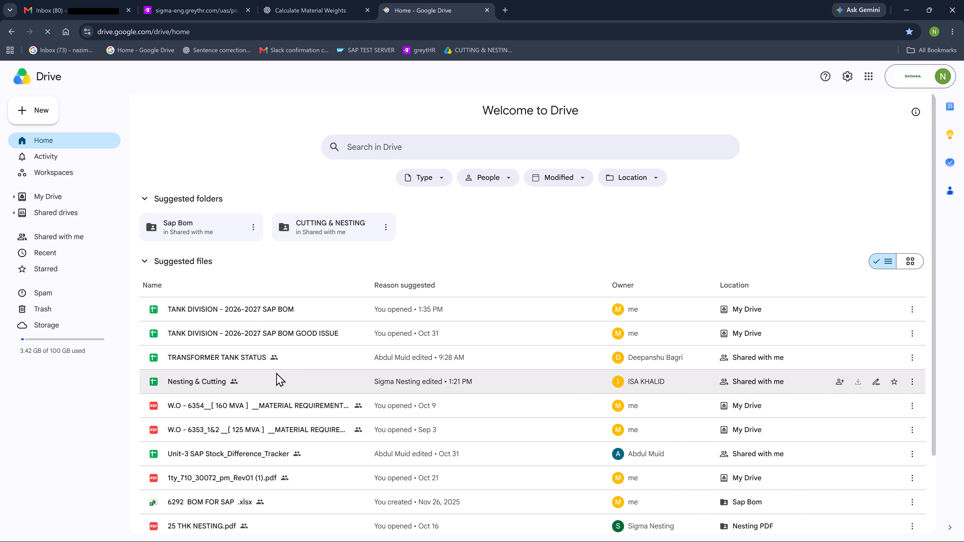
double_click(250, 309)
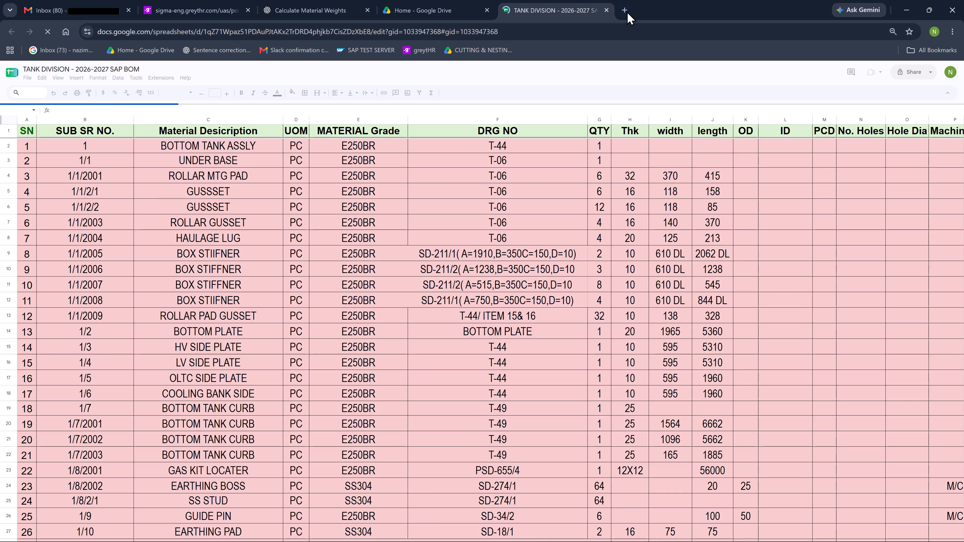
Open the TANK DIVISION - 2026-2027 SAP BOM GOOD ISSUE spreadsheet from Google Drive, starting in a new browser tab.
left_click(626, 9)
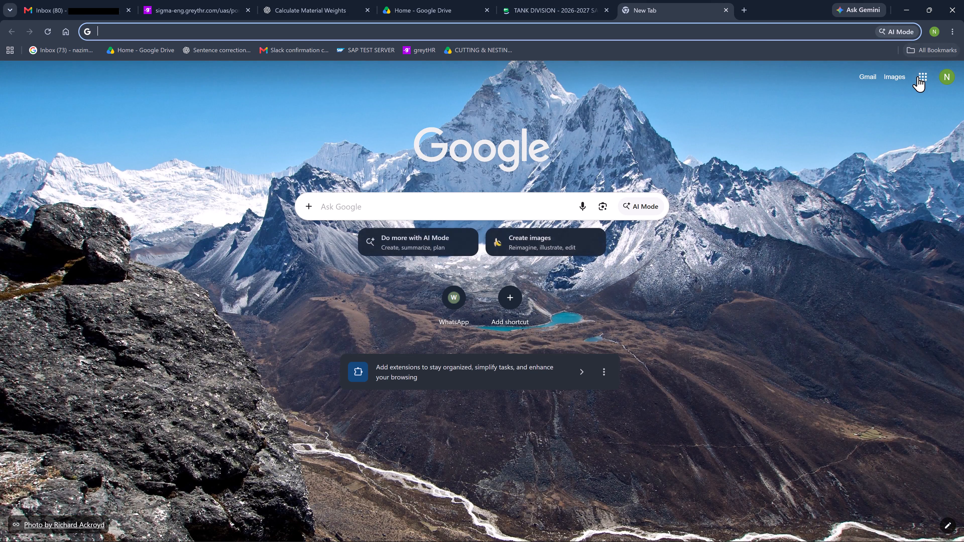
left_click(918, 76)
left_click(826, 241)
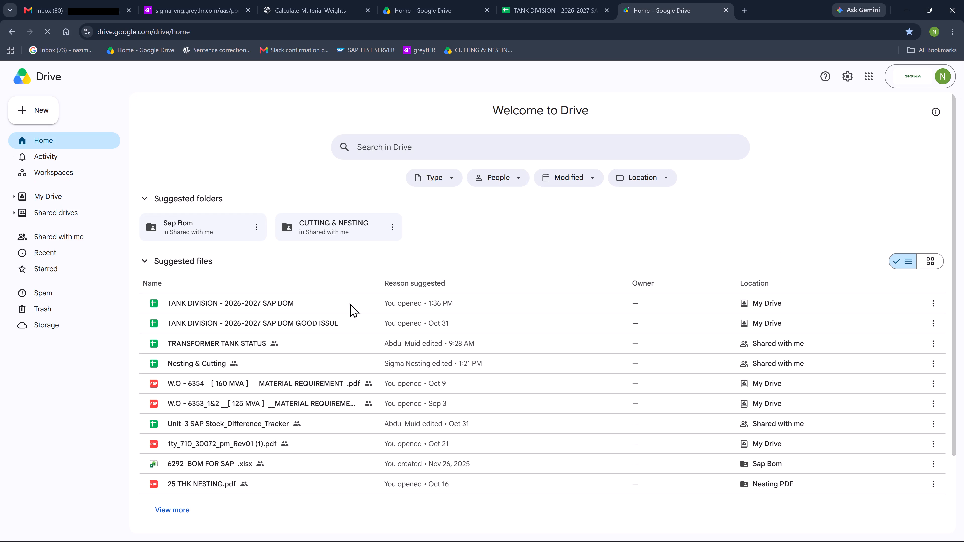
double_click(273, 329)
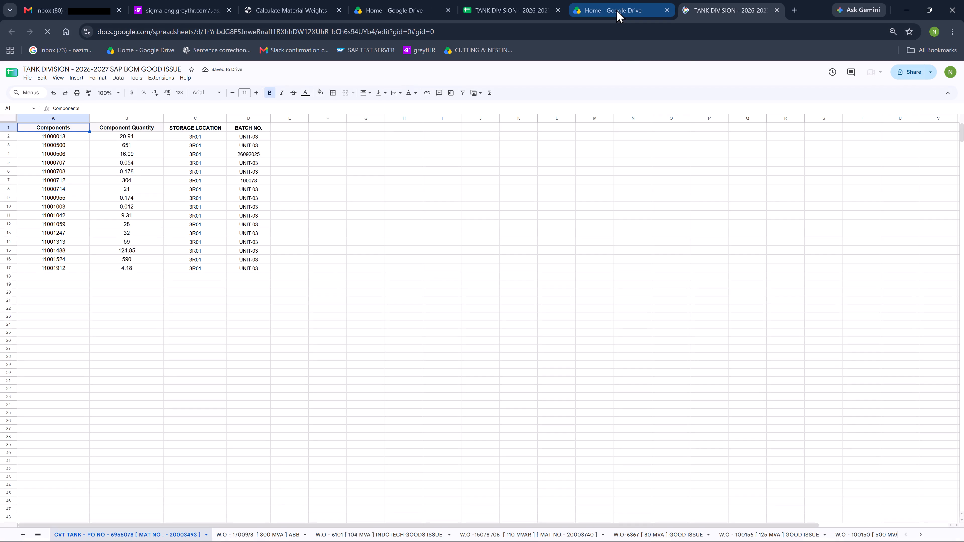
Return to the TANK DIVISION - 2026-2027 SAP BOM spreadsheet, view its W.O - 6403 weight calculation sheet, and minimize the browser.
left_click(532, 9)
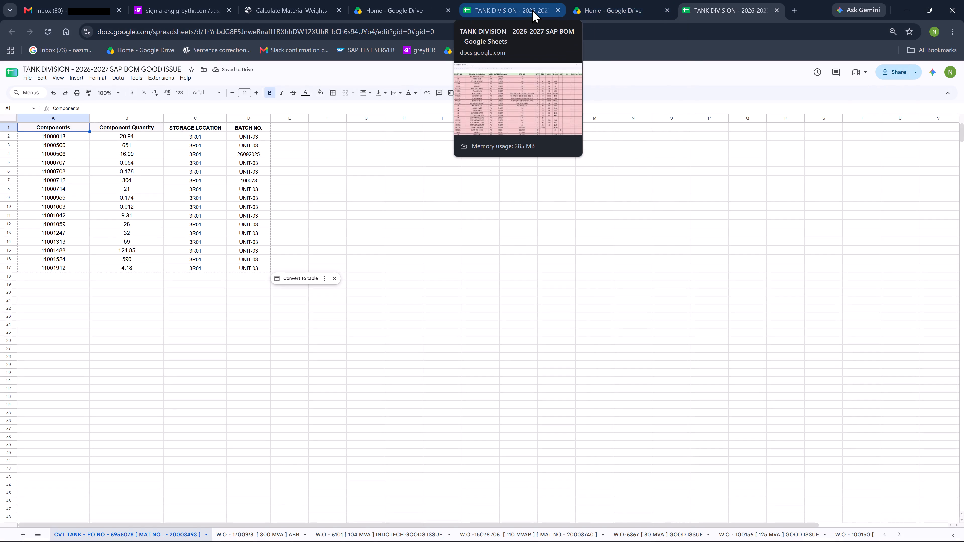
left_click(632, 7)
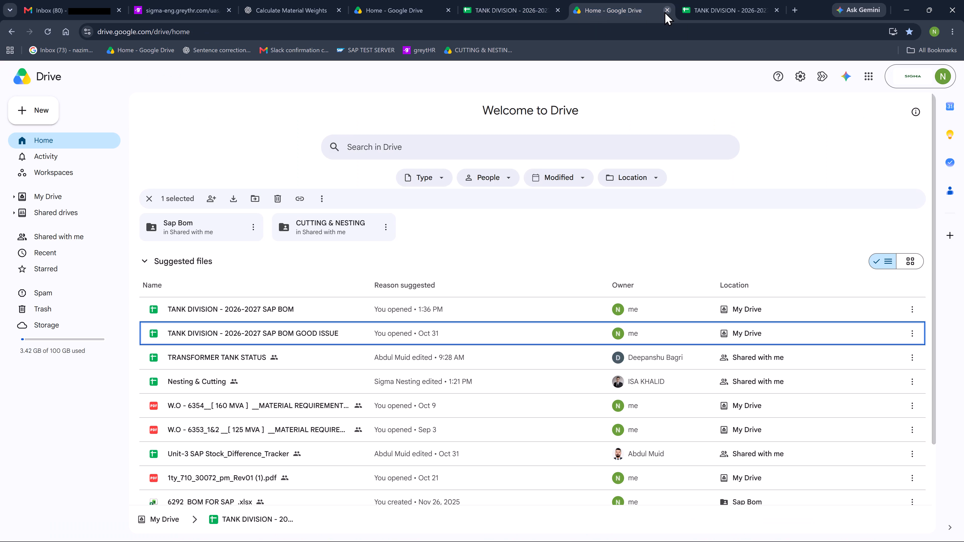
left_click(509, 6)
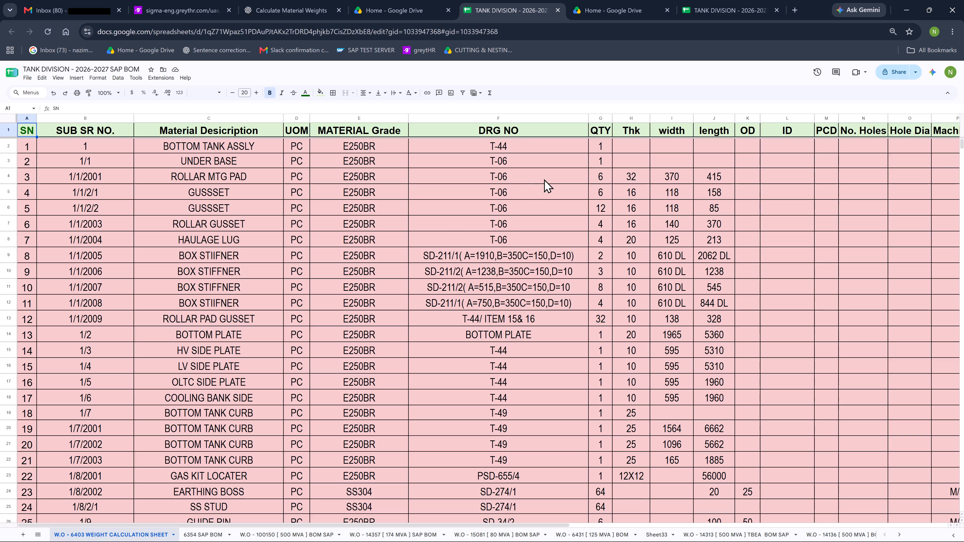
scroll(282, 259, "down", 2, "ctrl")
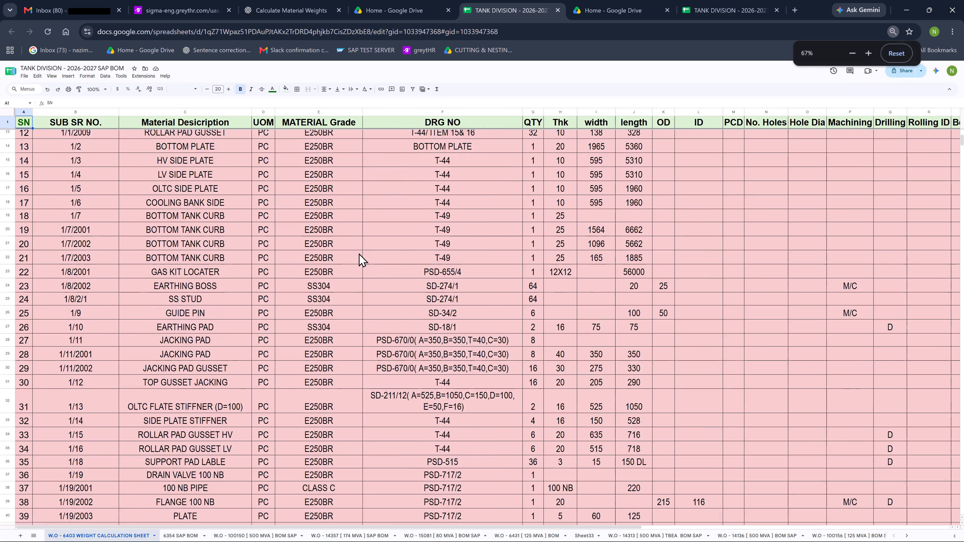
left_click(898, 3)
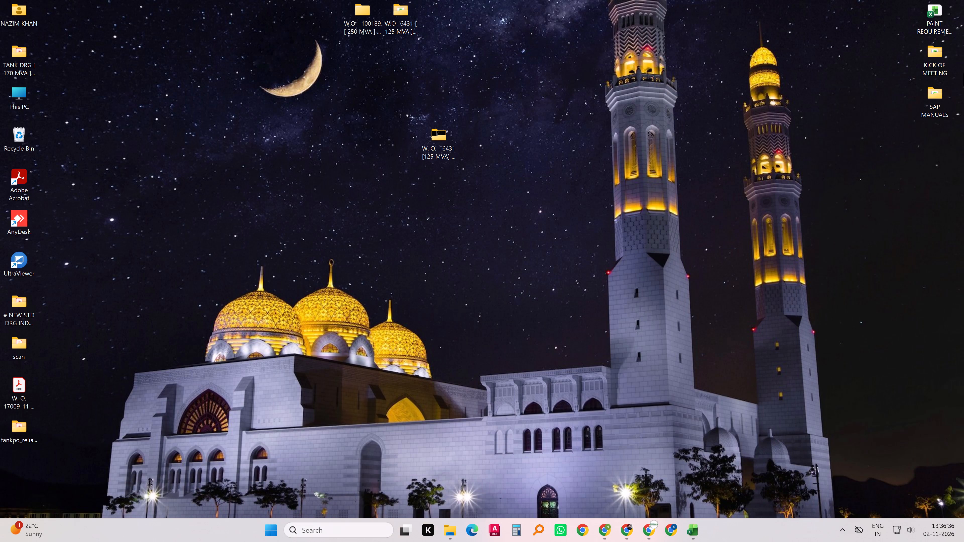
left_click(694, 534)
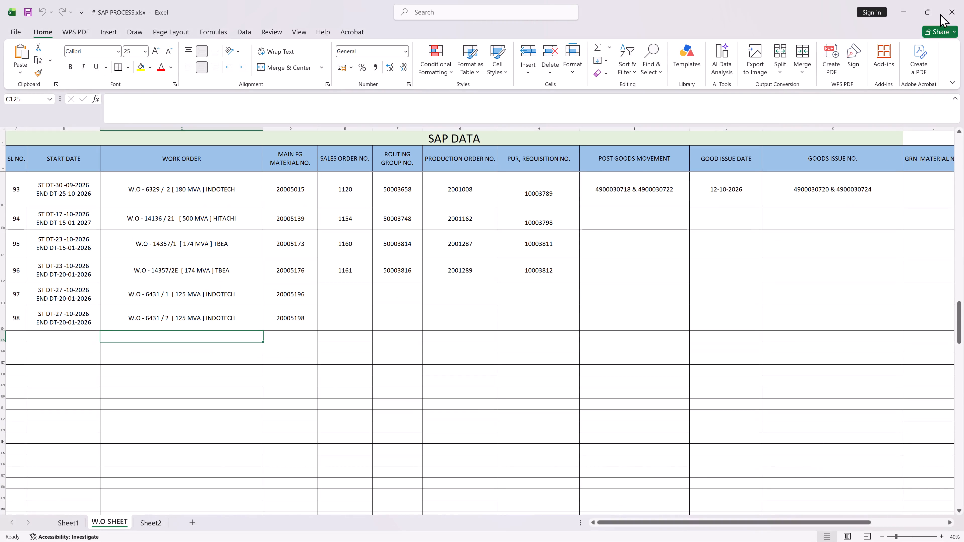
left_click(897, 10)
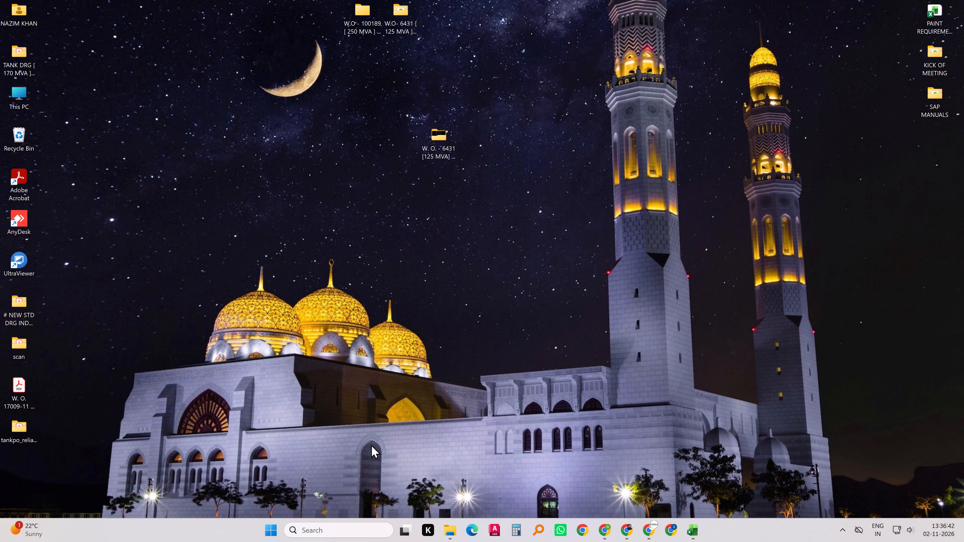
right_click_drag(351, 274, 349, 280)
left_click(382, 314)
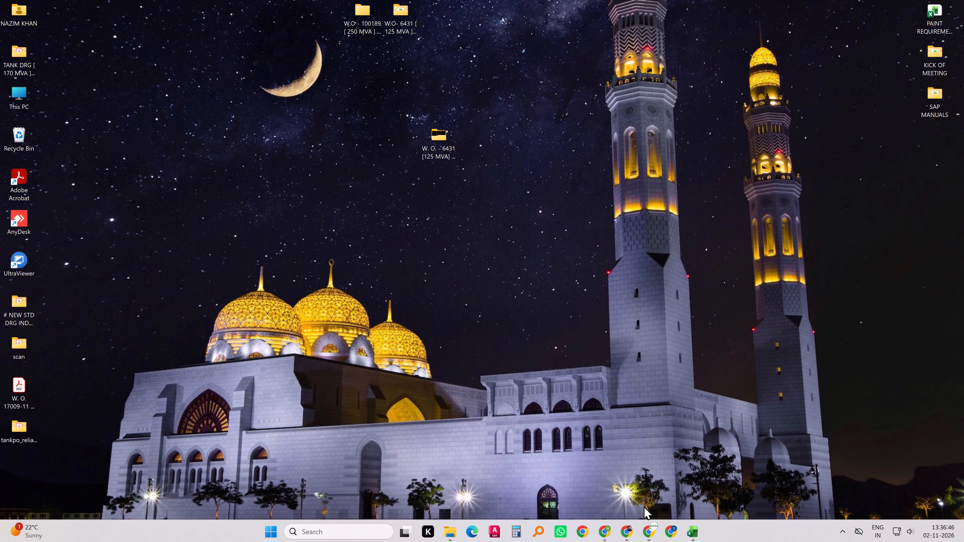
Restore the browser and open the W.O - 6431 [ 125 MVA ] BOM sheet in the SAP BOM spreadsheet.
left_click(604, 533)
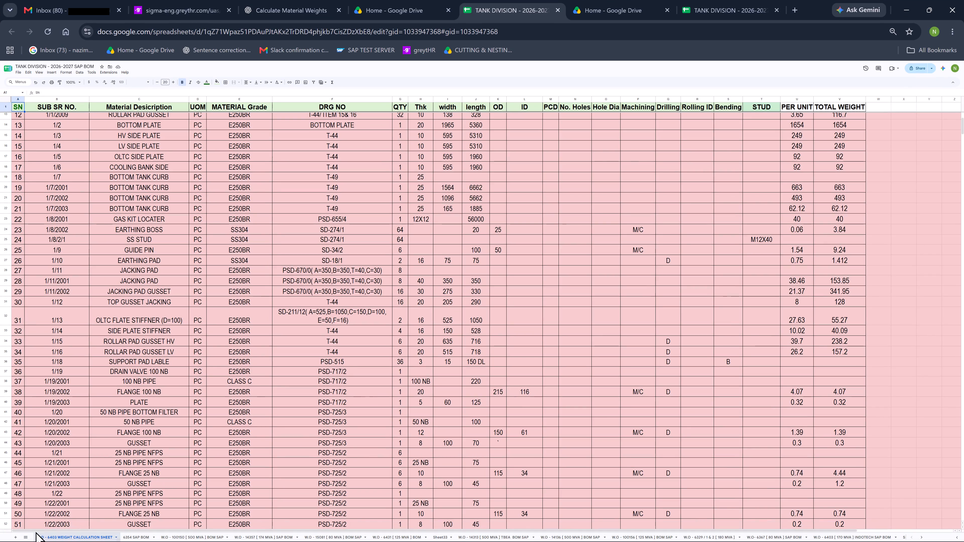
left_click(25, 538)
scroll(44, 506, "up", 3, "ctrl")
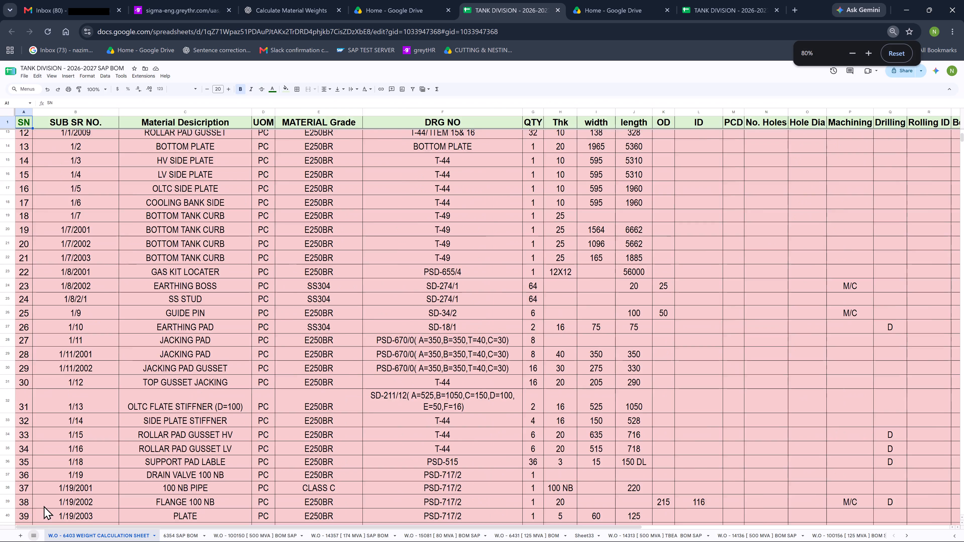
scroll(98, 451, "up", 3)
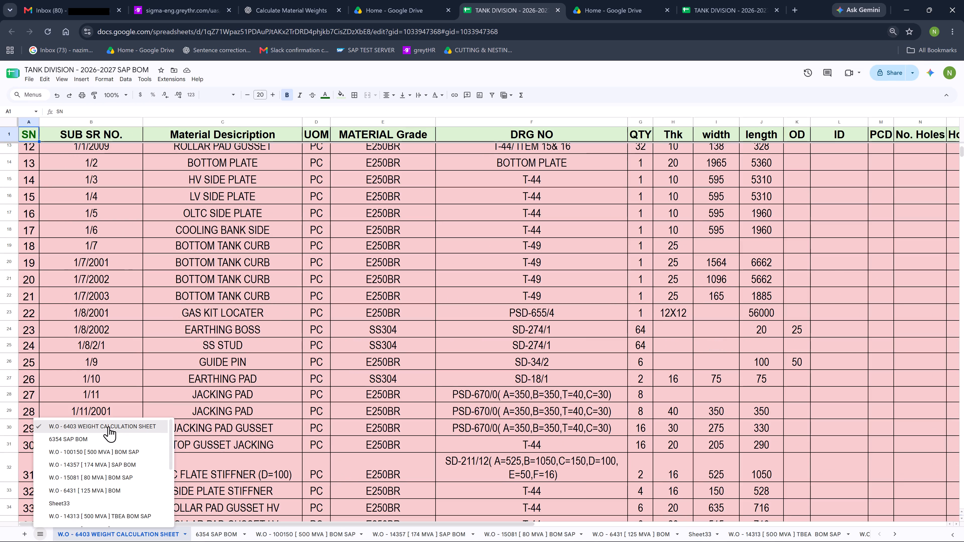
left_click(114, 489)
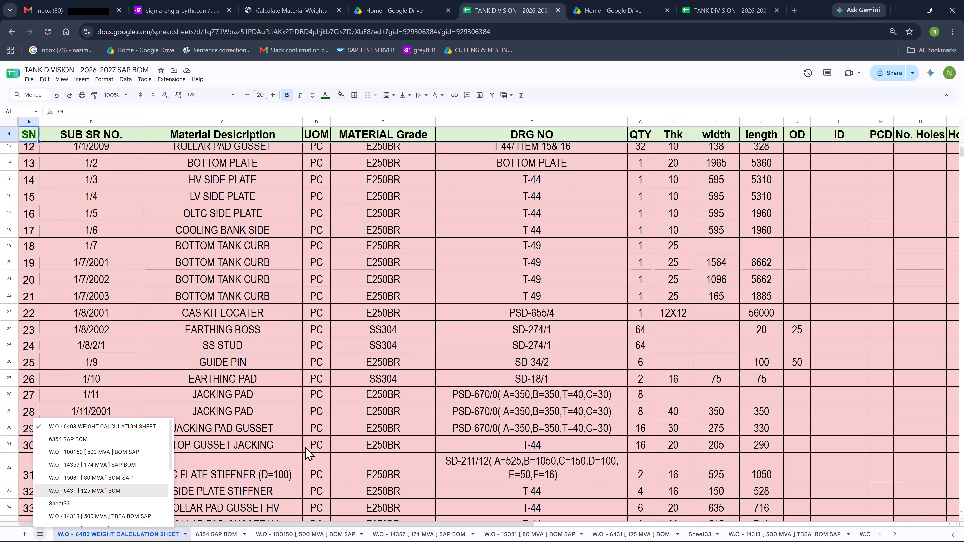
Recreate the filter over the whole W.O - 6431 BOM sheet and exclude blanks from the ITEM NAME column.
scroll(239, 296, "down", 1, "ctrl")
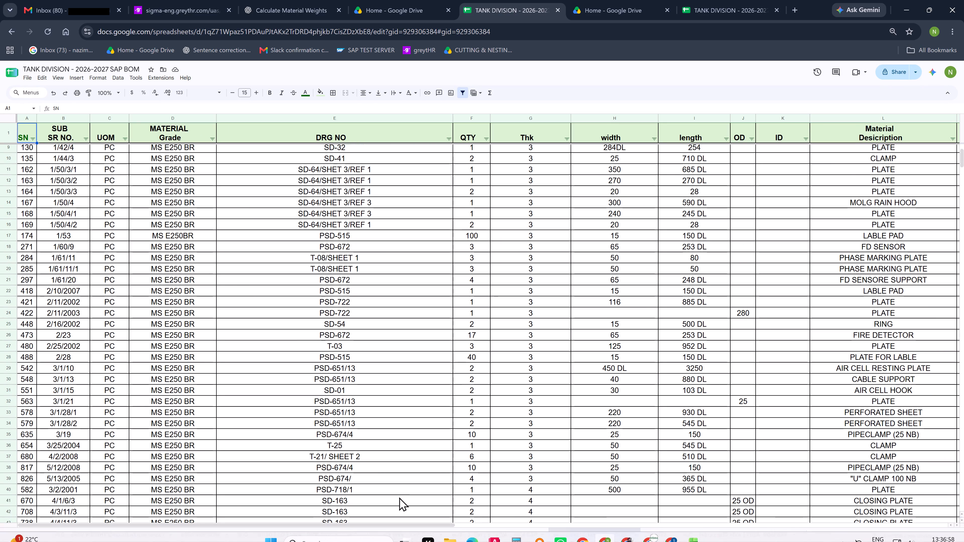
left_click_drag(392, 523, 613, 517)
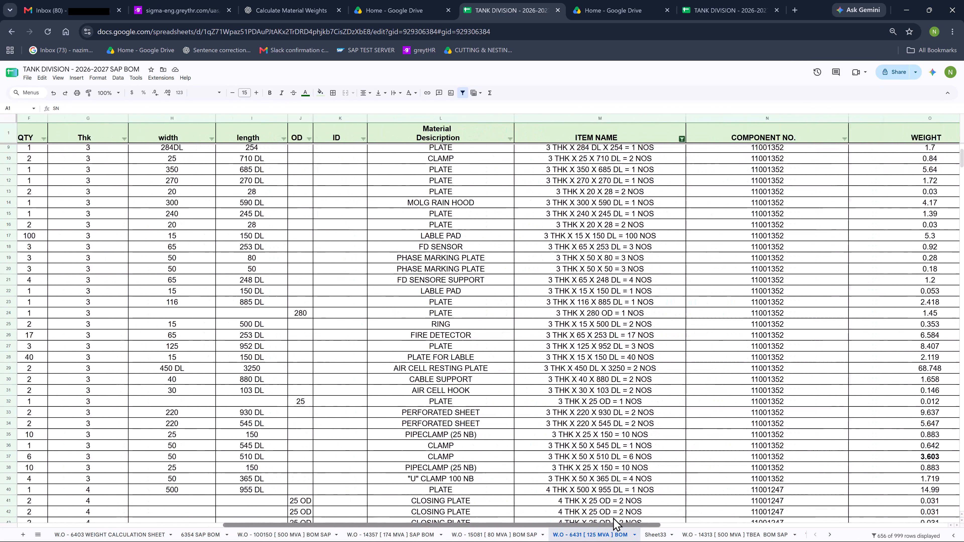
left_click_drag(613, 517, 669, 508)
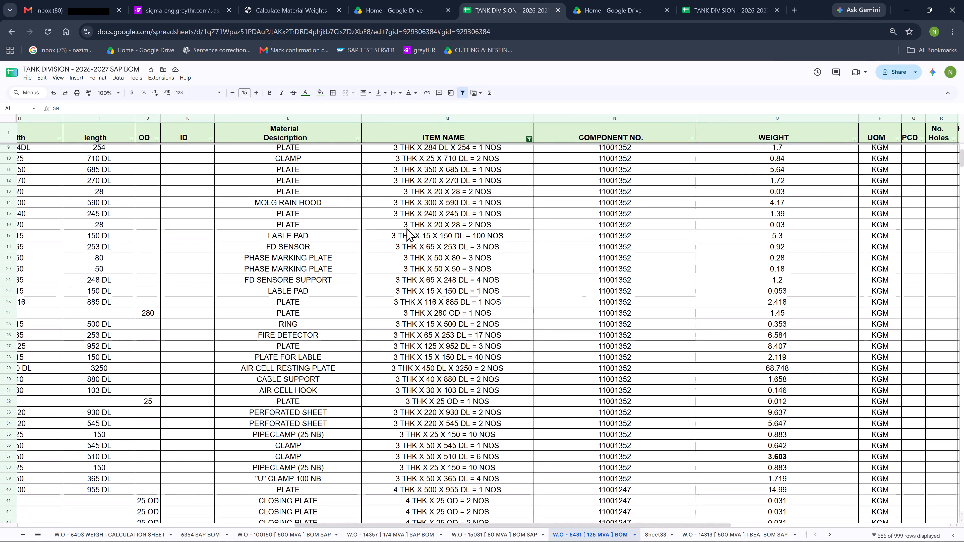
scroll(386, 264, "up", 20)
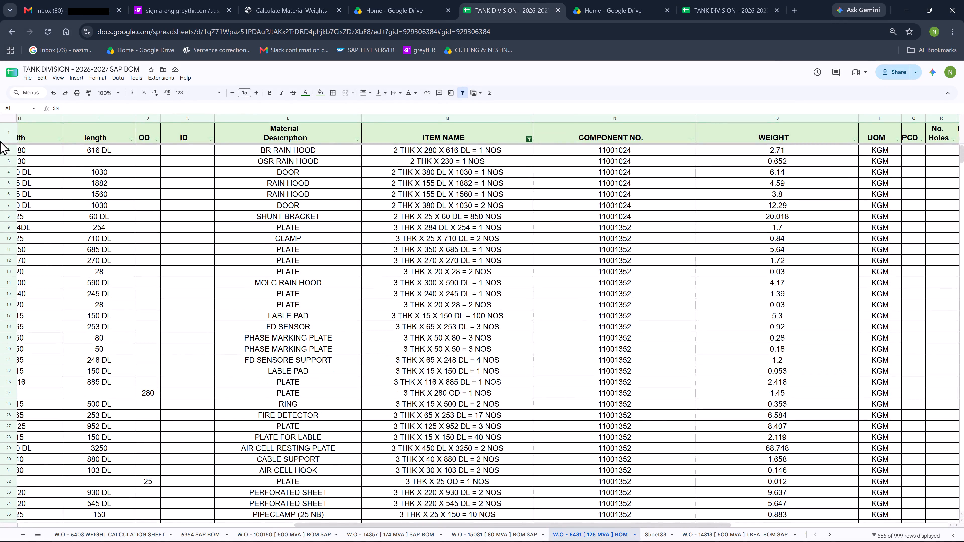
left_click(10, 118)
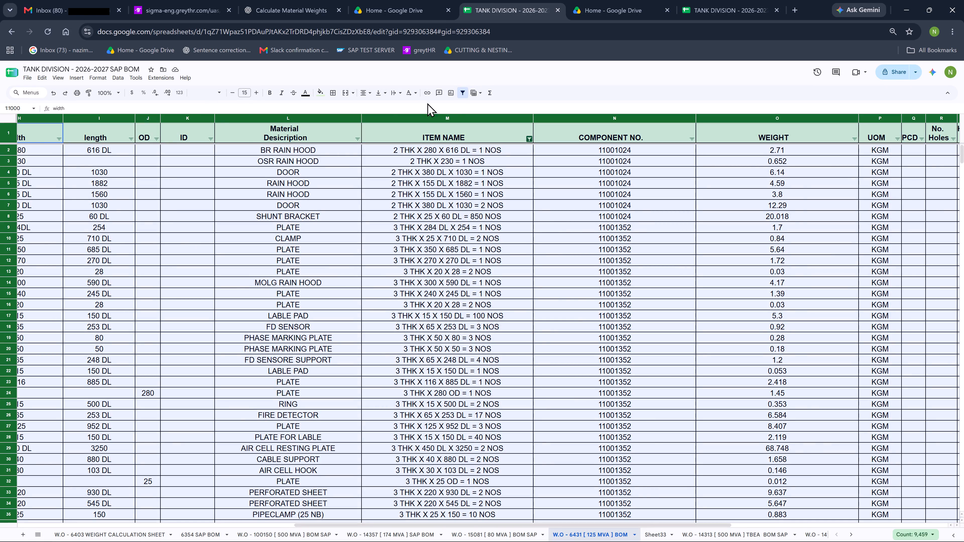
left_click(461, 91)
left_click(463, 93)
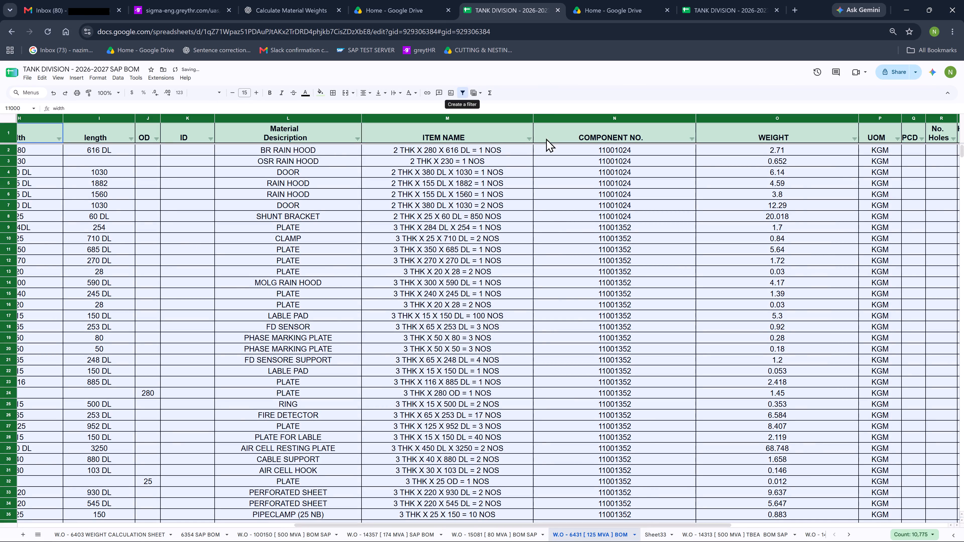
left_click(528, 137)
left_click(468, 264)
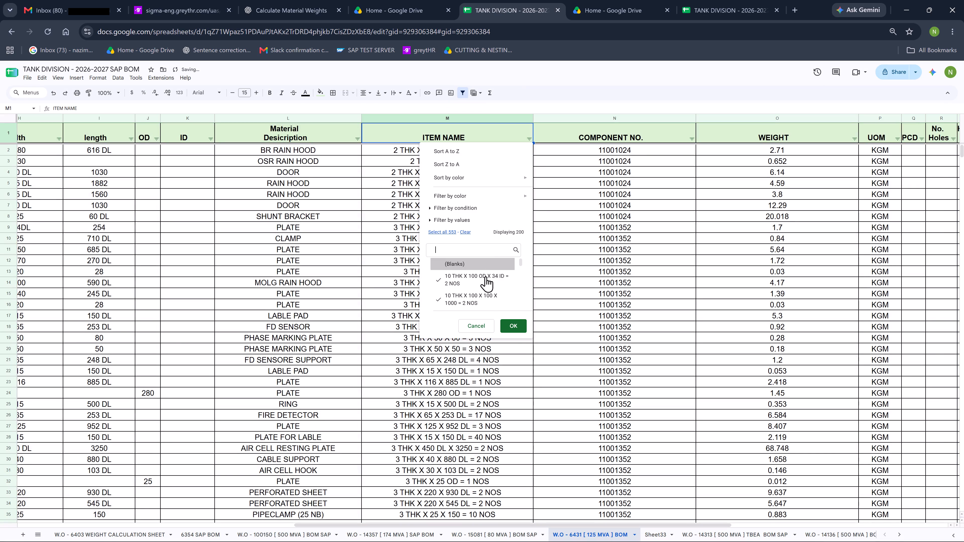
left_click(522, 326)
Review the filtered BOM rows' item names, component numbers and weights, return to the first row, and minimize the browser.
scroll(558, 276, "up", 7)
scroll(584, 258, "down", 14)
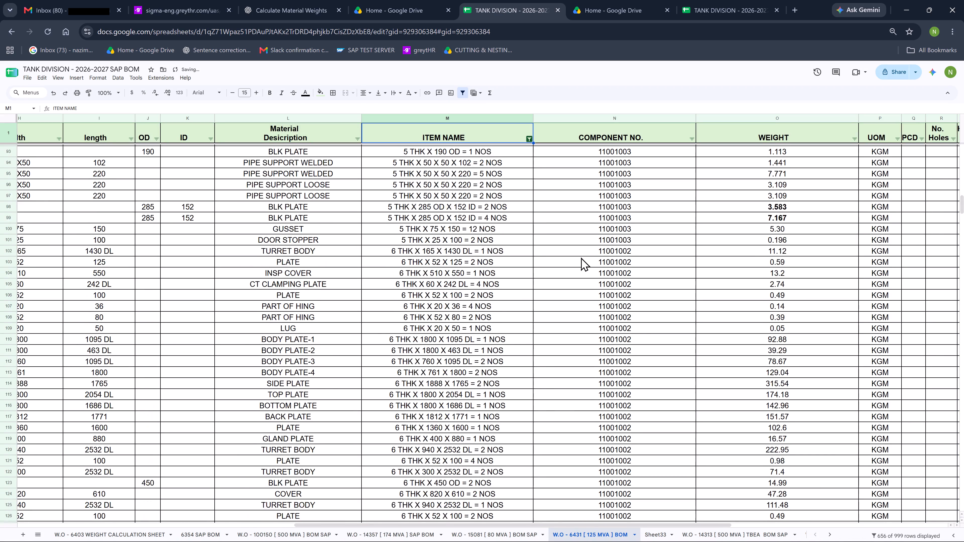
scroll(581, 257, "down", 20)
scroll(581, 257, "down", 20)
scroll(581, 257, "down", 15)
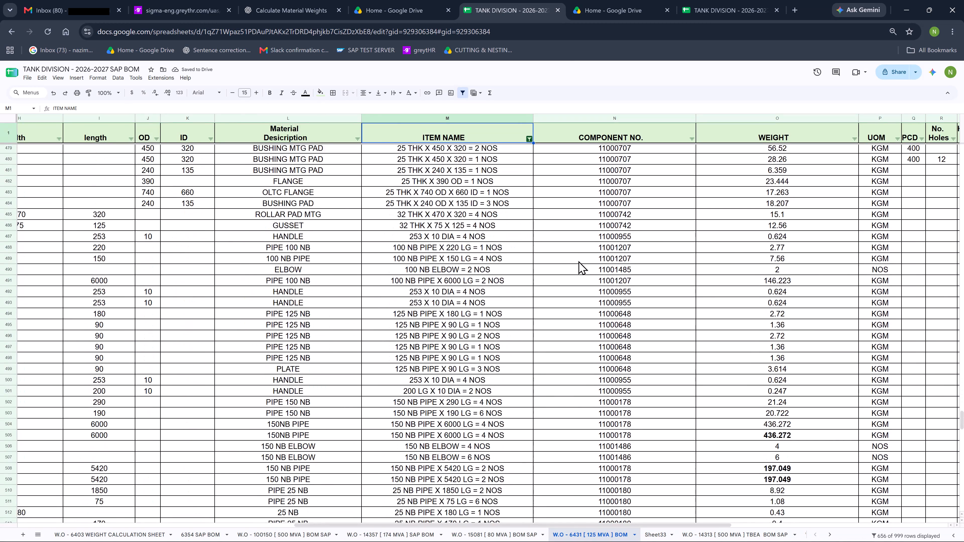
scroll(578, 261, "down", 20)
scroll(578, 261, "down", 17)
scroll(579, 265, "up", 16)
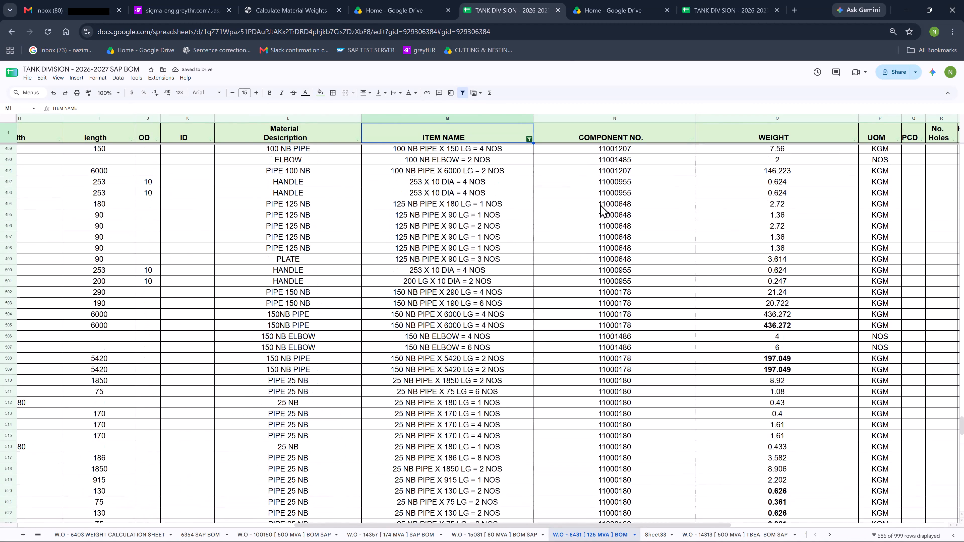
scroll(600, 204, "up", 20)
scroll(600, 204, "up", 20)
scroll(600, 204, "up", 16)
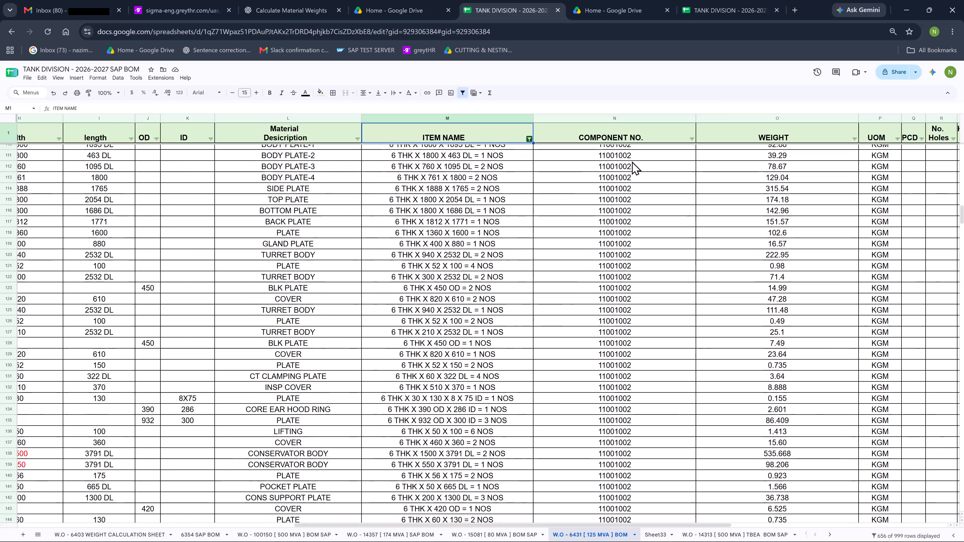
scroll(632, 161, "up", 20)
scroll(632, 161, "up", 5)
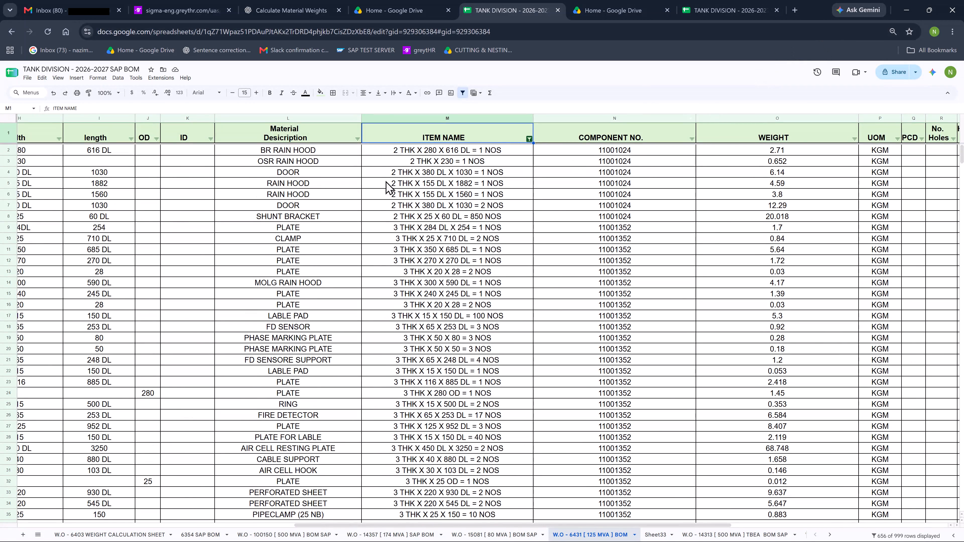
left_click(913, 6)
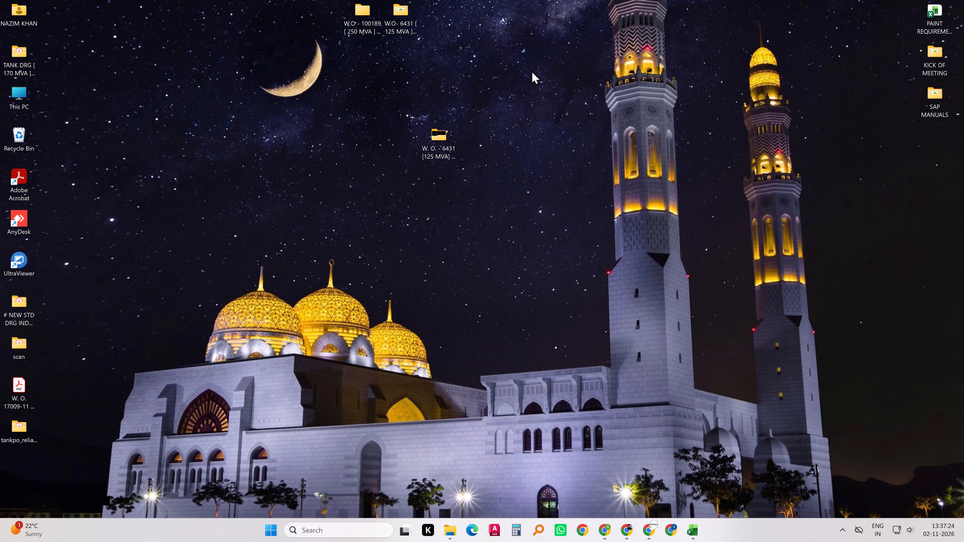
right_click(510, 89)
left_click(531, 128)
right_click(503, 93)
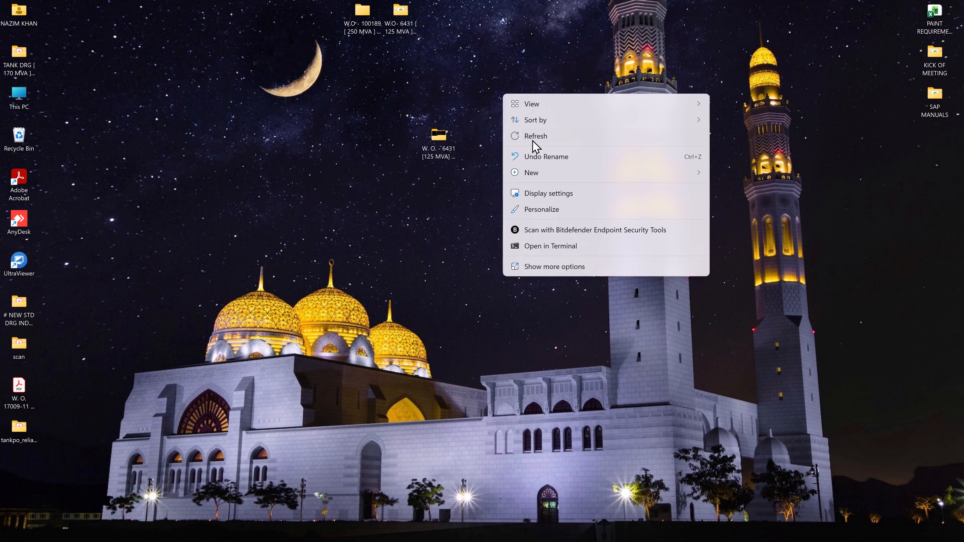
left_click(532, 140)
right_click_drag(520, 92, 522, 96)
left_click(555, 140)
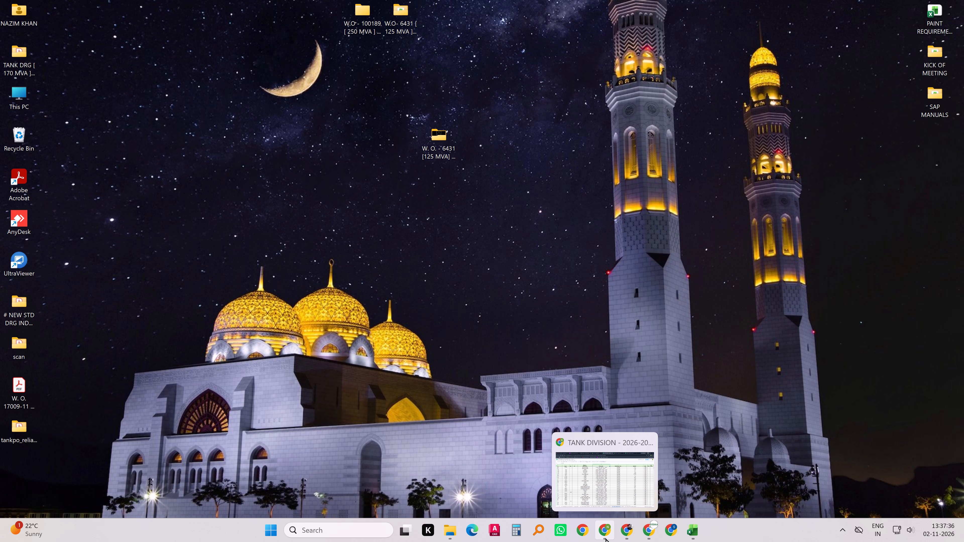
Look through the SAP MANUALS folder and its New folder and #-BOM SAP subfolders, close it, and refresh the desktop.
double_click(934, 107)
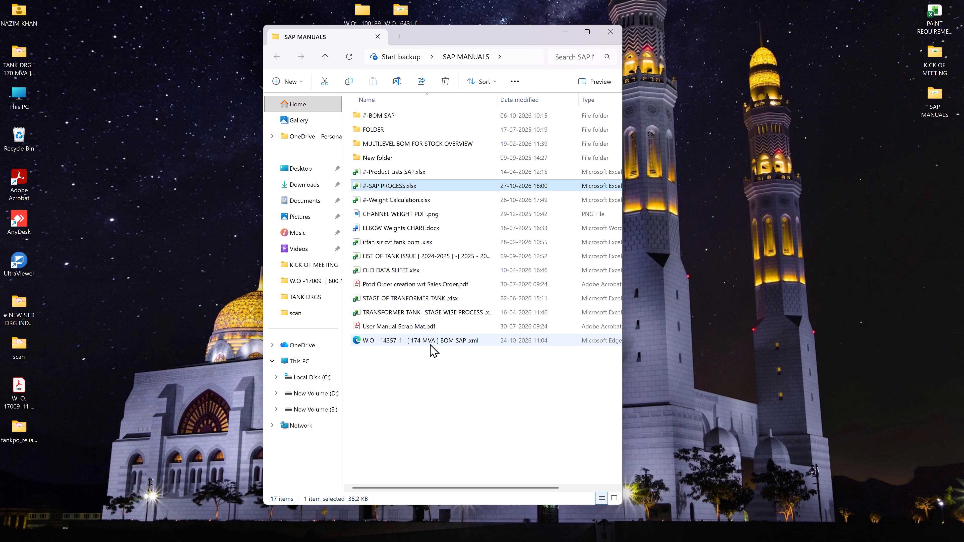
left_click(430, 343)
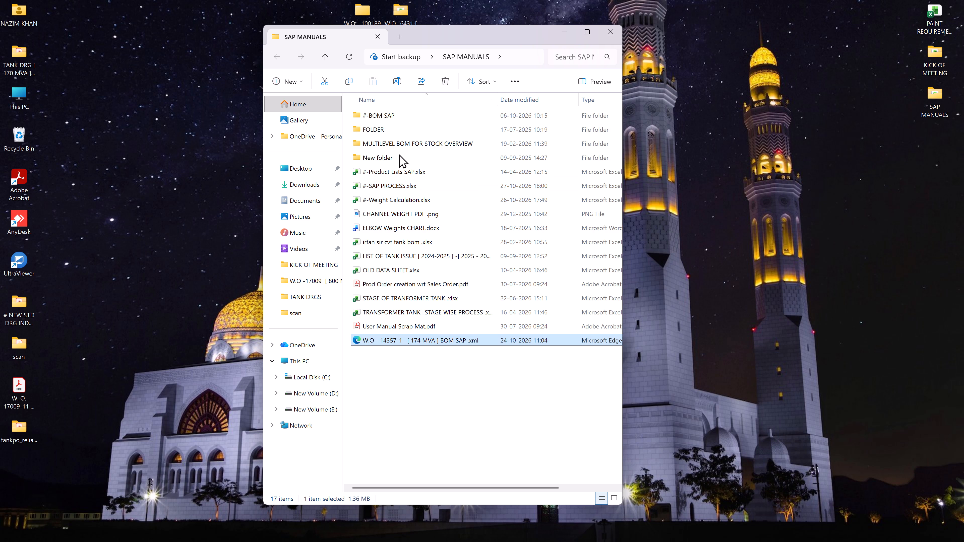
double_click(398, 158)
left_click(325, 59)
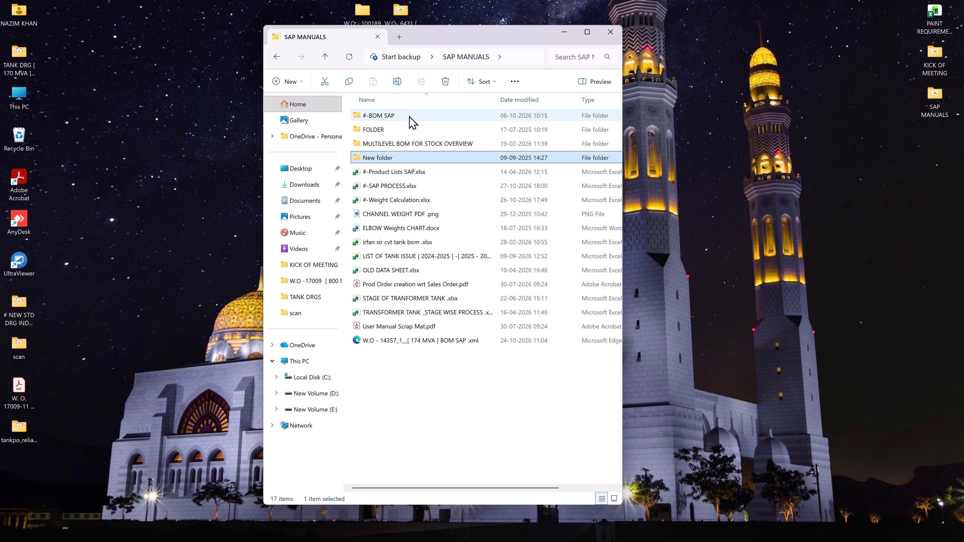
double_click(409, 115)
left_click(325, 55)
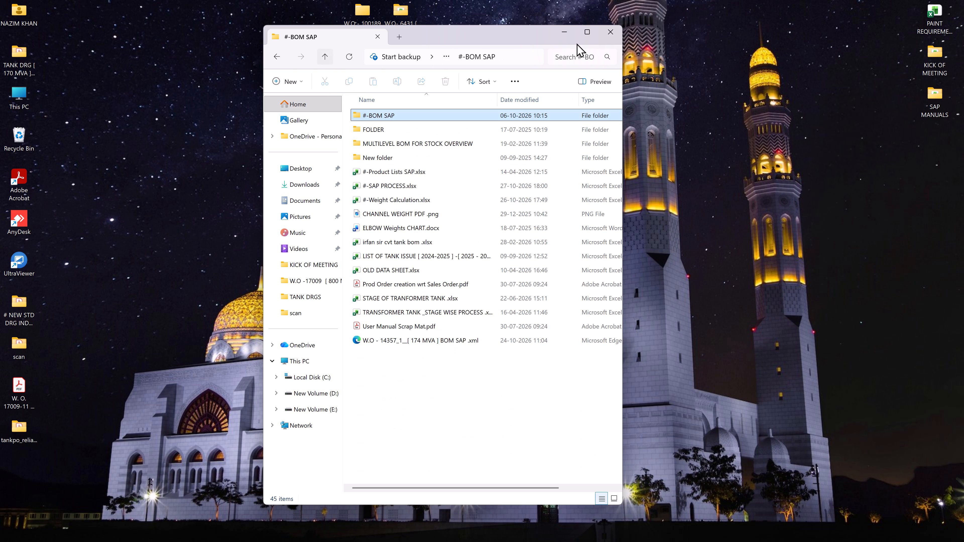
left_click(616, 28)
right_click(370, 97)
left_click(401, 140)
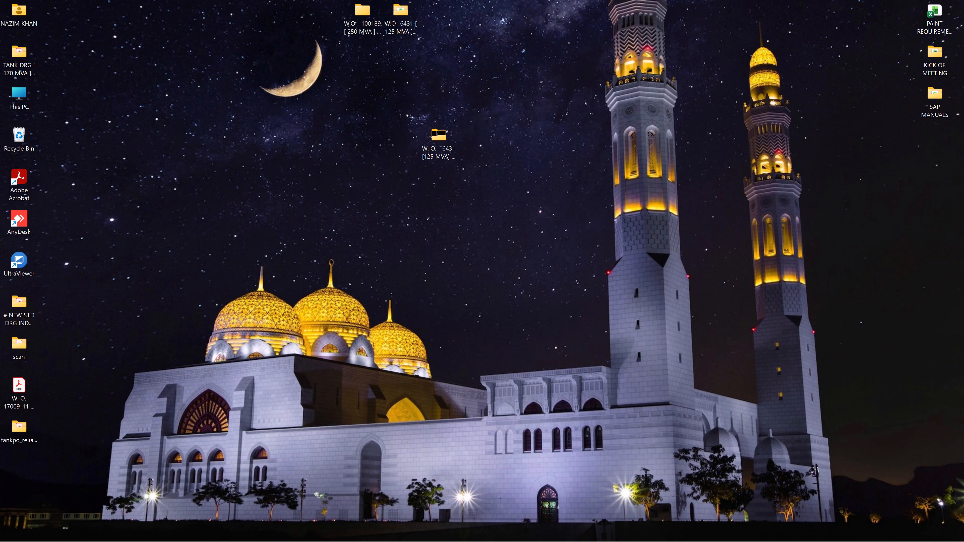
Open SAP S/4HANA Cloud in Chrome and open the TRANSFORMER TANKS NAZIM project in the Migrate Your Data app.
left_click(593, 533)
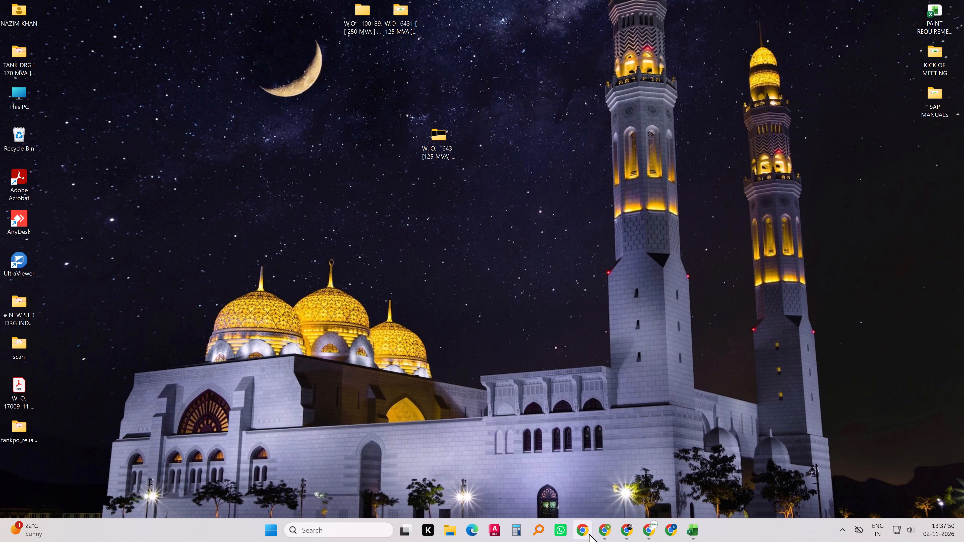
left_click(589, 533)
left_click(444, 365)
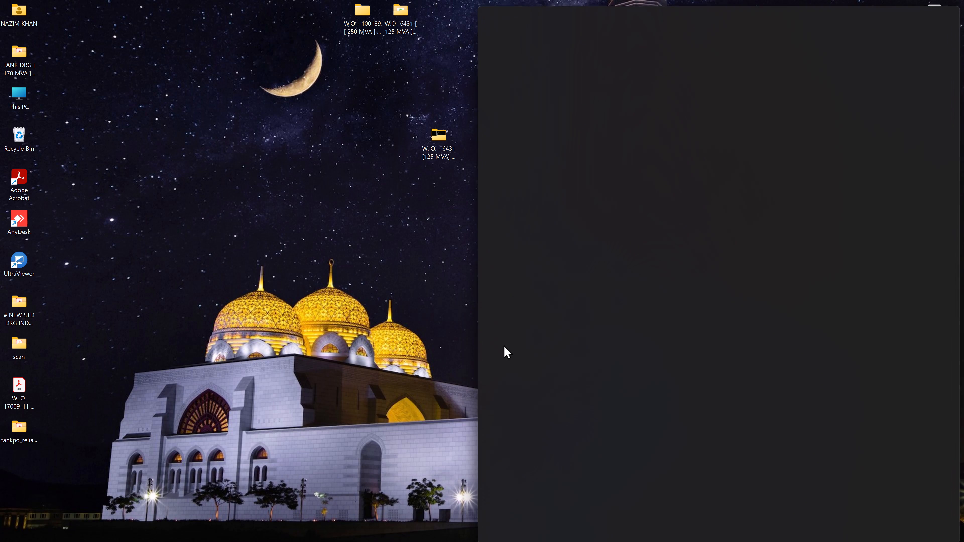
left_click(925, 18)
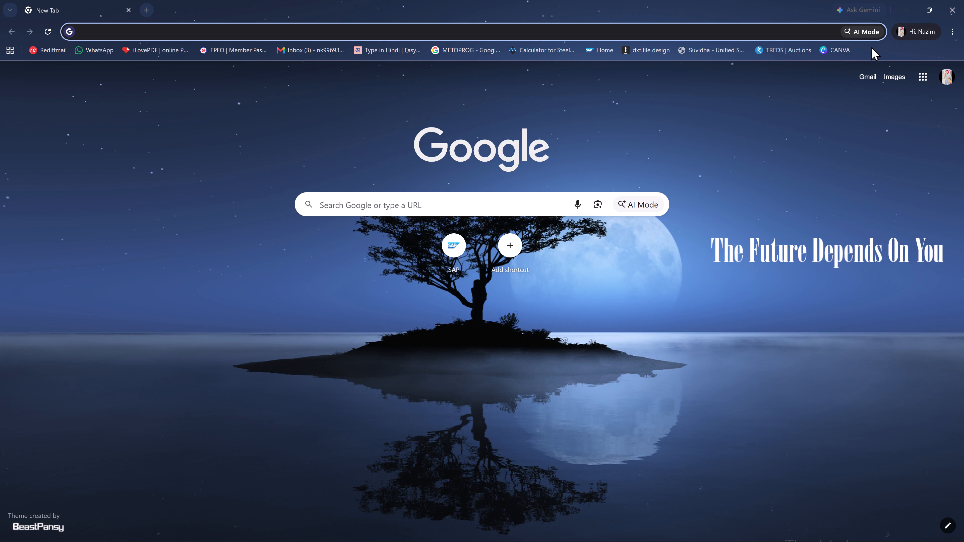
left_click(598, 45)
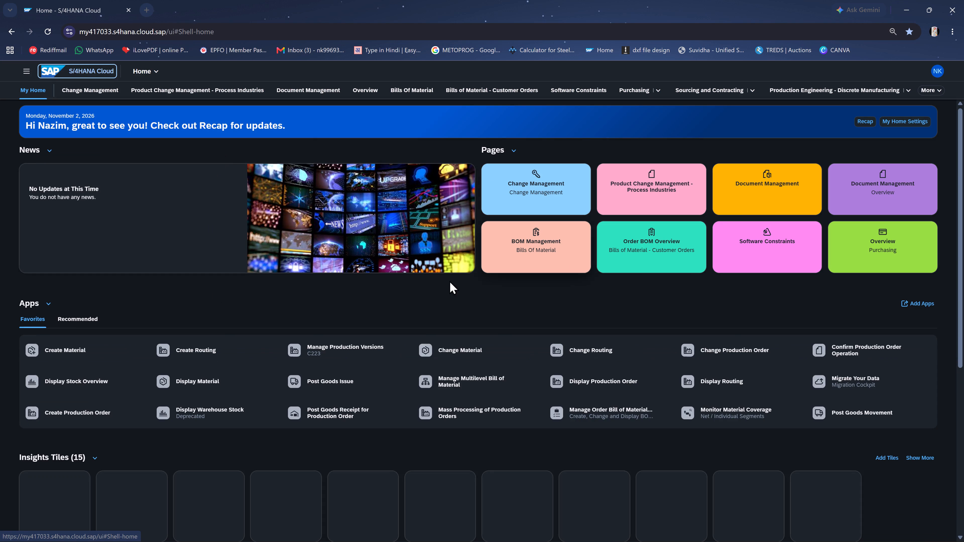
left_click(861, 379)
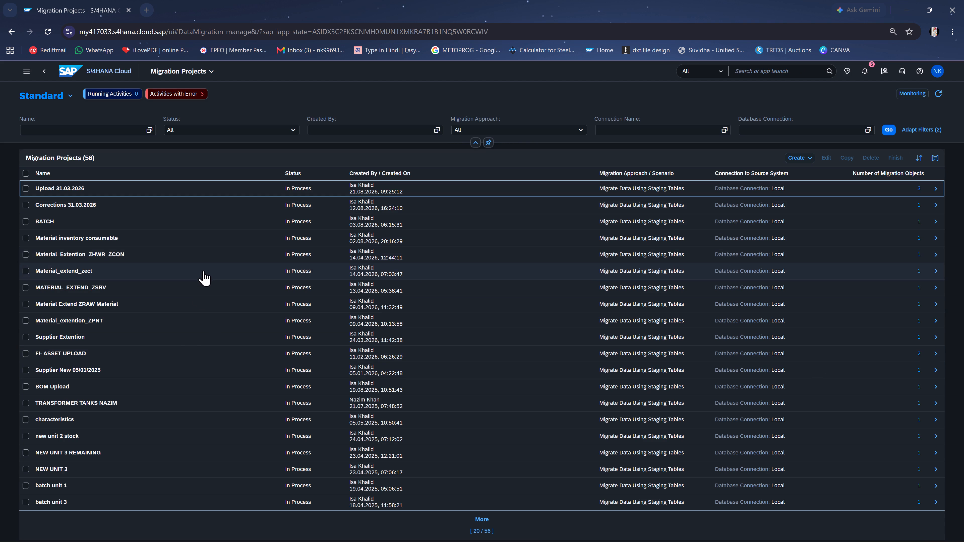
double_click(135, 400)
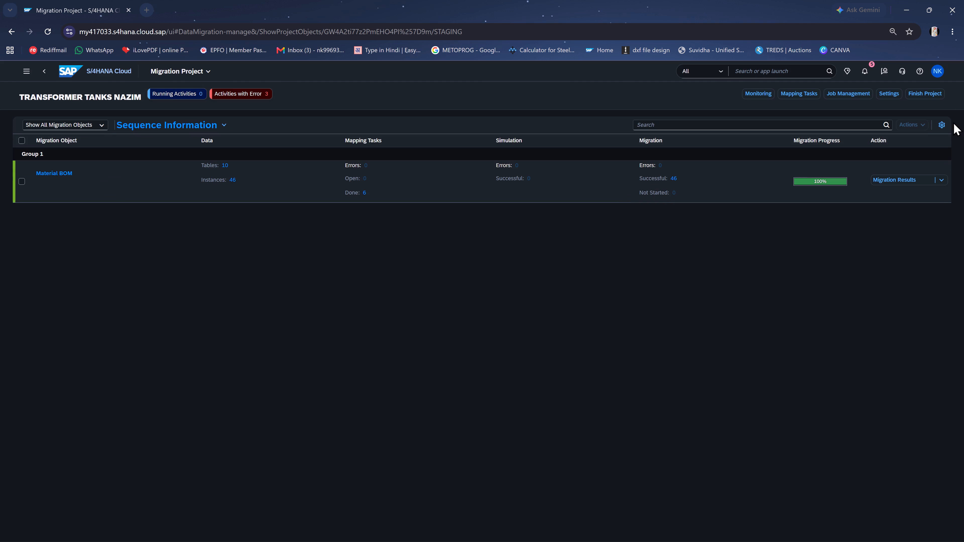
View the upload files of the Material BOM migration object and return to the project overview.
left_click(945, 179)
left_click(905, 206)
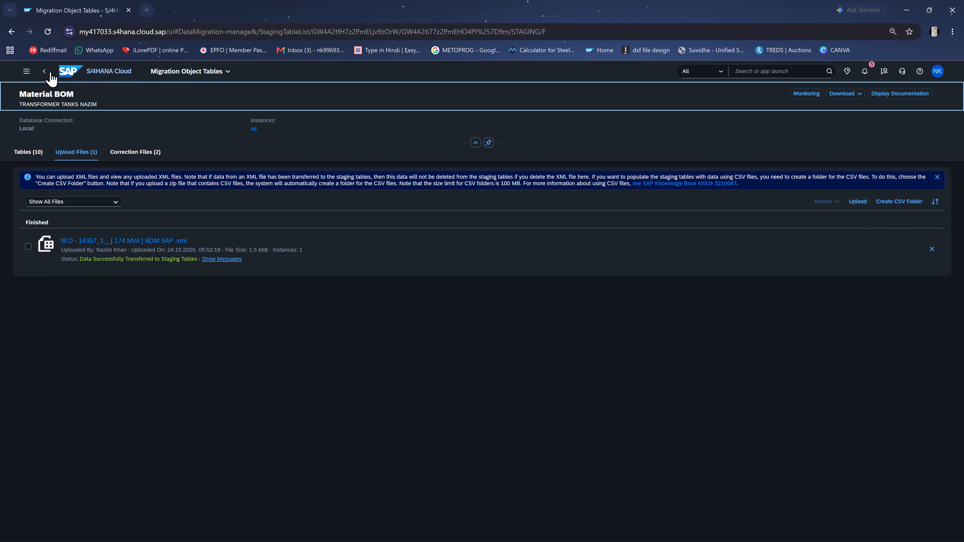
left_click(40, 70)
Download the template for the Material BOM migration object.
left_click(939, 184)
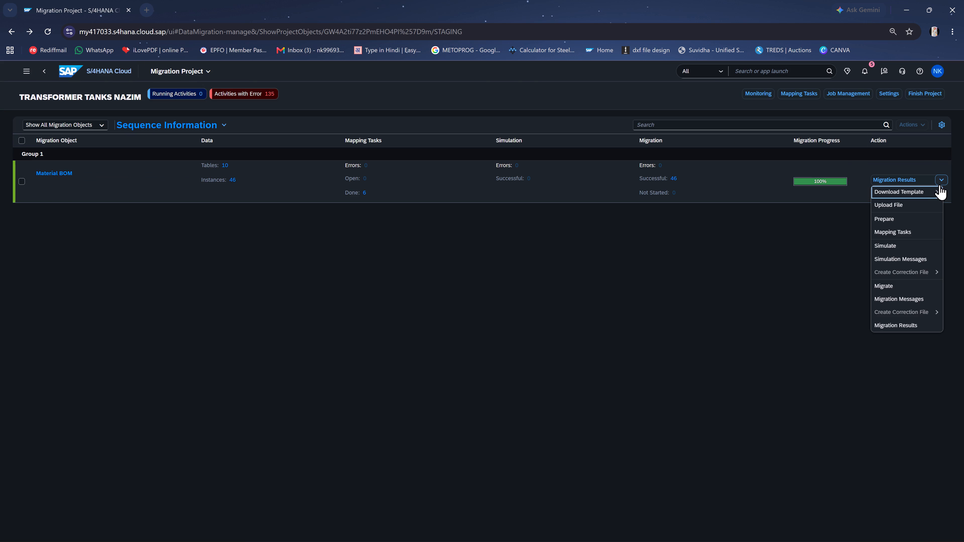
left_click(897, 190)
left_click(840, 191)
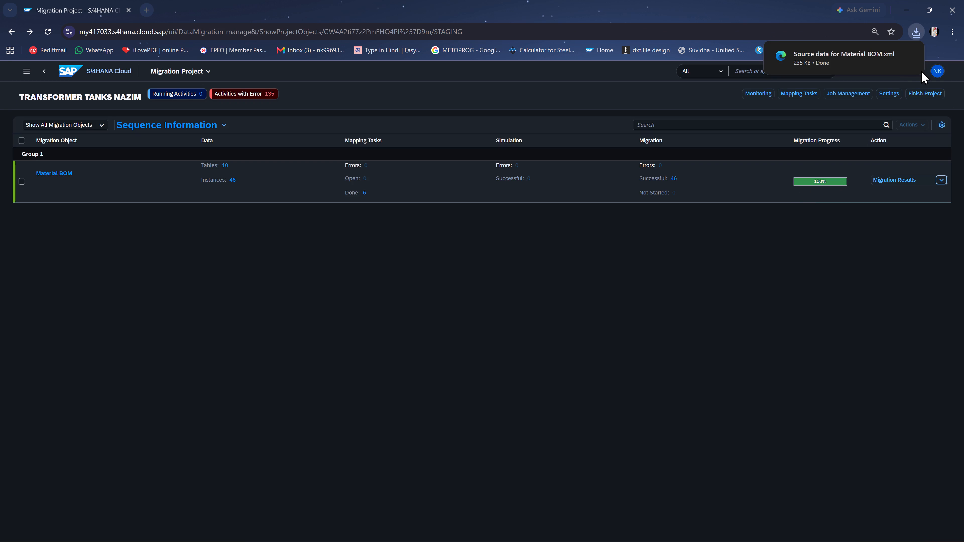
Move the downloaded Source data for Material BOM.xml from Downloads into the SAP MANUALS folder on the desktop.
left_click(888, 56)
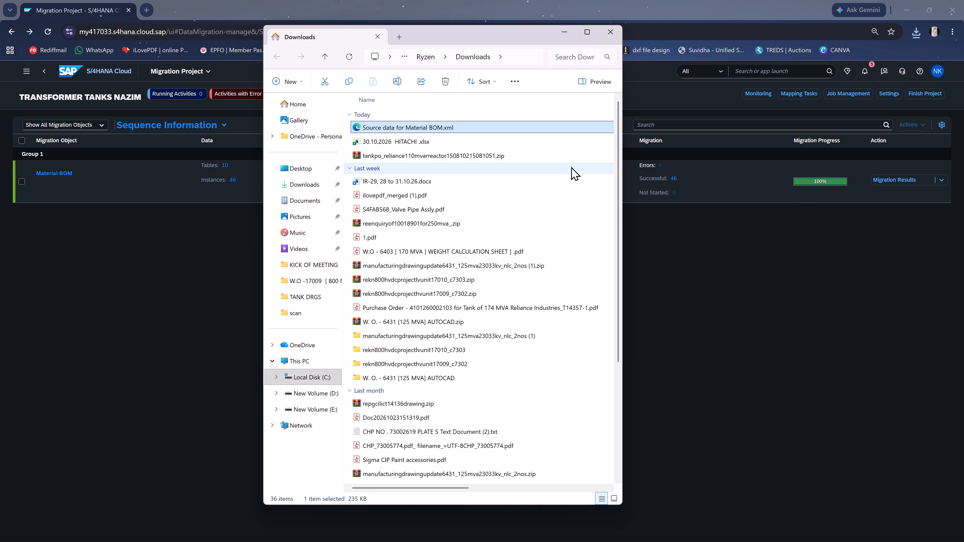
key("ctrl+x")
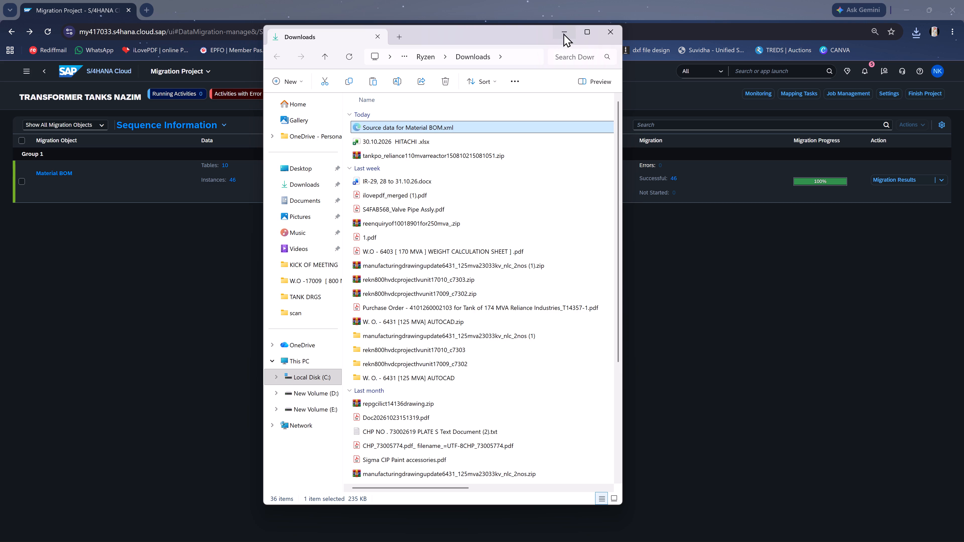
left_click(564, 33)
left_click(907, 3)
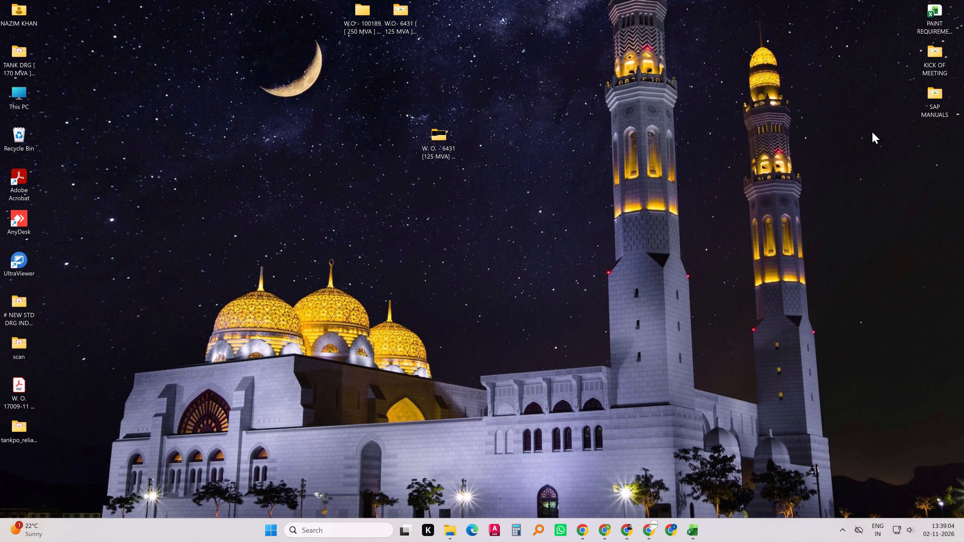
double_click(941, 105)
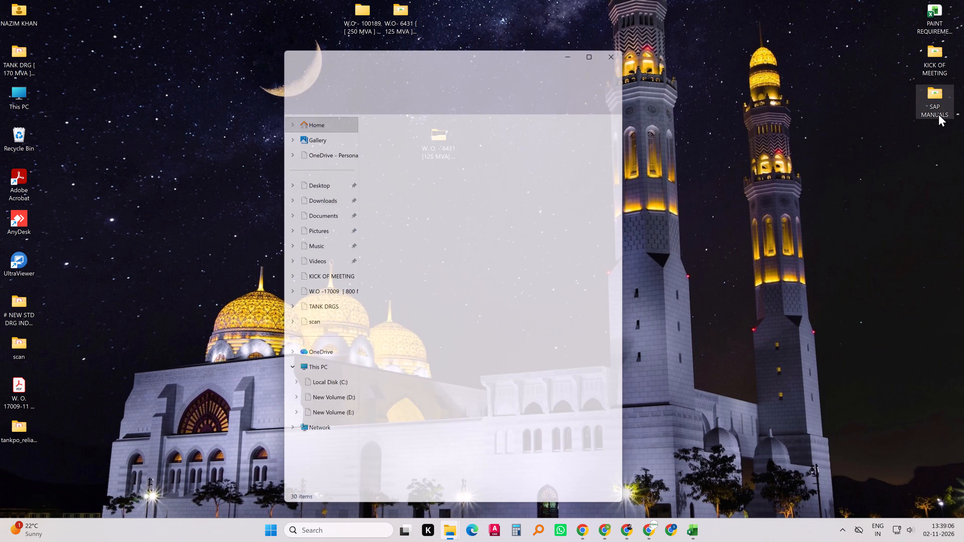
right_click(400, 367)
left_click(416, 381)
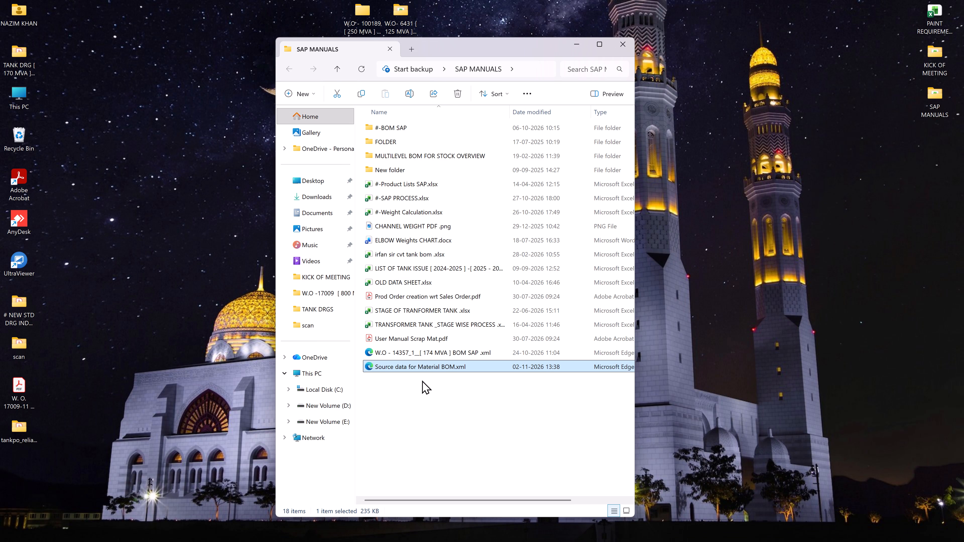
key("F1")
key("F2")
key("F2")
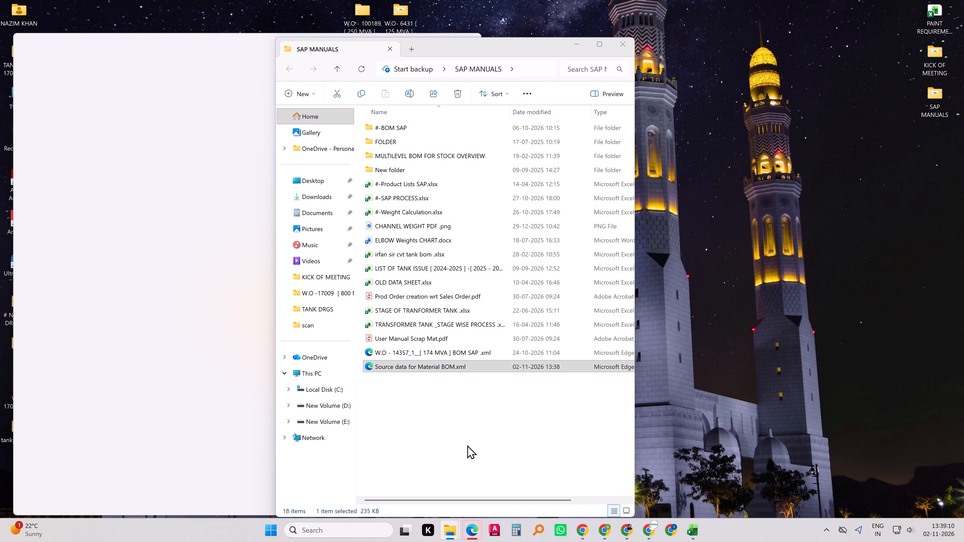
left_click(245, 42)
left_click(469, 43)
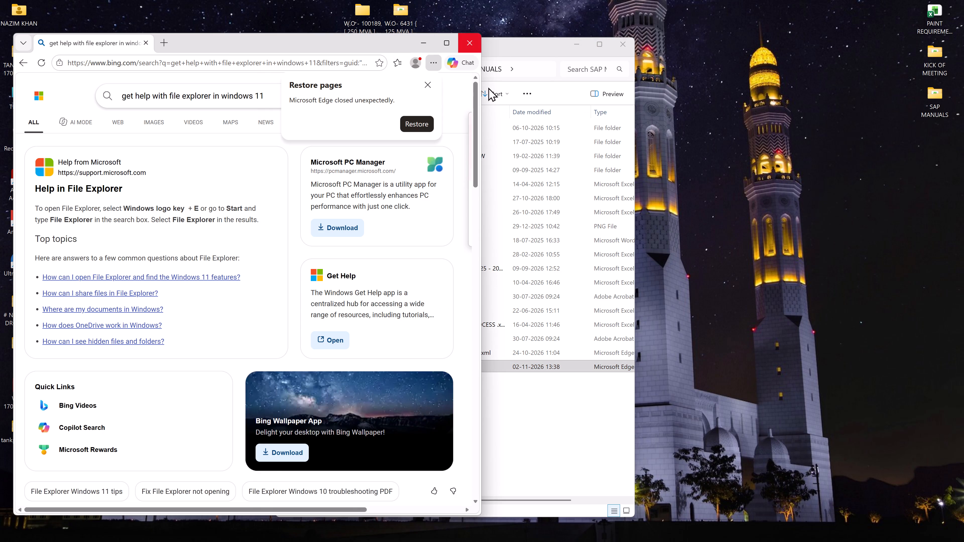
Rename Source data for Material BOM.xml as W.O - 6431 [125 MVA ] BOM SAP, keeping the .xml extension.
key("F2")
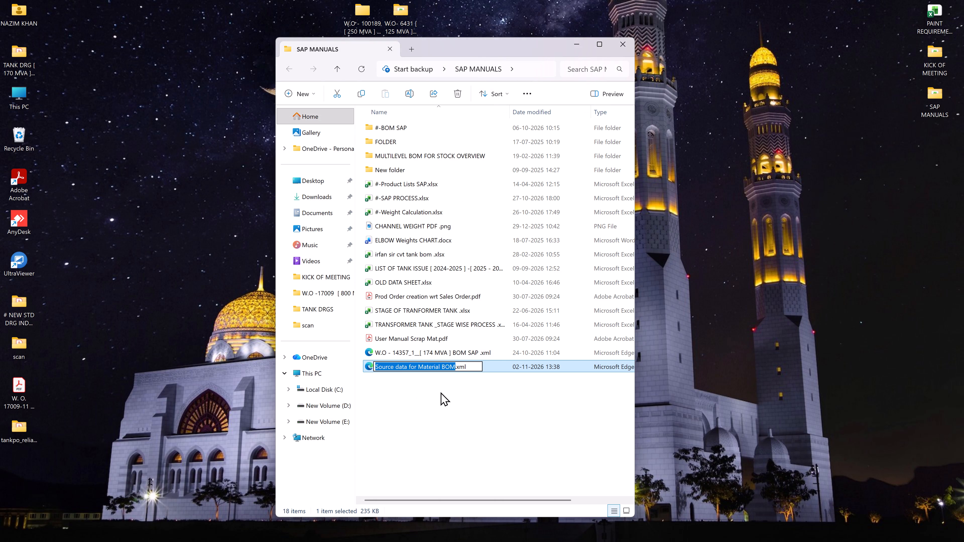
type("W.O -")
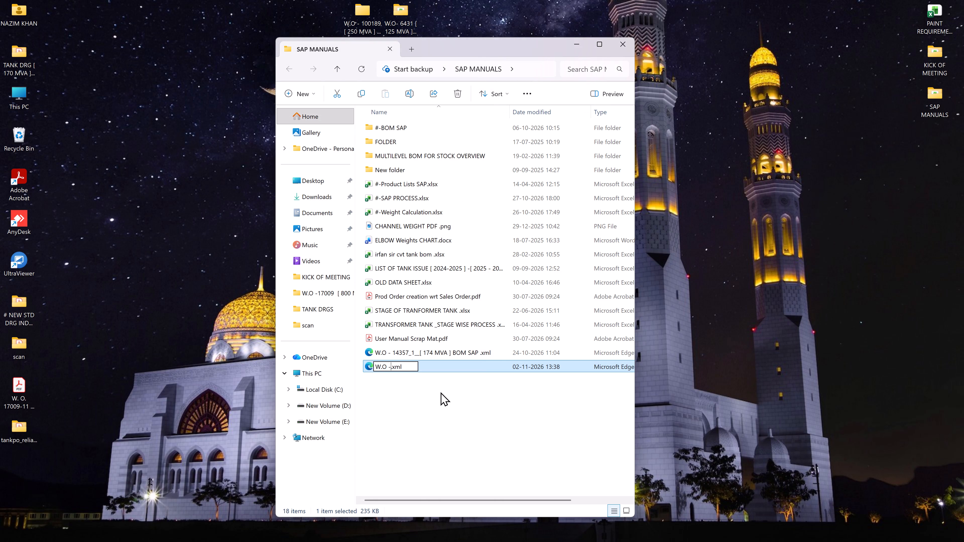
key("space")
type("6431")
key("space")
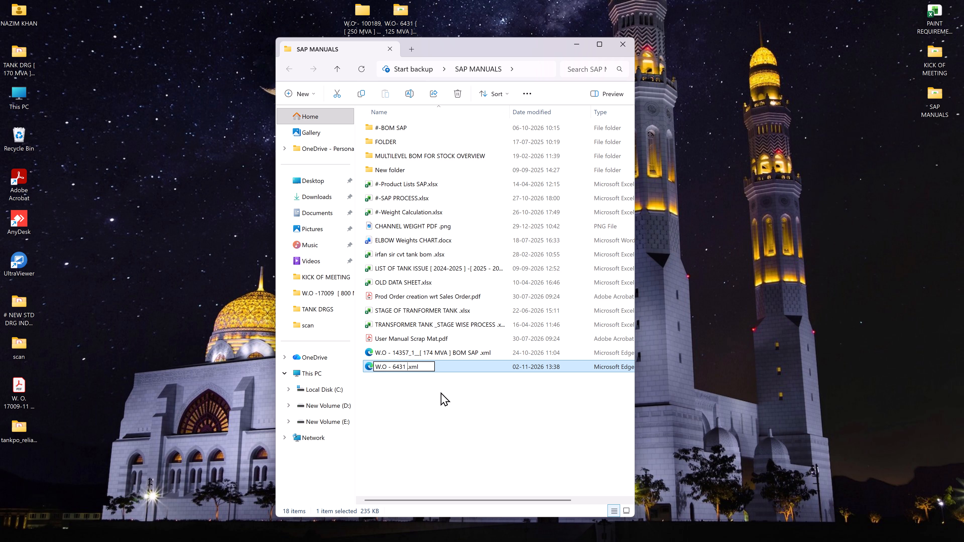
type("[")
key("space")
left_click_drag(439, 46, 278, 56)
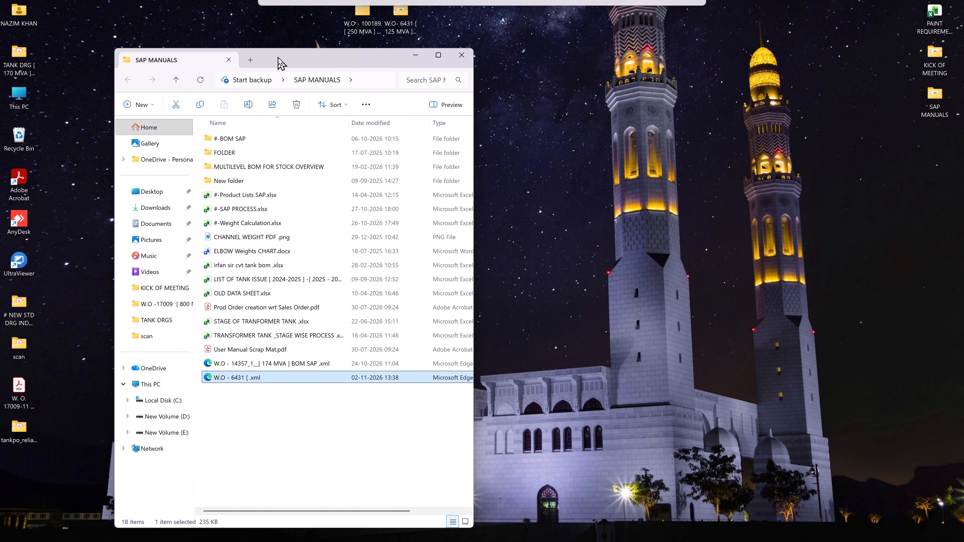
left_click_drag(278, 56, 298, 54)
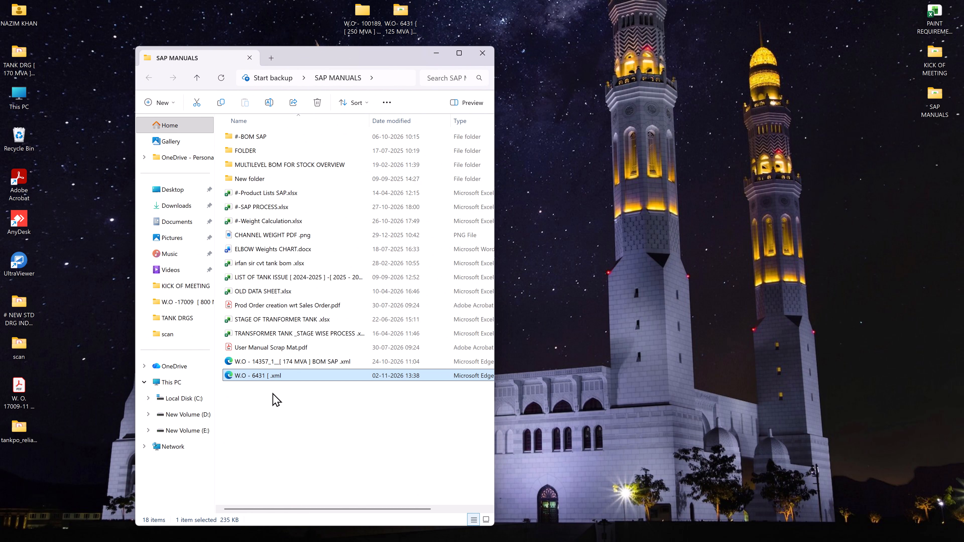
key("F2")
left_click(266, 379)
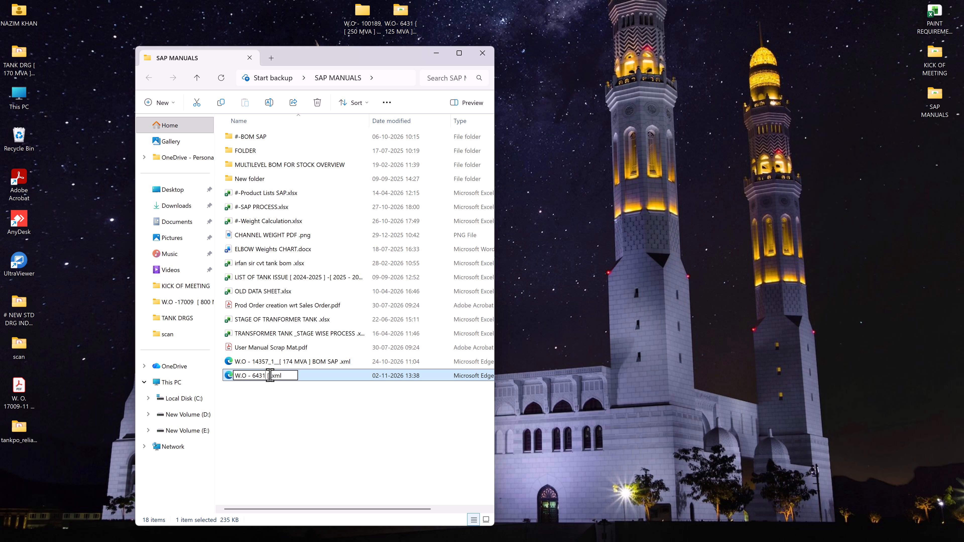
left_click_drag(270, 375, 270, 378)
type("125 MVA ]")
key("space")
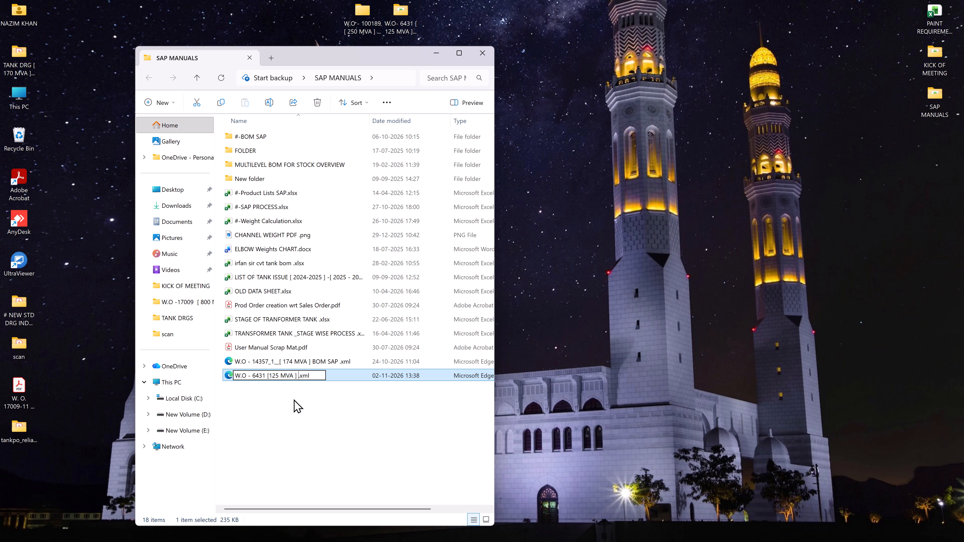
type("BOM SAP")
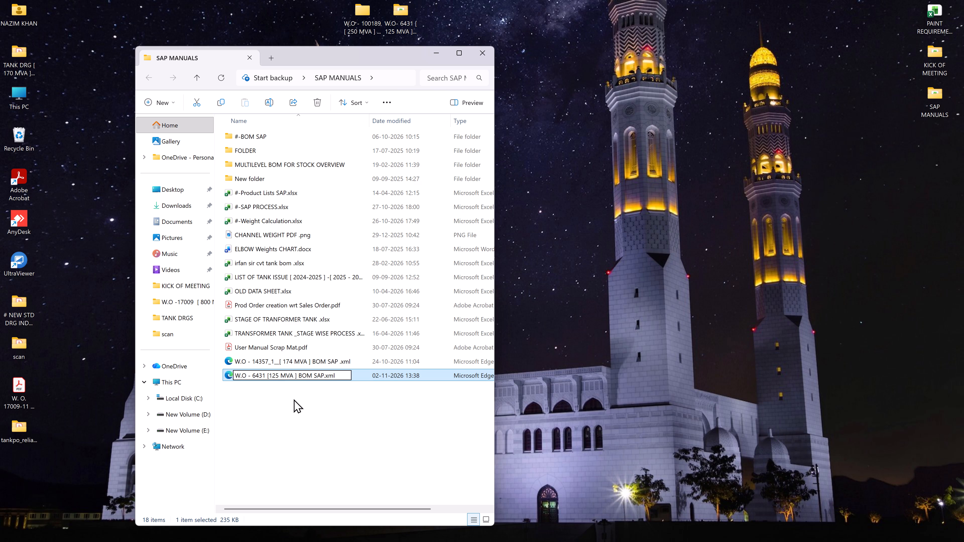
key("Return")
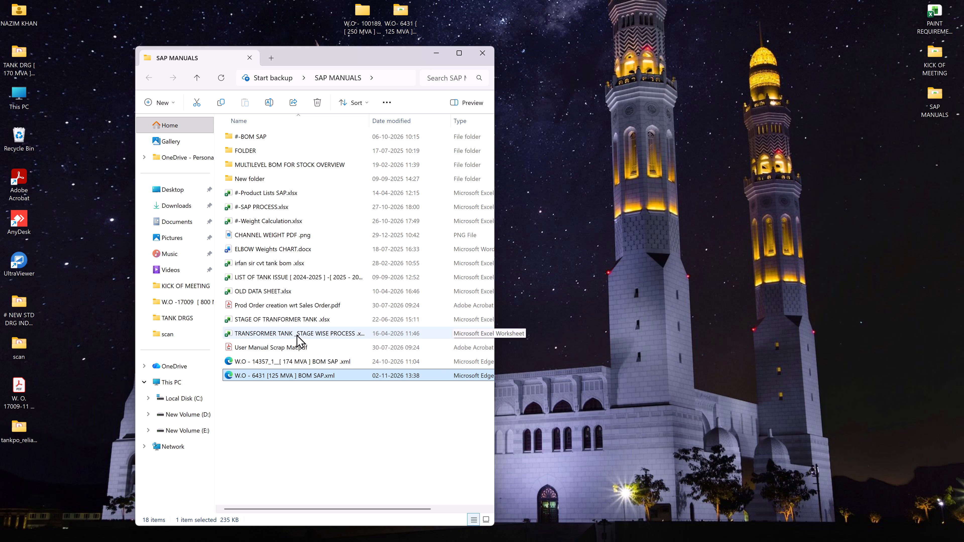
Open the existing W.O - 14357_1__[ 174 MVA ] BOM SAP .xml file from SAP MANUALS in Excel.
double_click(314, 363)
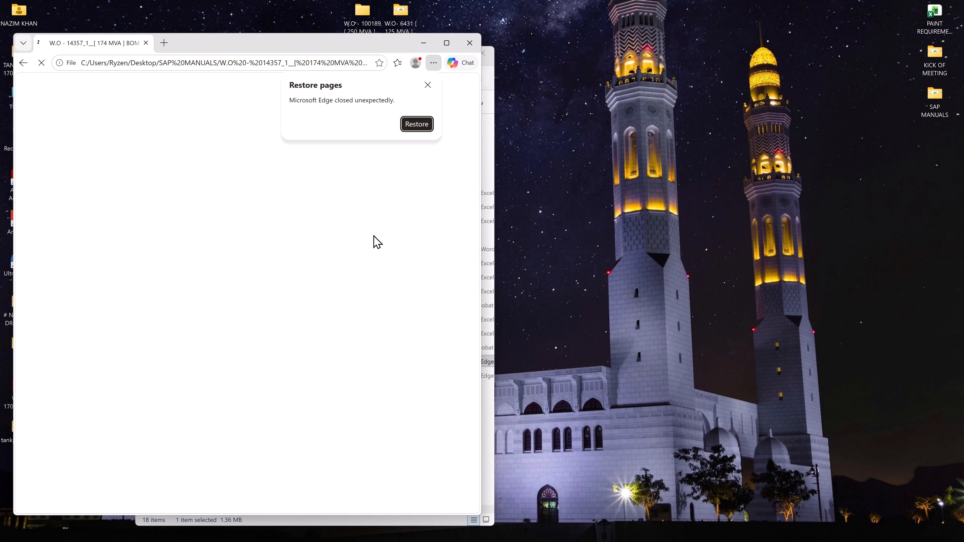
left_click(472, 45)
right_click(290, 358)
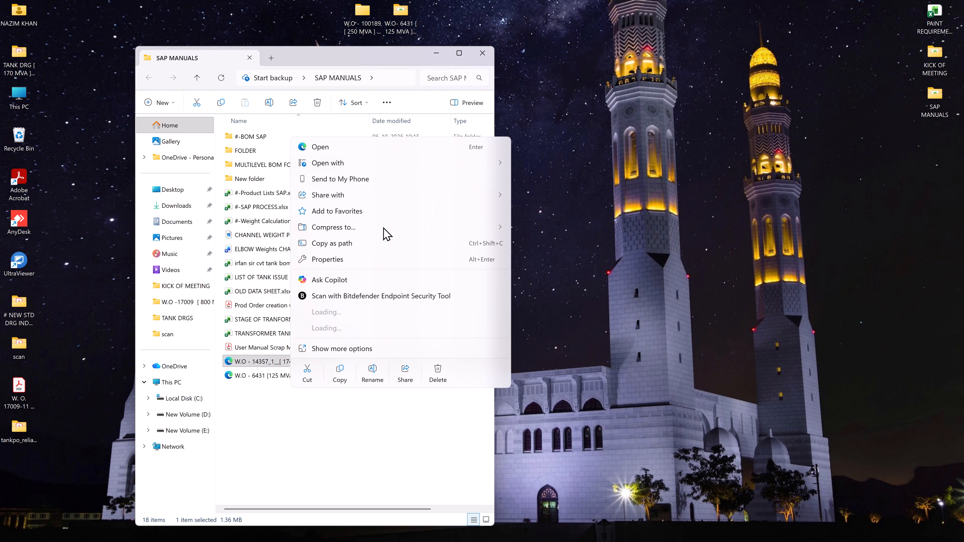
left_click(351, 165)
left_click(557, 193)
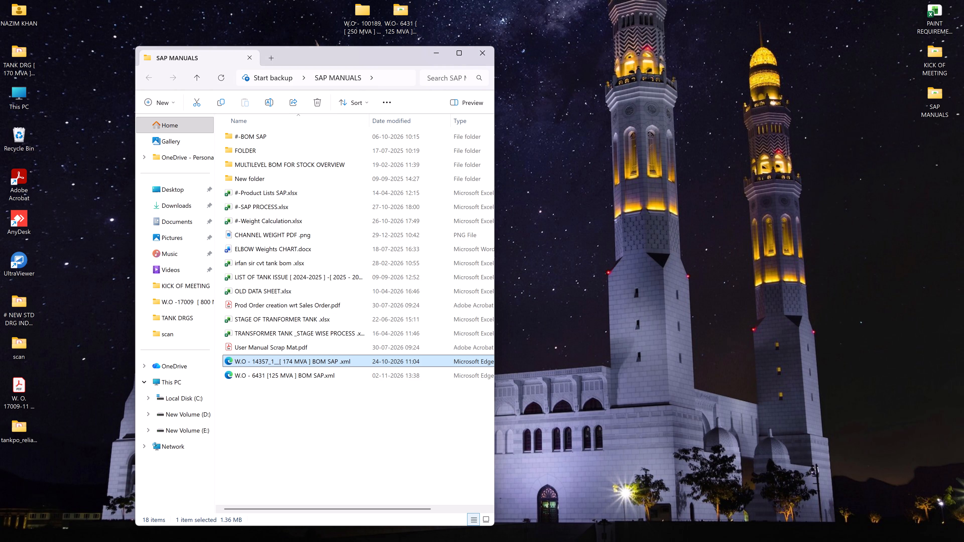
left_click(427, 533)
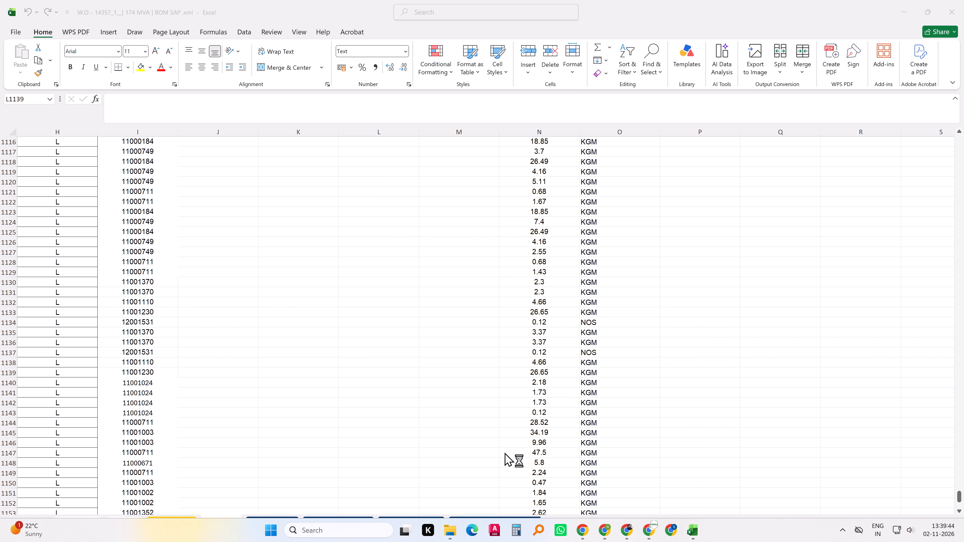
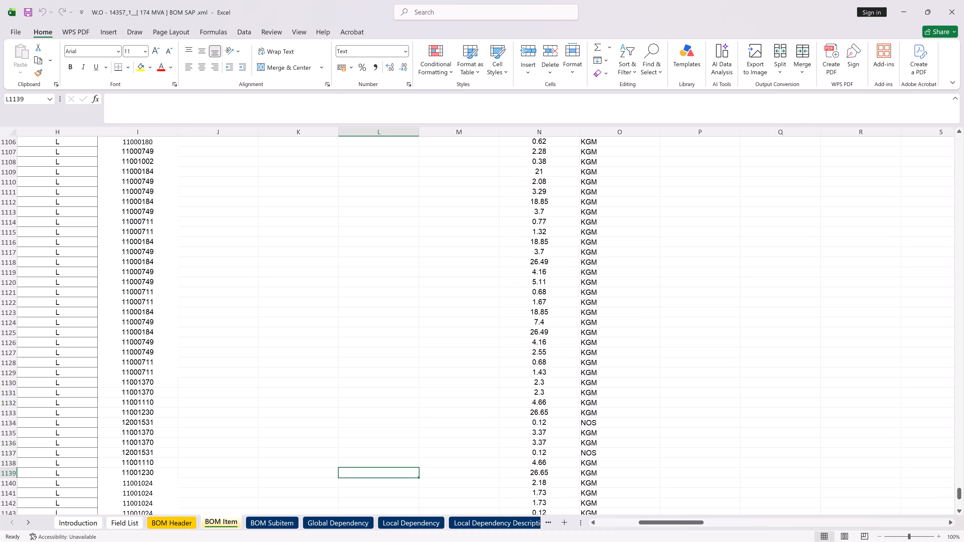
Fit the W.O - 14357 workbook to half the screen and place the SAP MANUALS folder window beside it.
key("super+Left")
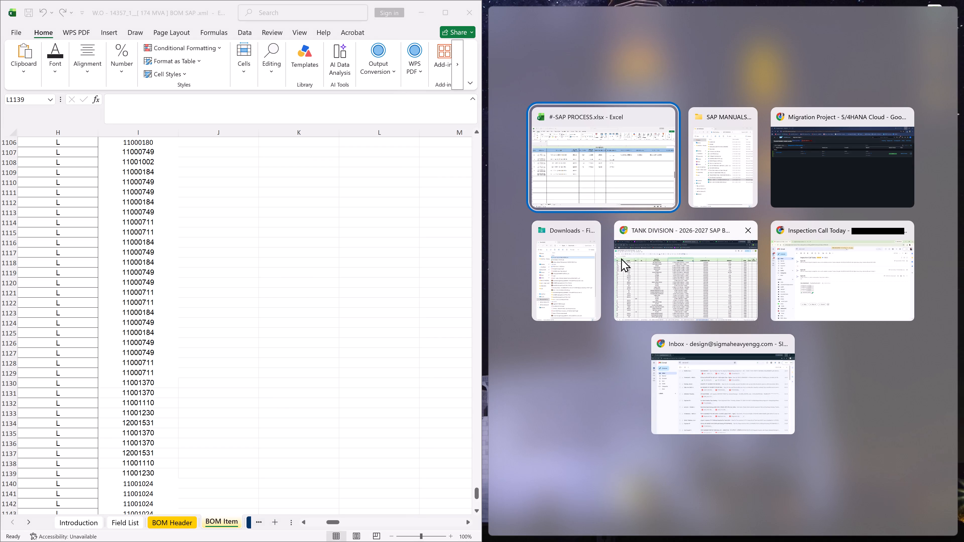
left_click(564, 274)
left_click(954, 5)
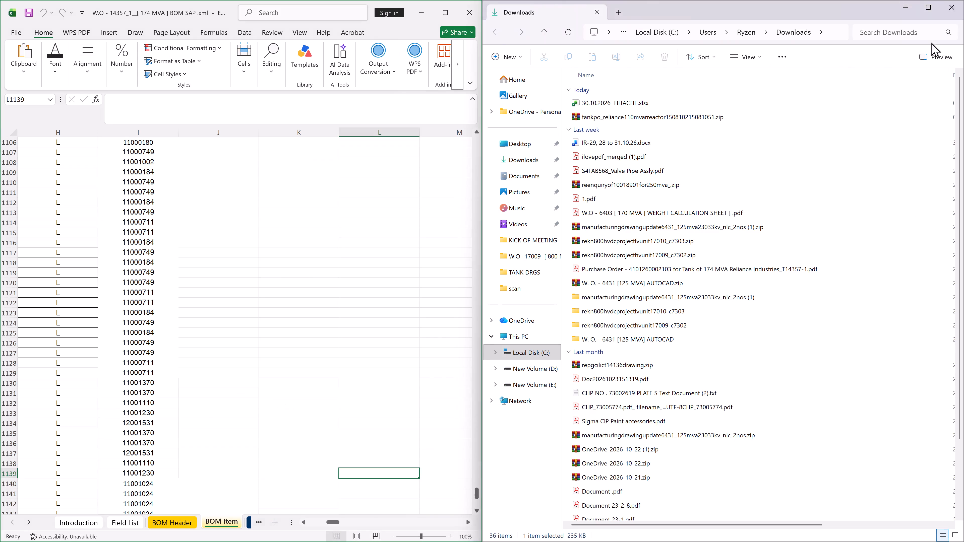
left_click(904, 18)
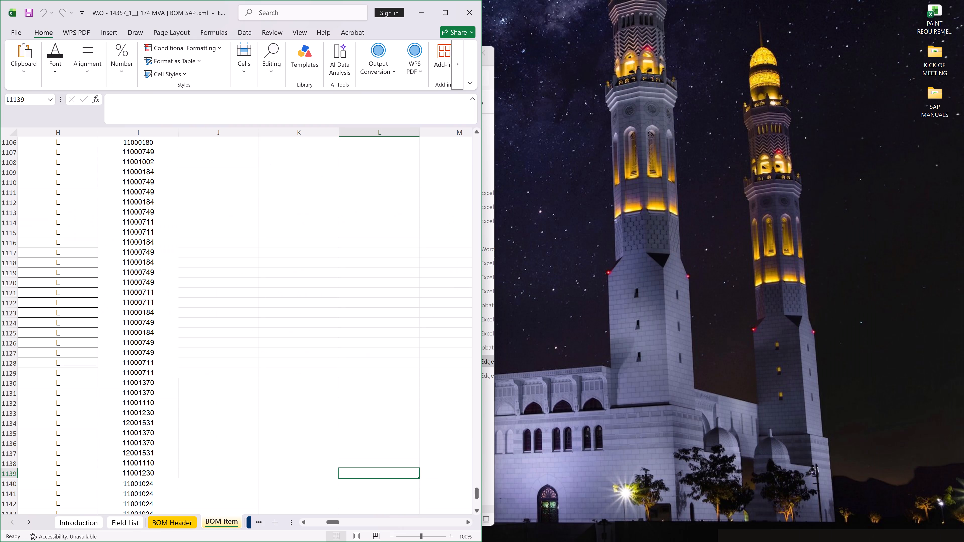
left_click(491, 84)
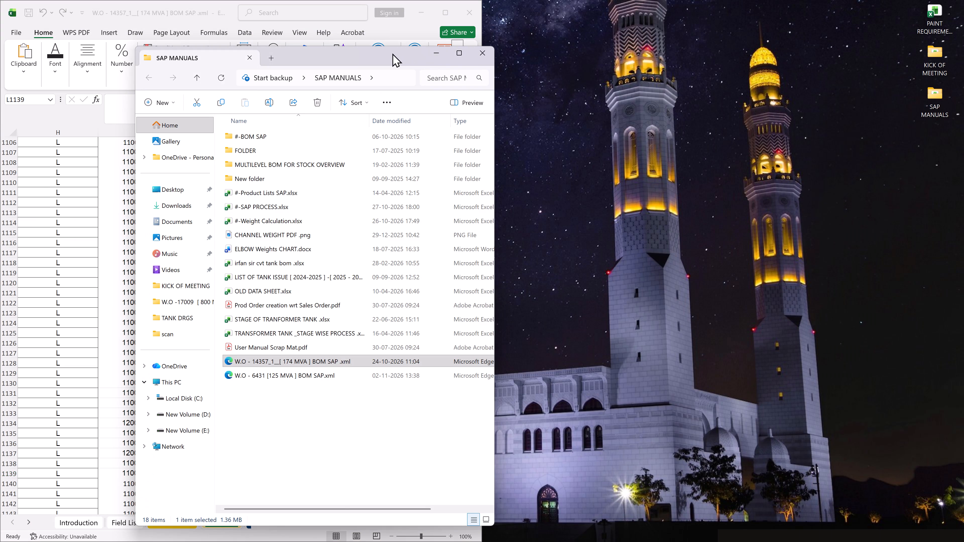
left_click_drag(392, 53, 744, 12)
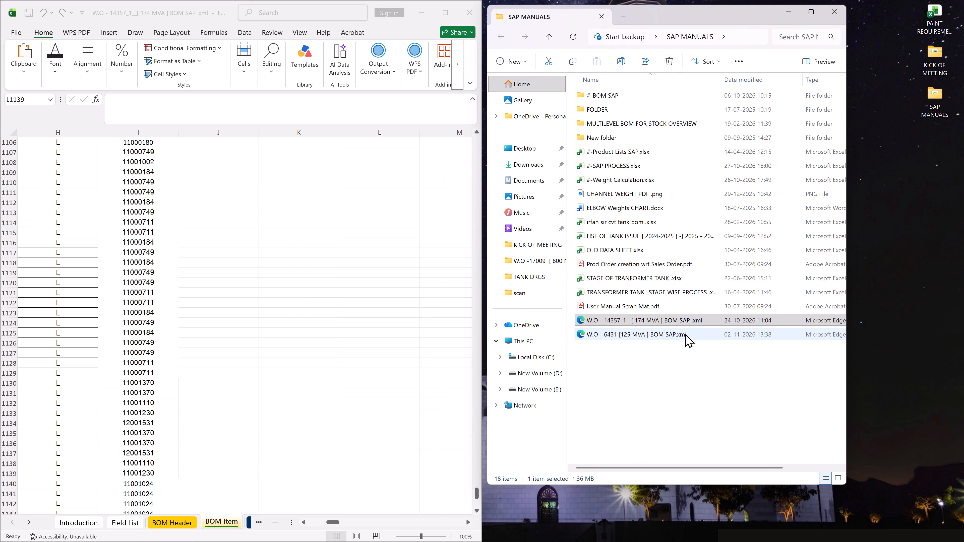
Open W.O - 6431 [125 MVA ] BOM SAP.xml from SAP MANUALS in Excel, maximized and with editing enabled.
left_click(645, 336)
right_click(644, 336)
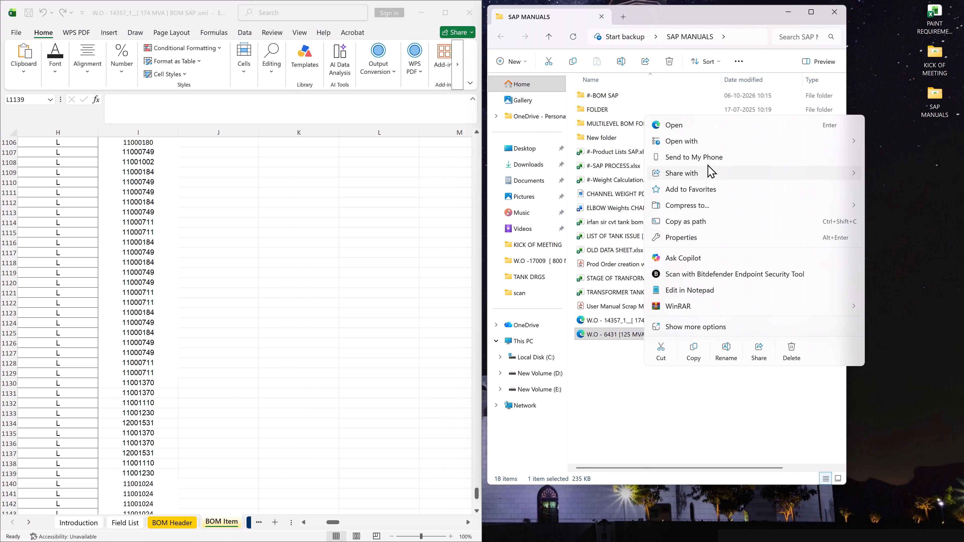
left_click(695, 139)
left_click(577, 175)
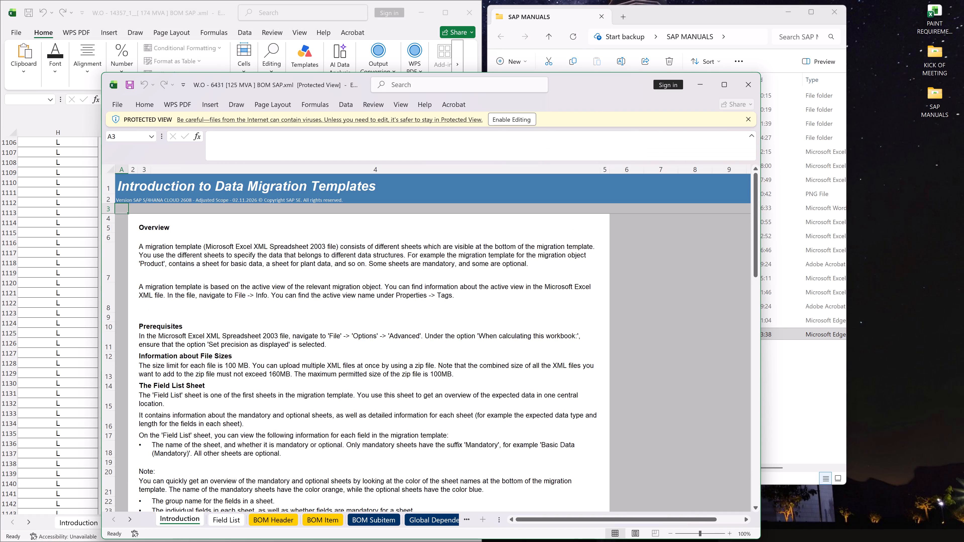
left_click(727, 85)
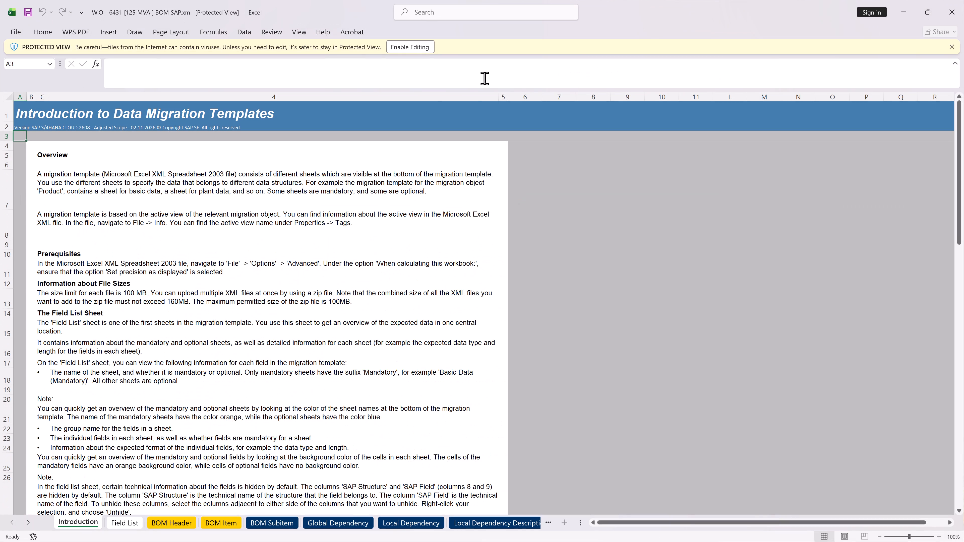
left_click(416, 57)
left_click(415, 51)
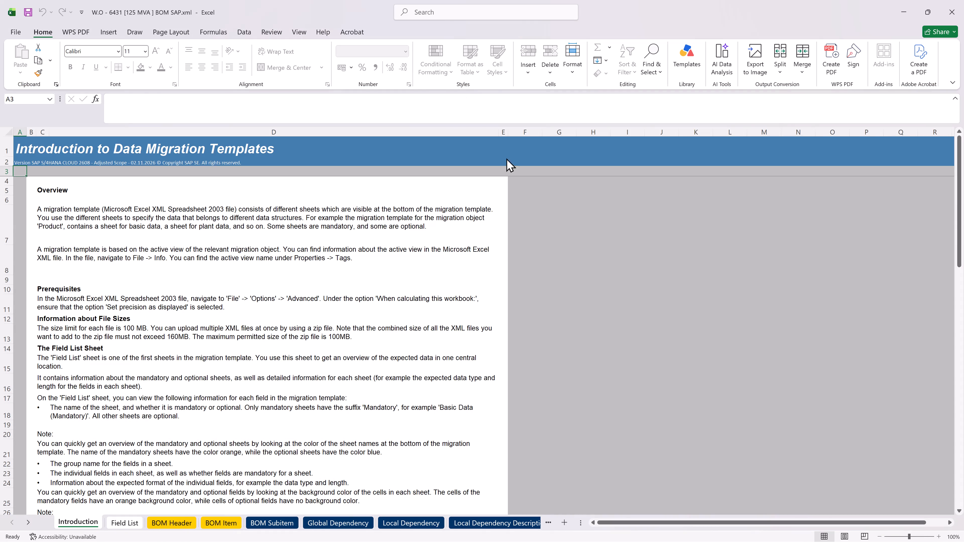
Unprotect the BOM Header and BOM Item sheets of the W.O - 6431 workbook.
left_click(166, 522)
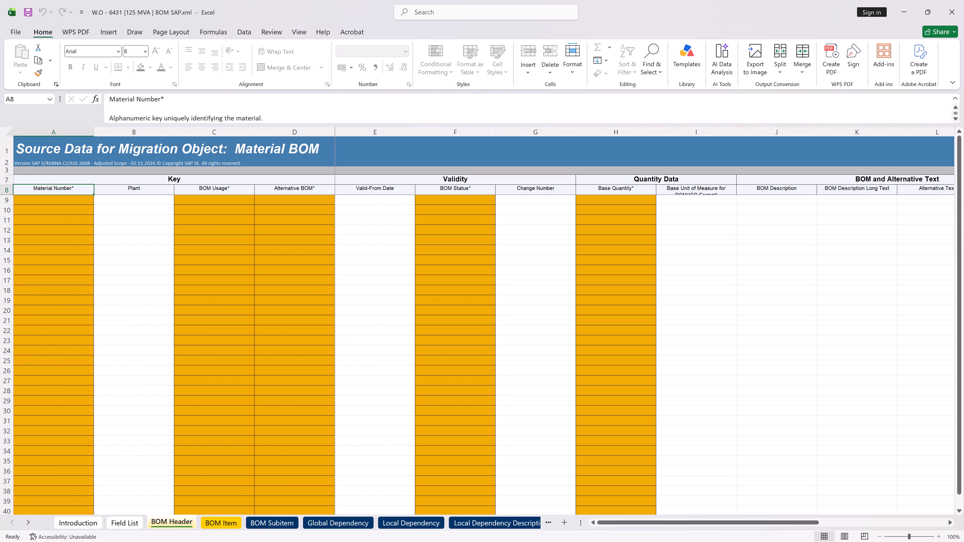
left_click(219, 527)
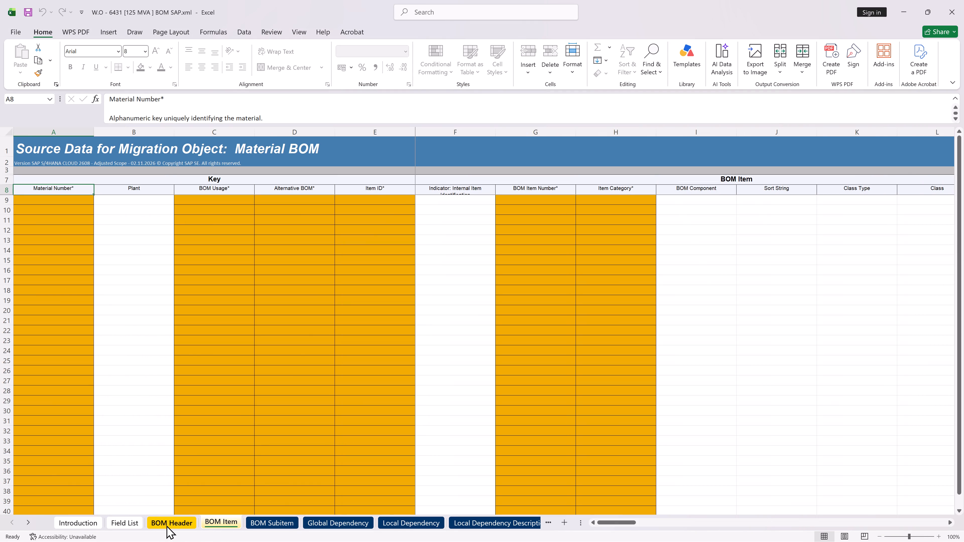
left_click(166, 524)
left_click(220, 523)
left_click(176, 523)
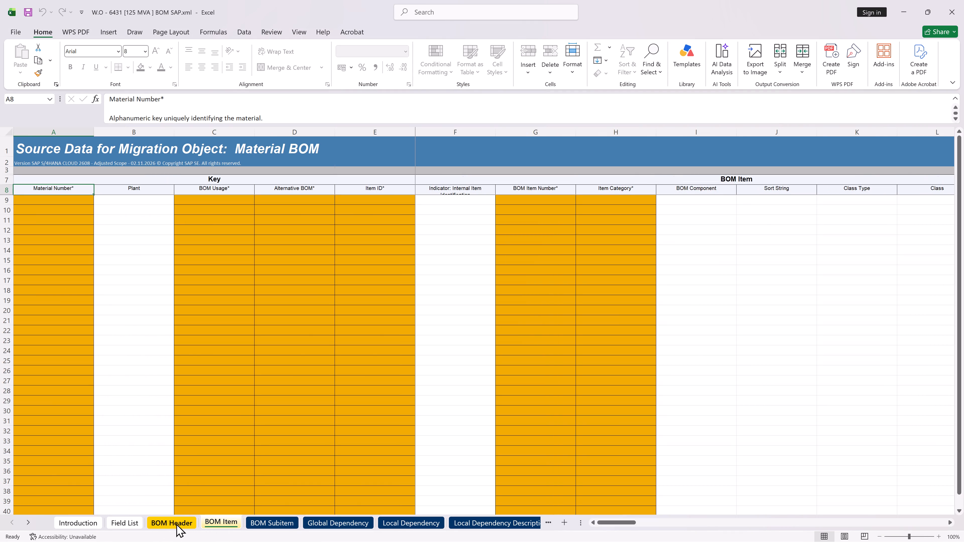
right_click(176, 523)
left_click(205, 458)
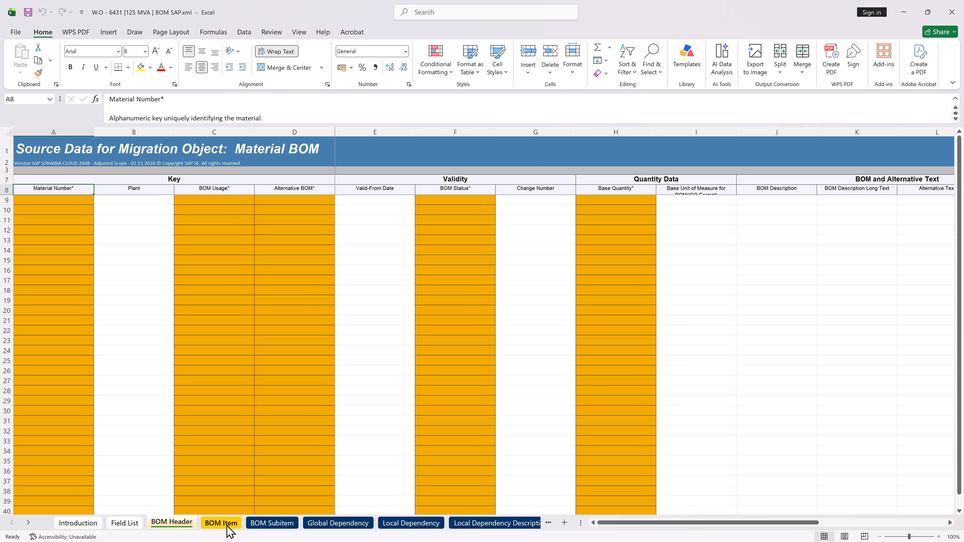
left_click(226, 524)
right_click(226, 525)
left_click(252, 452)
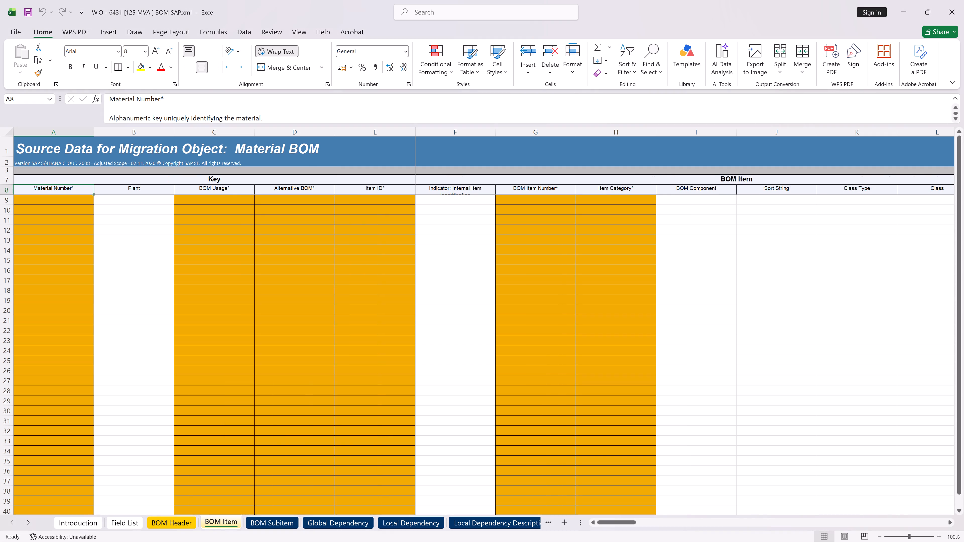
Unfreeze the panes on the BOM Header and BOM Item sheets, and save the W.O - 6431 workbook.
left_click(174, 523)
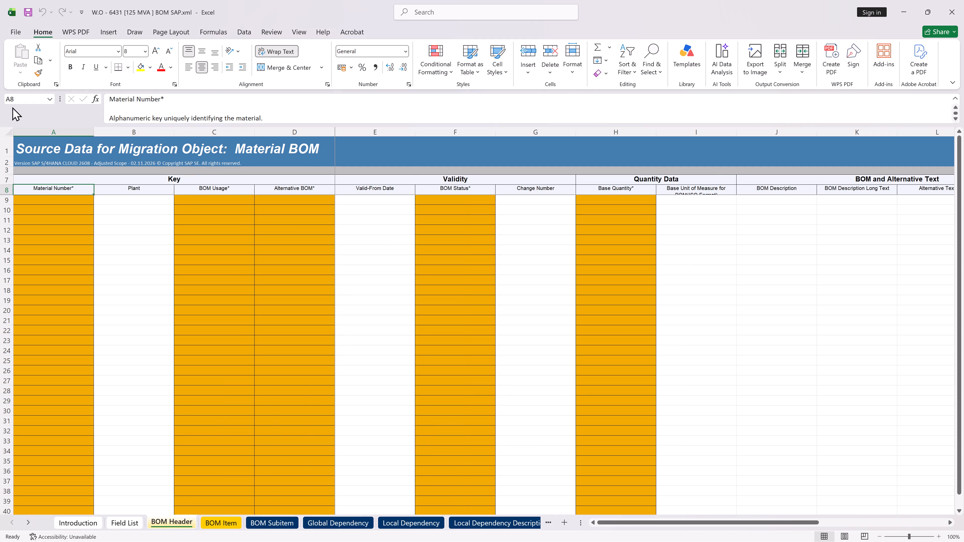
left_click(7, 131)
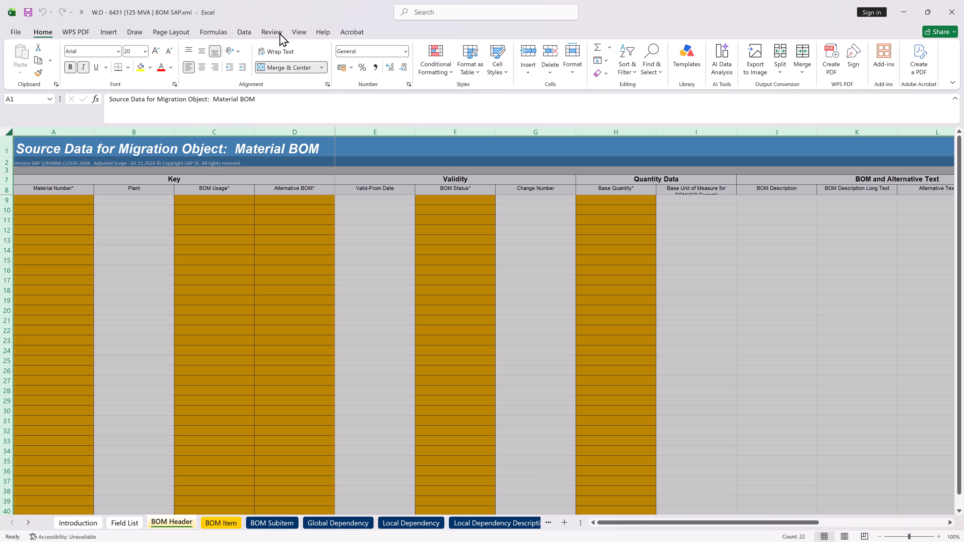
left_click(302, 32)
left_click(356, 62)
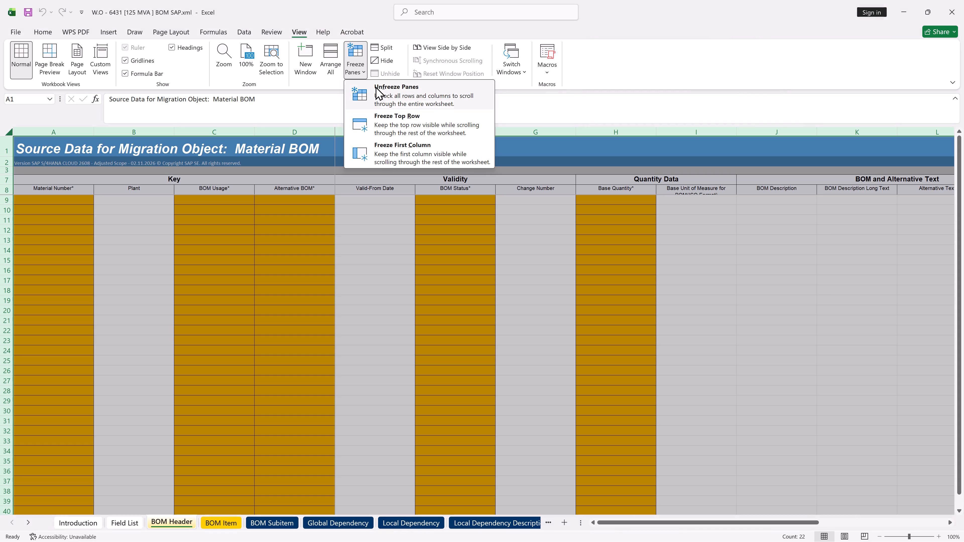
left_click(378, 88)
left_click(215, 524)
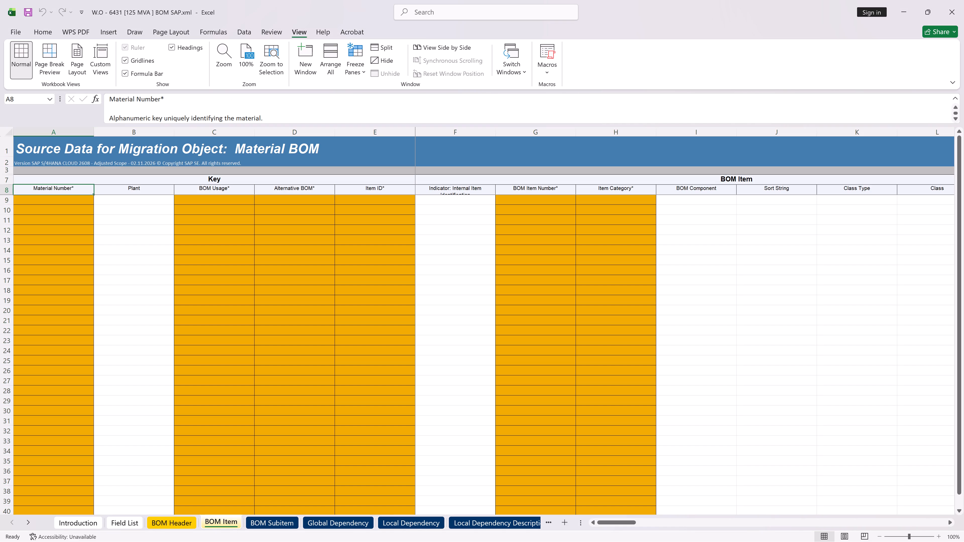
left_click(7, 130)
left_click(351, 60)
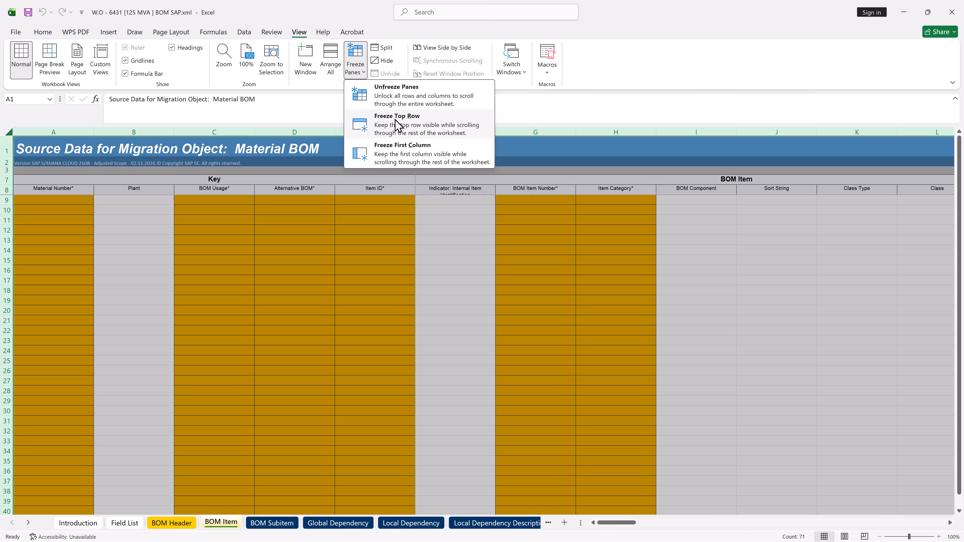
left_click(397, 86)
left_click(291, 307)
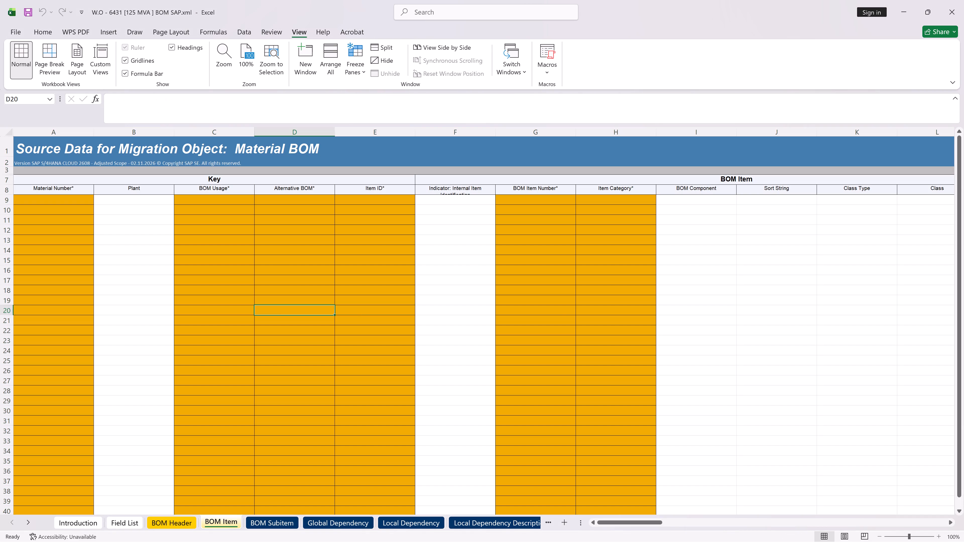
key("ctrl+s")
Show the W.O - 6431 workbook beside W.O - 14357, with the latter's BOM Item sheet at its first row and column.
left_click(507, 300)
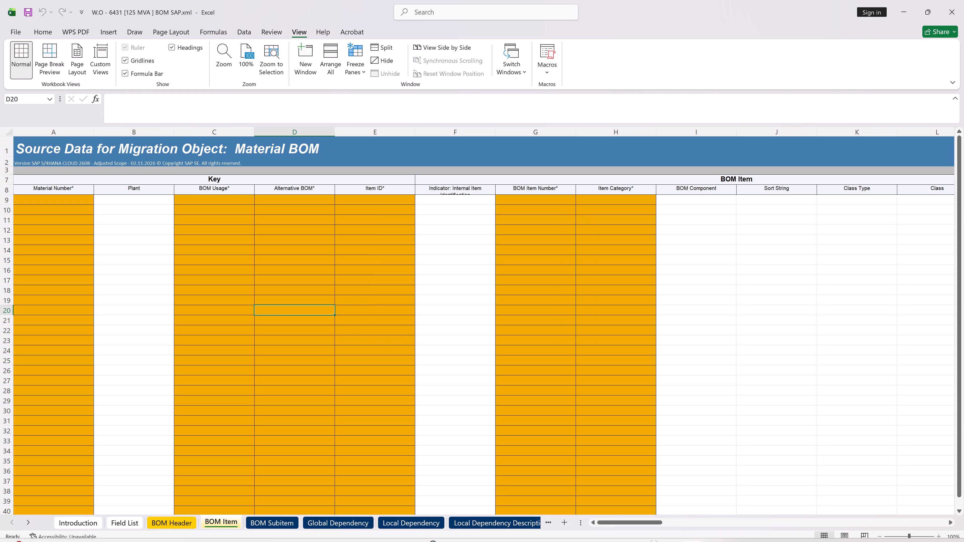
key("super+Right")
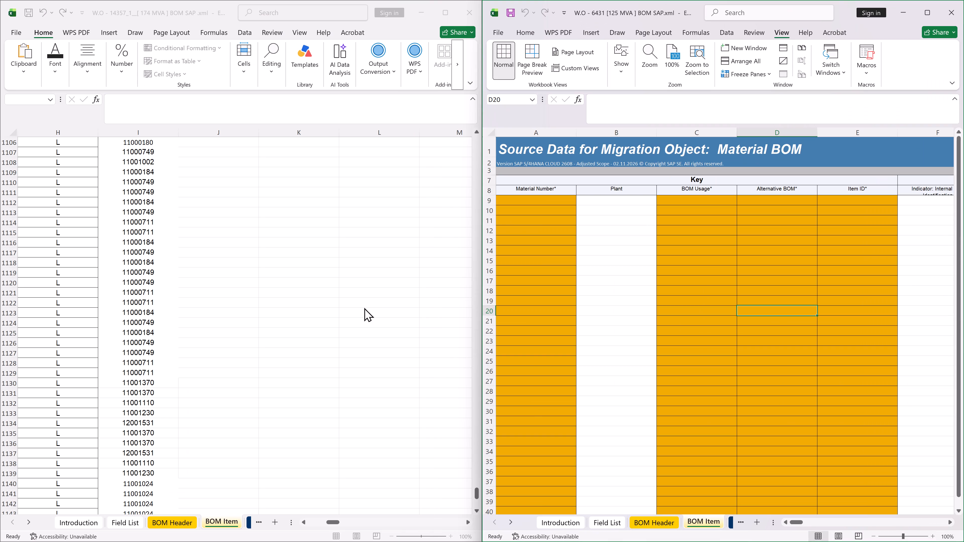
left_click_drag(332, 522, 248, 528)
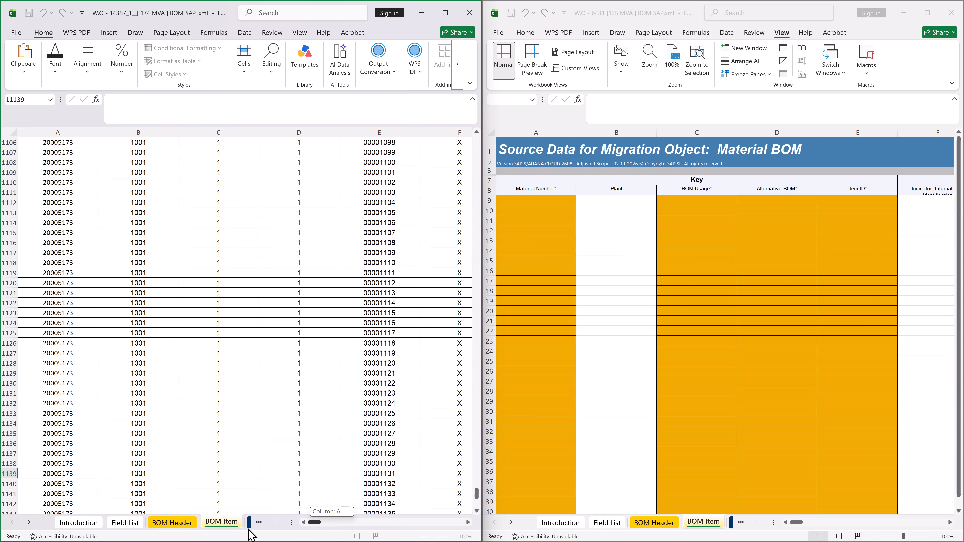
left_click_drag(248, 528, 241, 528)
scroll(204, 338, "up", 15)
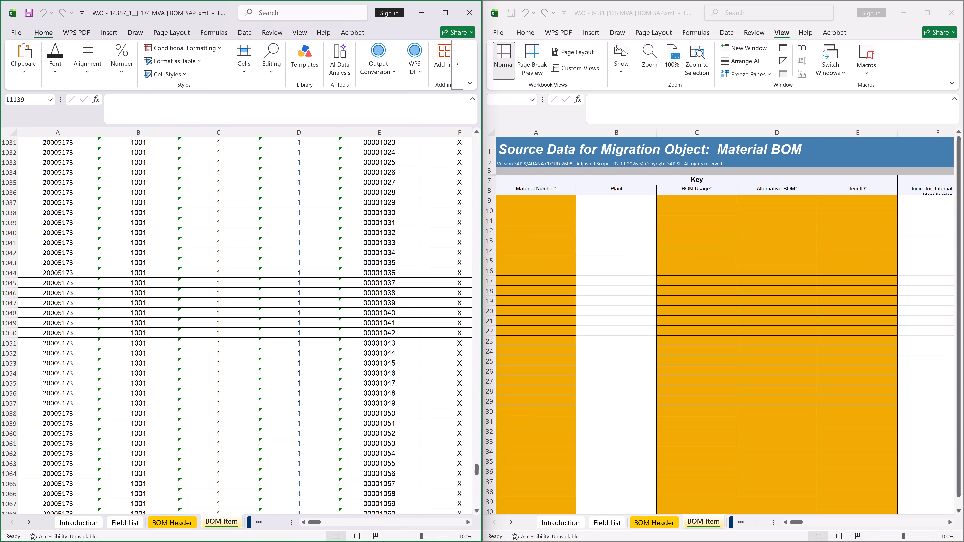
left_click_drag(476, 471, 479, 173)
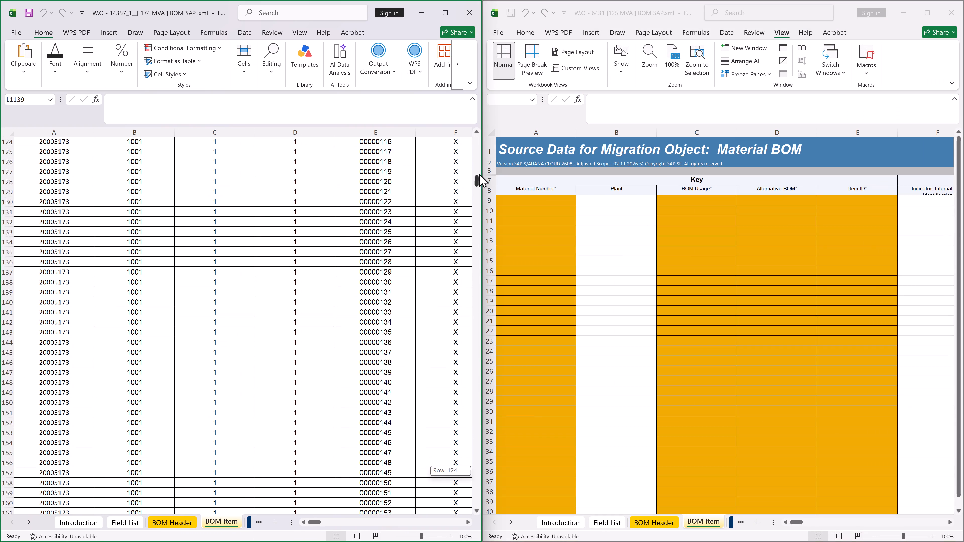
left_click_drag(479, 173, 472, 125)
scroll(129, 293, "up", 4)
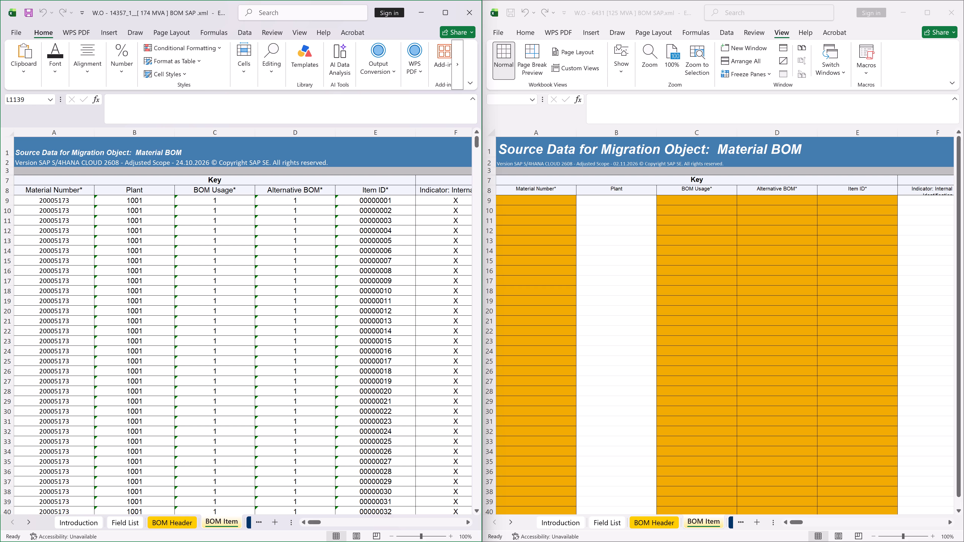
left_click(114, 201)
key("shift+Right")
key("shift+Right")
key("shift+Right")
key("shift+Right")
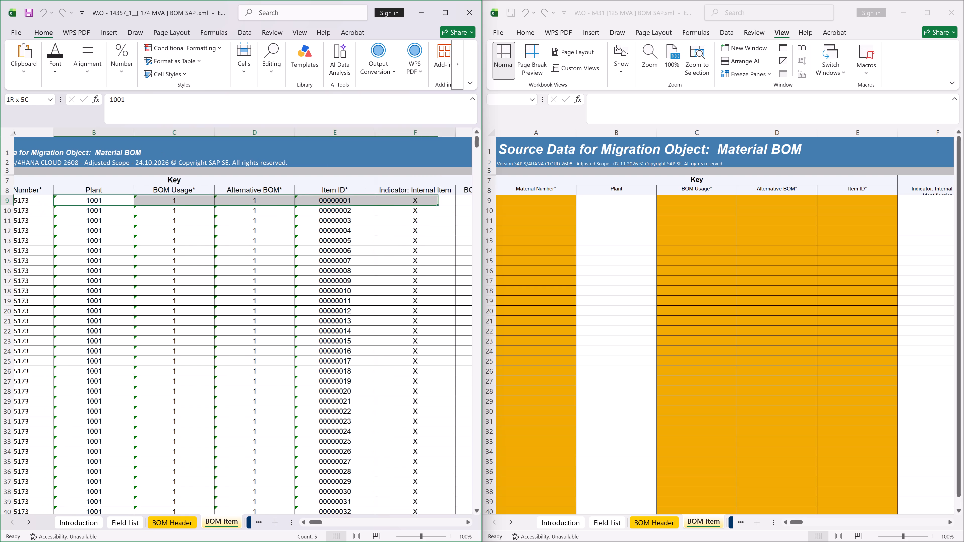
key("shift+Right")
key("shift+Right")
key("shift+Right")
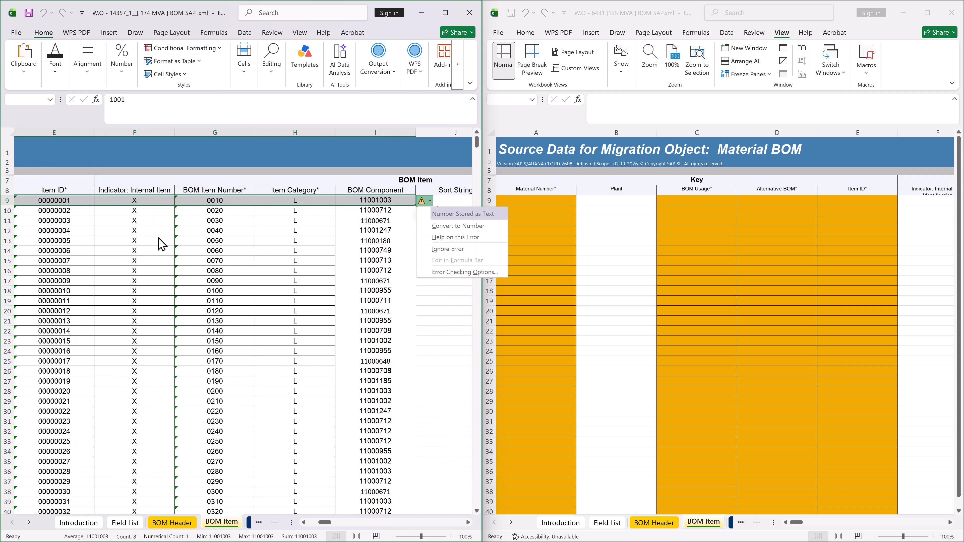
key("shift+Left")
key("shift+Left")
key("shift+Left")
Copy the Plant through Item Category data for items 00000001 to 00001010 from W.O - 14357's BOM Item sheet.
left_click(280, 197)
left_click(282, 198)
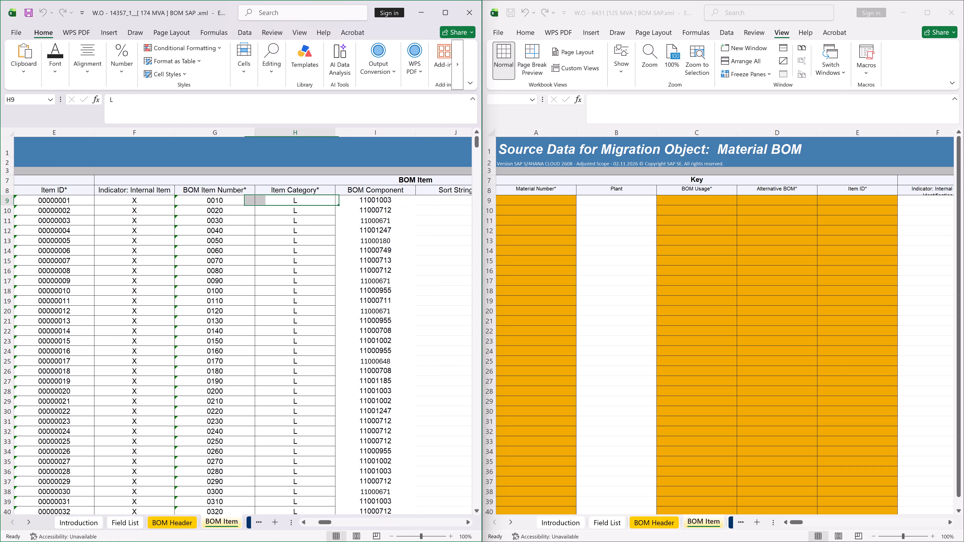
key("shift+Left")
key("shift+Left")
key("shift+Left")
key("shift+Left")
key("shift+Left")
key("shift+Left")
key("shift+Left")
key("shift+Left")
key("shift+Left")
key("shift+Left")
key("shift+Left")
key("shift+Left")
key("shift+Left")
key("shift+Left")
key("shift+Left")
key("shift+Left")
key("shift+Left")
key("shift+Left")
key("shift+Left")
key("shift+Left")
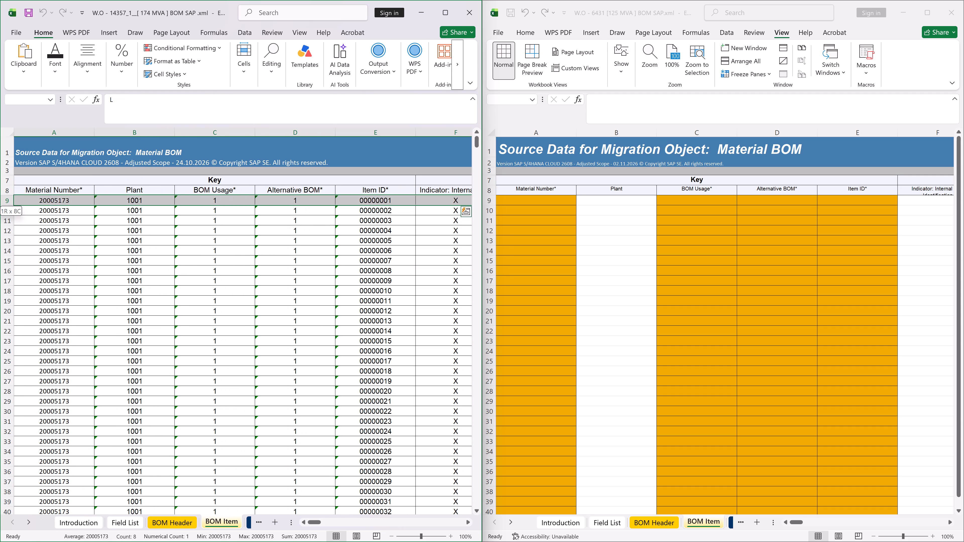
key("shift+Right")
key("shift+Down")
key("shift+Down")
key("shift+Down")
key("shift+Down")
key("shift+Down")
key("shift+Down")
key("shift+Down")
key("shift+Down")
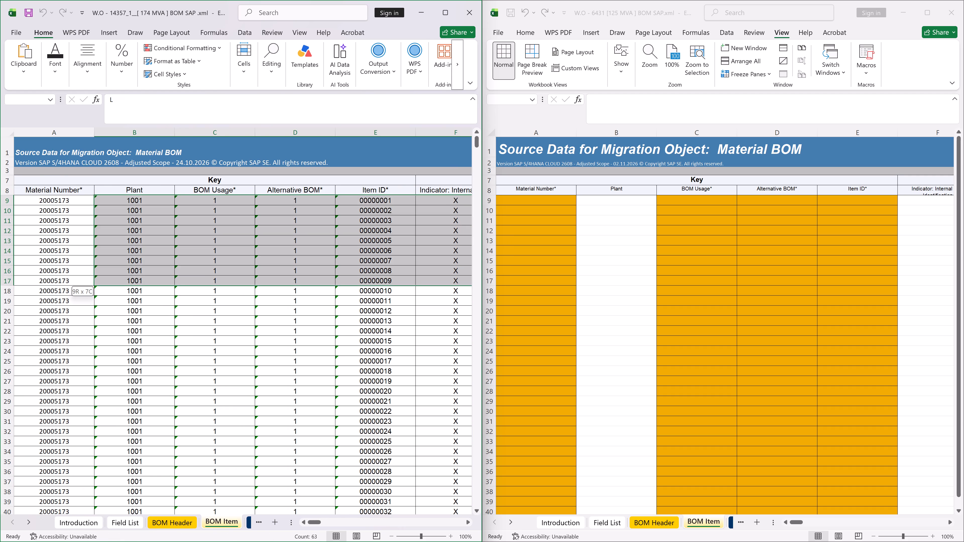
key("shift+Page_Down")
key("shift+Page_Down")
key("shift+Page_Down")
key("shift+Page_Down")
key("shift+Page_Down")
key("shift+Page_Down")
key("shift+Page_Down")
key("shift+Page_Down")
key("shift+Page_Down")
key("shift+Page_Down")
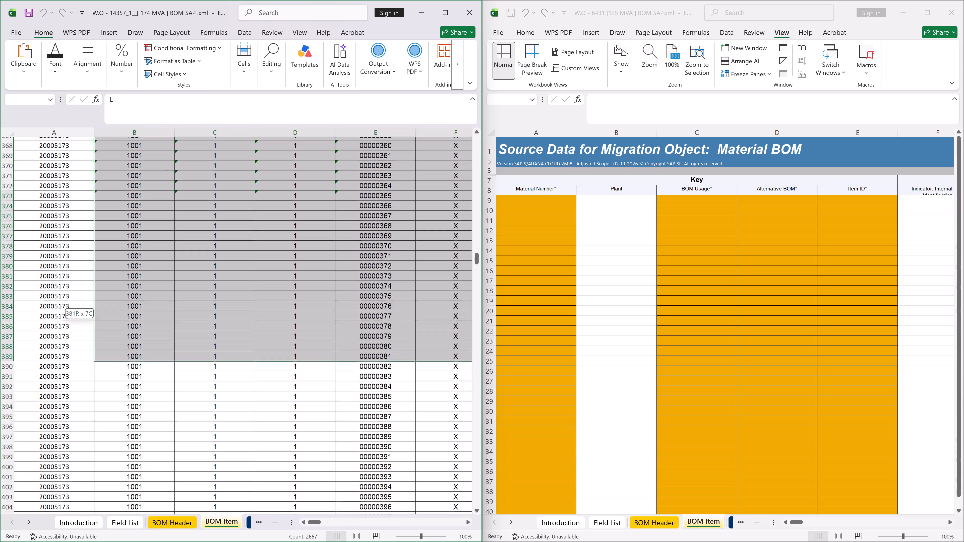
key("shift+Page_Down")
key("shift+Page_Down")
key("shift+Page_Down")
key("shift+Page_Down")
key("shift+Page_Down")
key("shift+Page_Down")
key("shift+Page_Down")
key("shift+Page_Down")
key("shift+Page_Down")
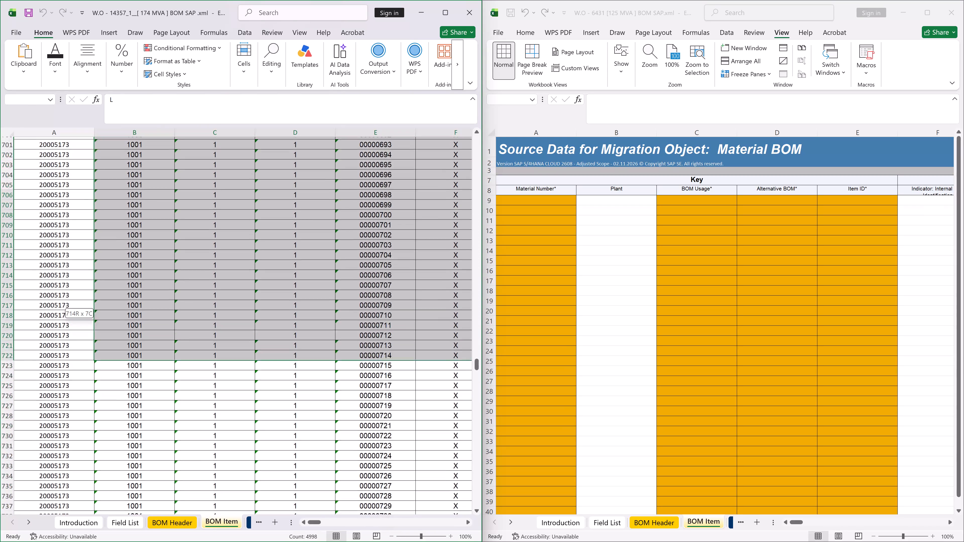
key("shift+Page_Down")
key("shift+Page_Down")
key("shift+Page_Down")
key("shift+Page_Down")
key("shift+Page_Down")
key("shift+Page_Down")
key("shift+Page_Down")
key("shift+Page_Down")
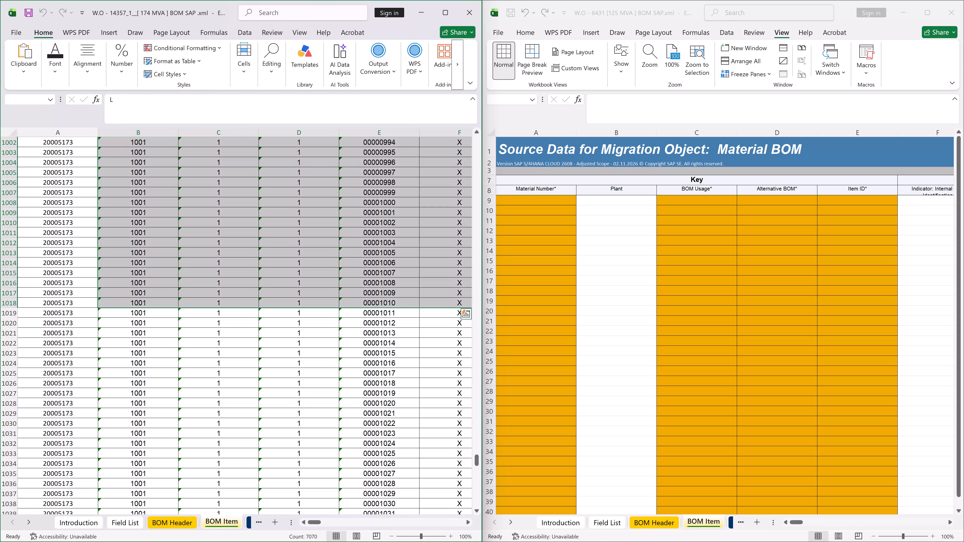
key("ctrl+c")
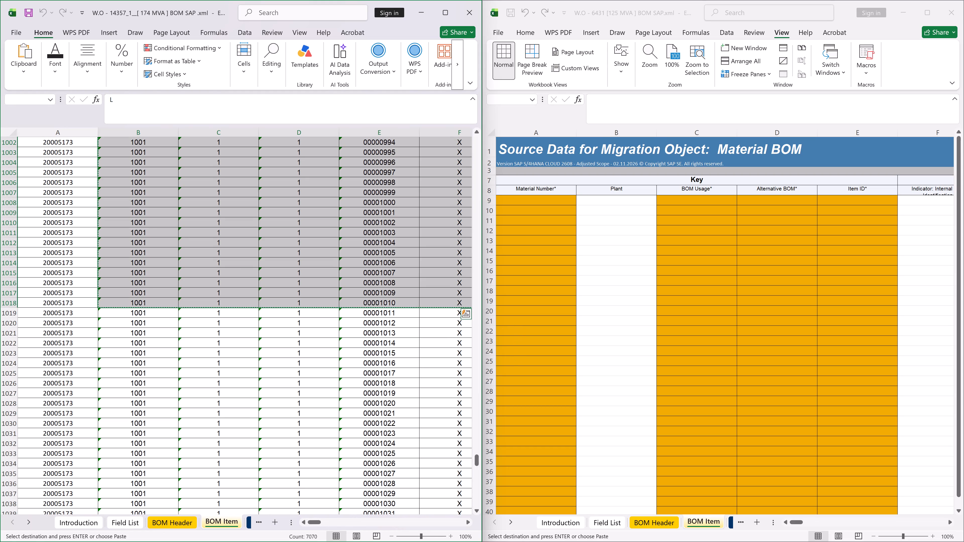
Paste the copied block into W.O - 6431's BOM Item sheet from the first Plant cell, B9, and save keeping the XML Spreadsheet 2003 format.
scroll(309, 330, "up", 12)
middle_click_drag(396, 455, 392, 127)
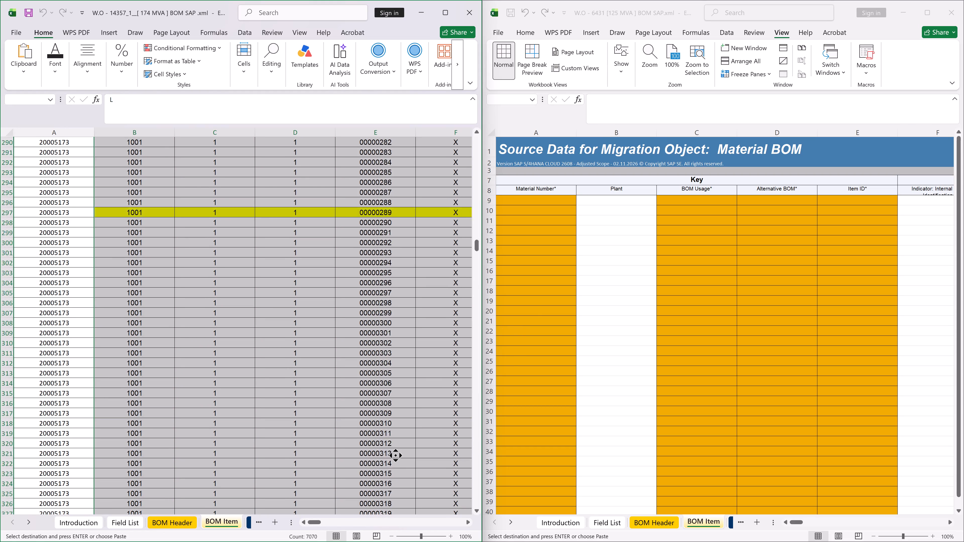
middle_click_drag(392, 127, 392, 126)
scroll(611, 341, "up", 7)
left_click(526, 195)
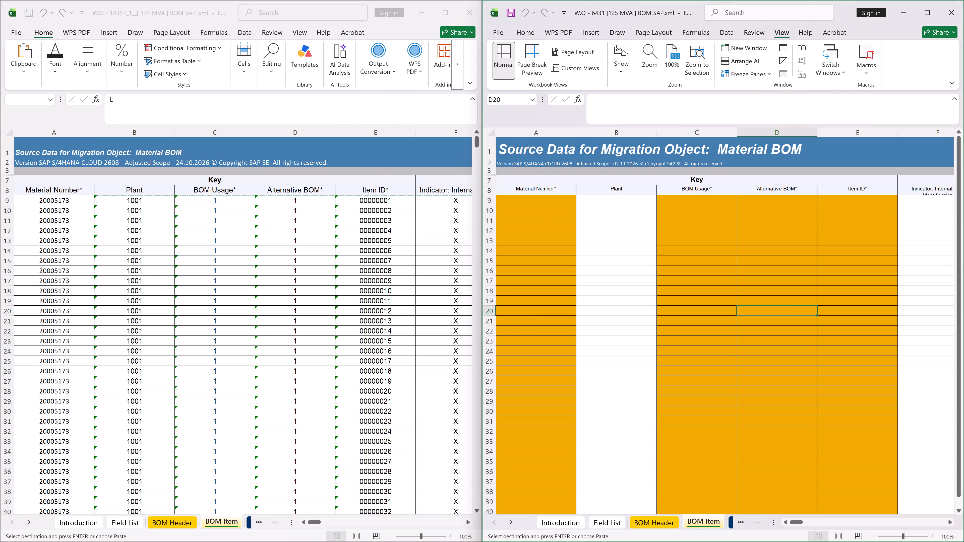
left_click(661, 524)
left_click(700, 524)
scroll(540, 195, "up", 3)
left_click(541, 198)
left_click(592, 201)
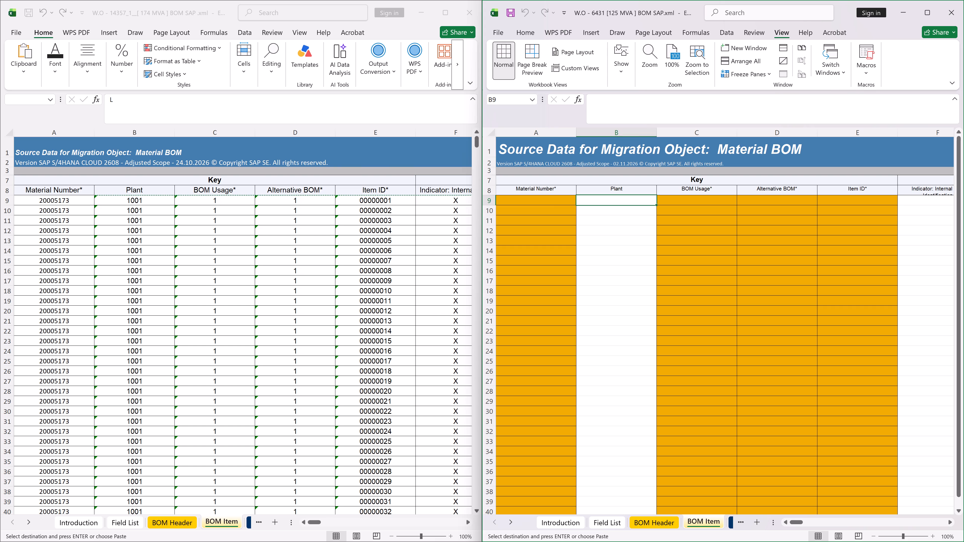
key("ctrl+v")
key("ctrl+s")
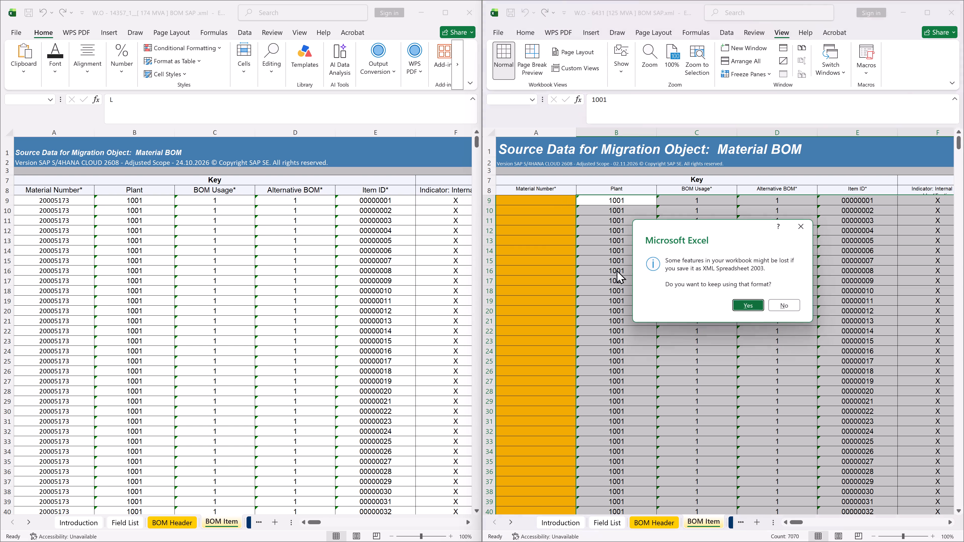
left_click(742, 305)
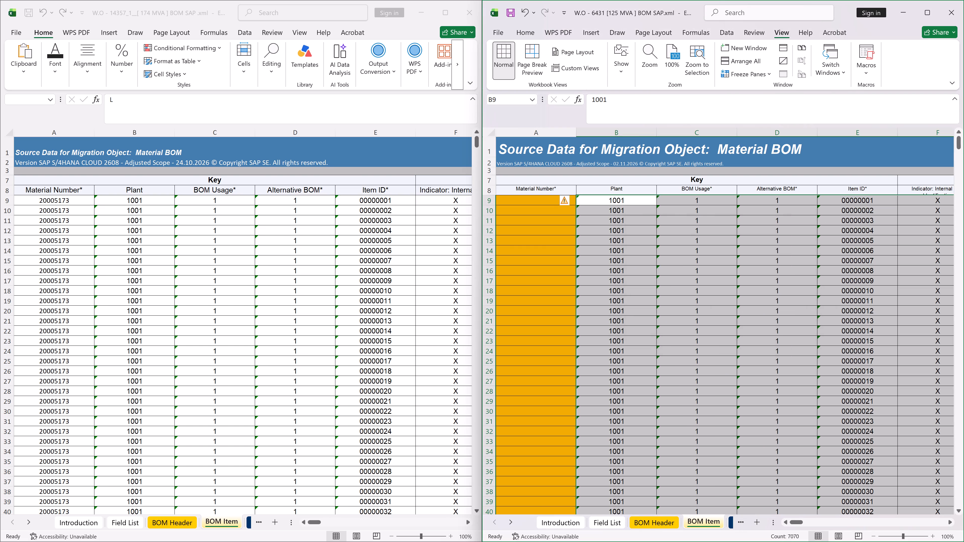
Switch to the TANK DIVISION Google Sheets BOM and show its component and weight columns beside the W.O - 6431 workbook's empty BOM Component column.
triple_click(949, 521)
left_click(948, 520)
triple_click(948, 520)
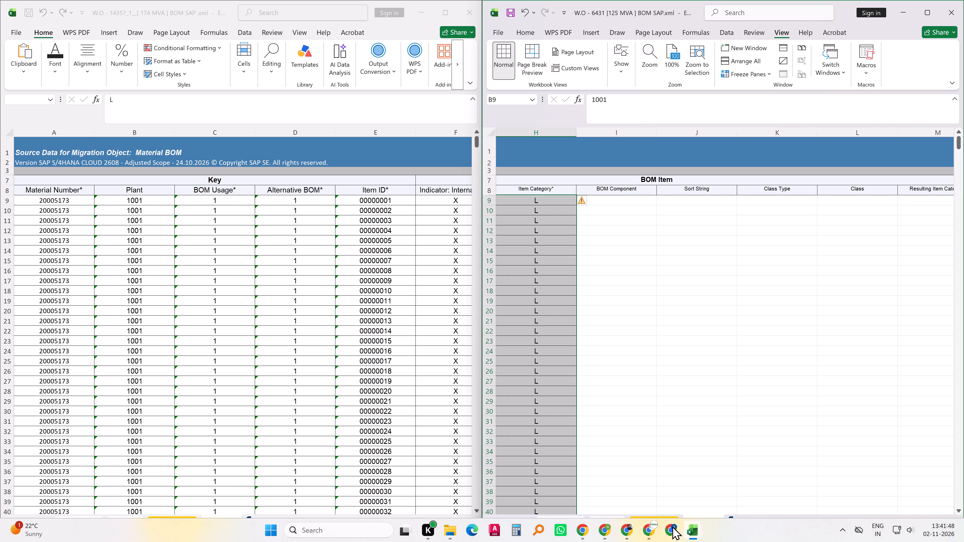
left_click(605, 534)
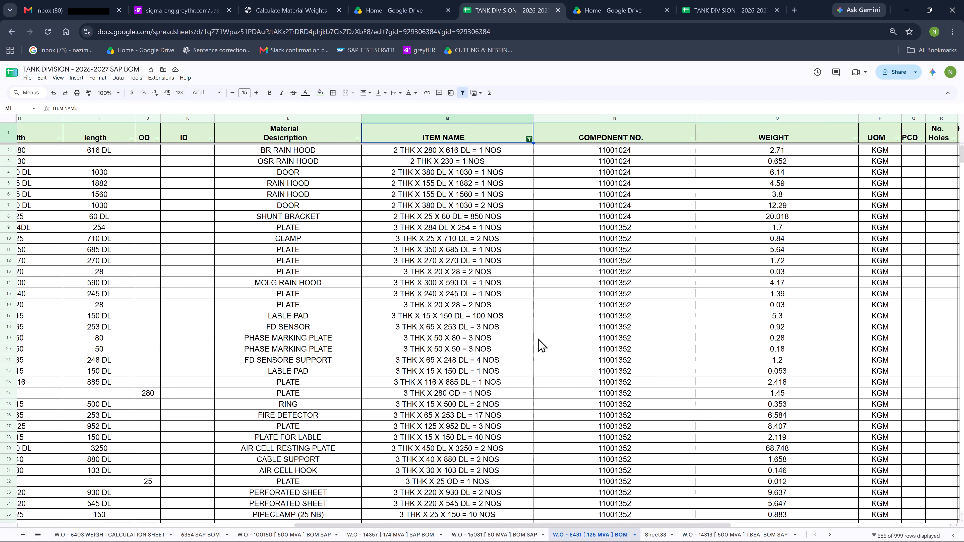
key("super+Left")
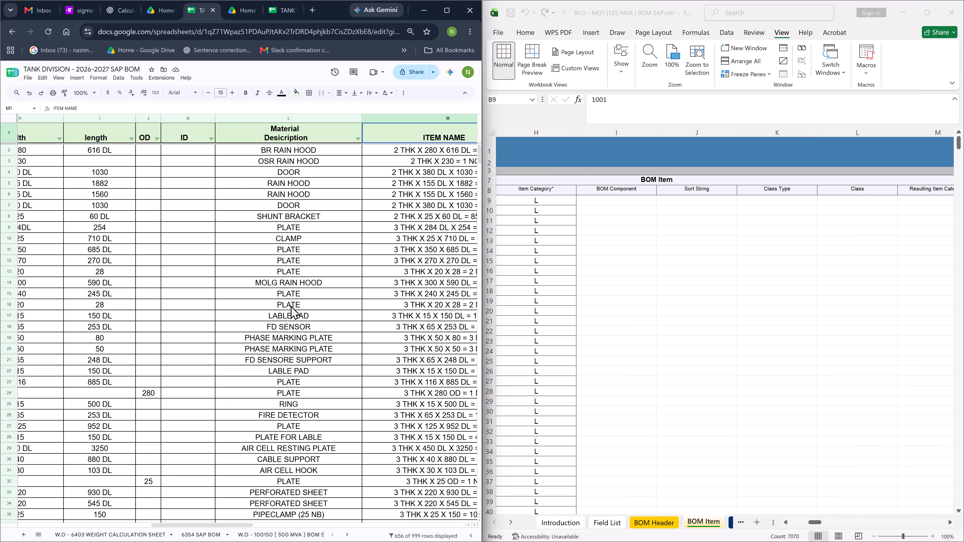
left_click(232, 257)
key("Right")
key("Right")
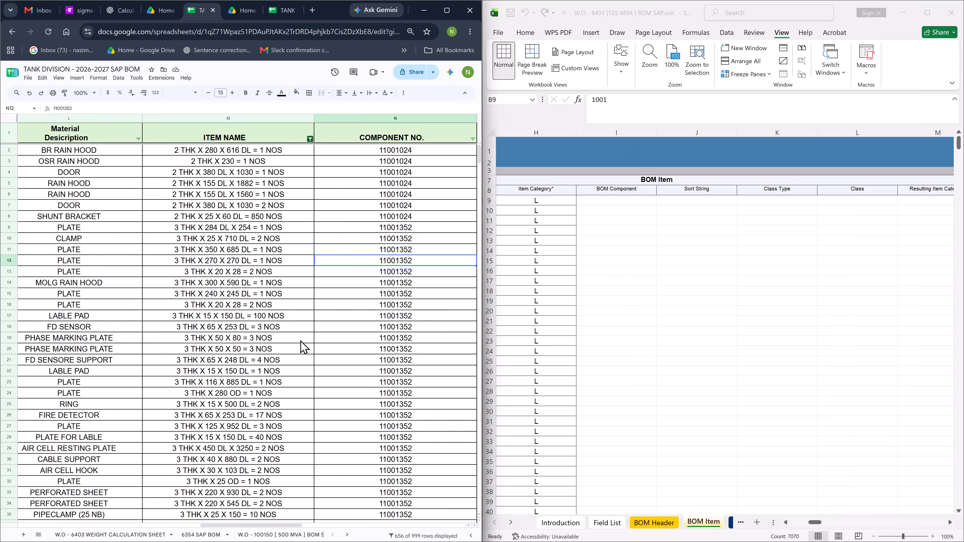
key("Right")
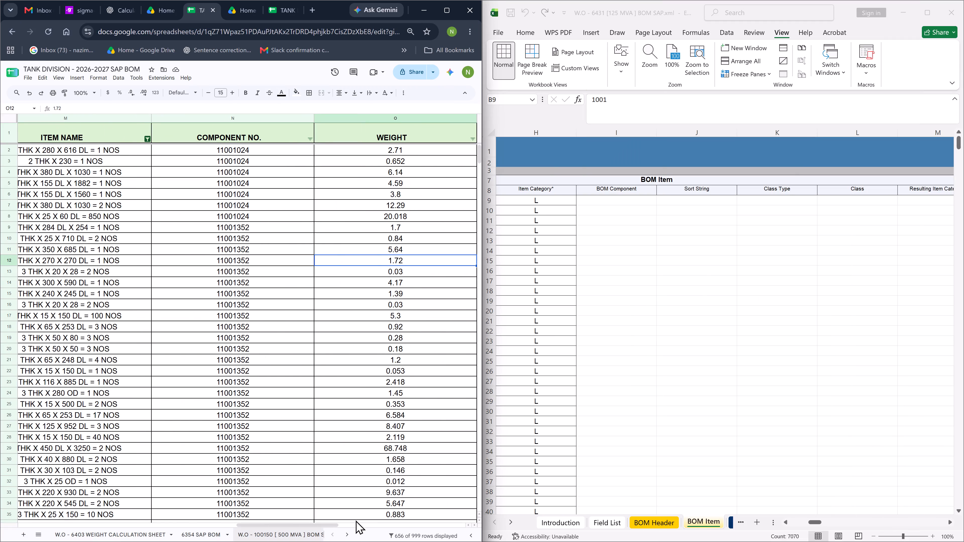
left_click(349, 534)
left_click(349, 534)
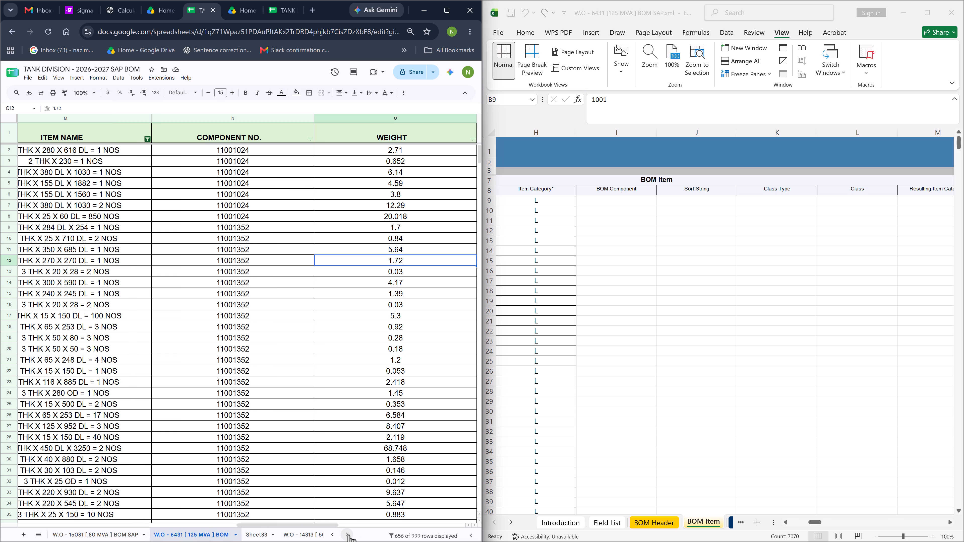
Copy all filtered component numbers from the W.O - 6431 [ 125 MVA ] BOM sheet into the Excel BOM Component column, starting at I9.
left_click(252, 183)
scroll(253, 179, "up", 5)
left_click(246, 153)
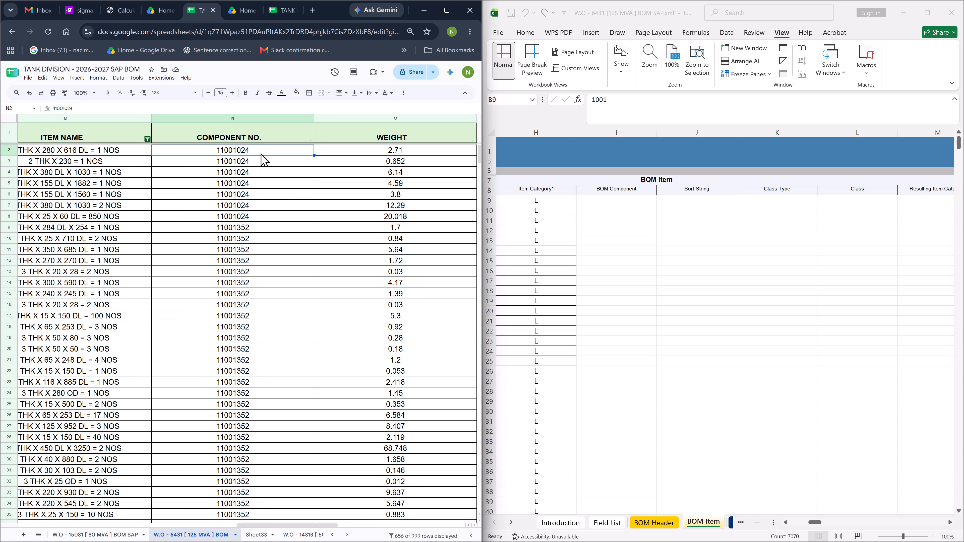
key("shift+Page_Down")
key("shift+Page_Down")
key("shift+Page_Down")
key("shift+Page_Down")
key("shift+Page_Down")
key("shift+Page_Down")
key("shift+Page_Down")
key("shift+Page_Down")
key("shift+Page_Down")
key("shift+Page_Down")
key("shift+Page_Down")
key("shift+Page_Down")
key("shift+Page_Down")
key("shift+Page_Down")
key("shift+Page_Down")
key("shift+Page_Down")
key("shift+Page_Down")
key("shift+Page_Down")
key("shift+Page_Down")
key("shift+Page_Down")
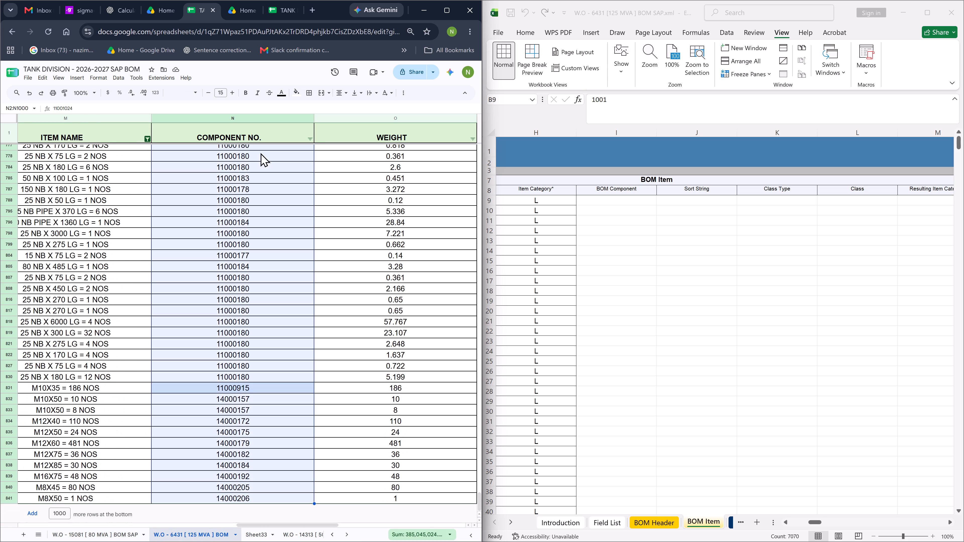
key("shift+Page_Down")
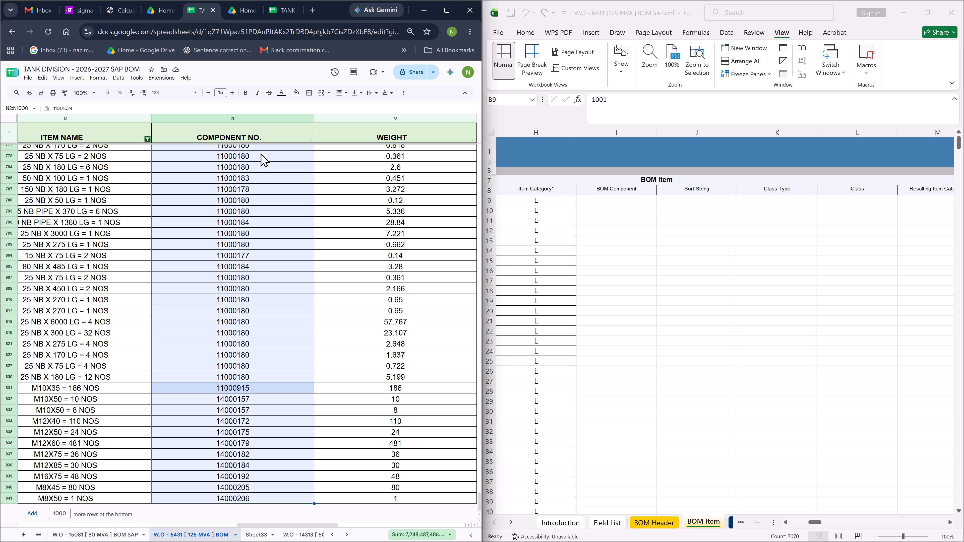
key("ctrl+c")
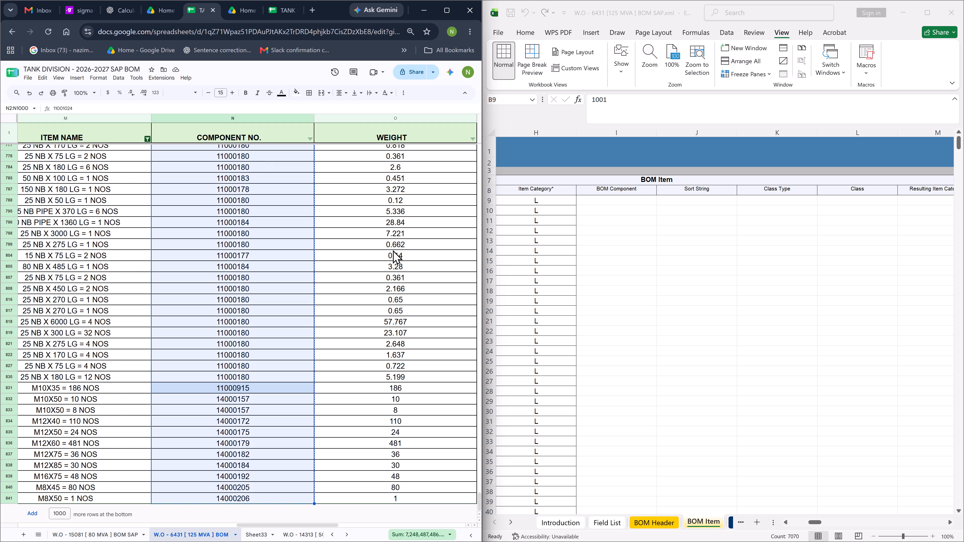
left_click_drag(635, 245, 634, 241)
scroll(574, 238, "up", 9)
left_click(595, 205)
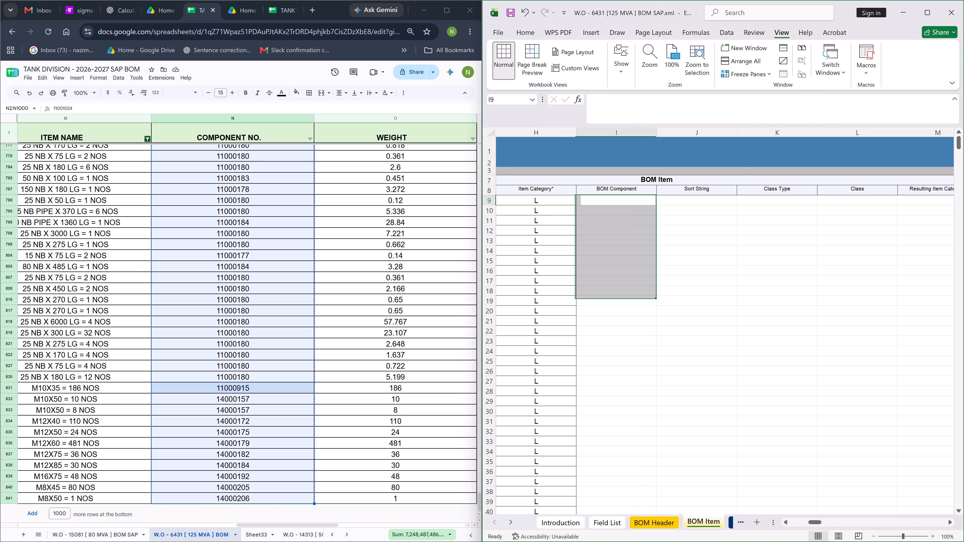
key("ctrl+v")
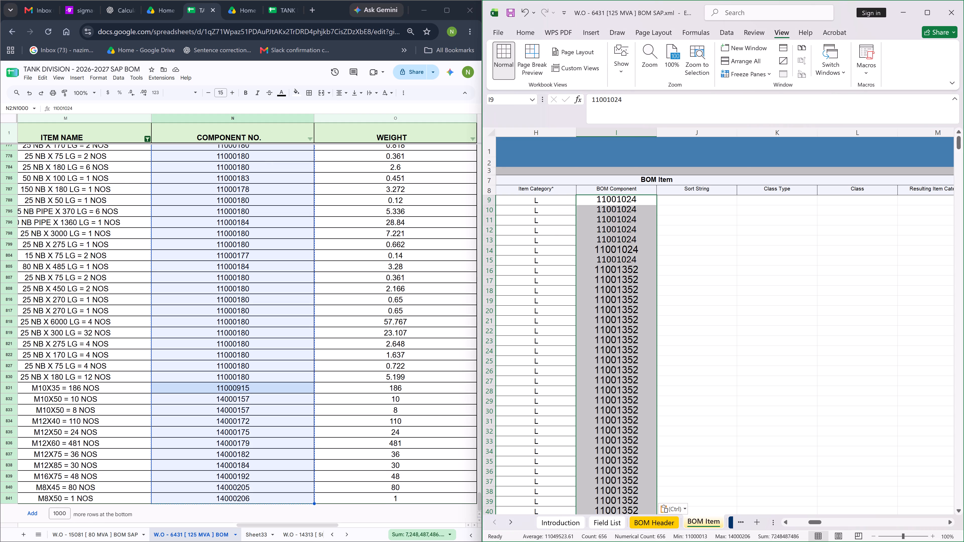
Copy all WEIGHT values, without the header, from the Google Sheets BOM into the Excel Component Quantity column, starting at N9.
triple_click(950, 522)
left_click(949, 522)
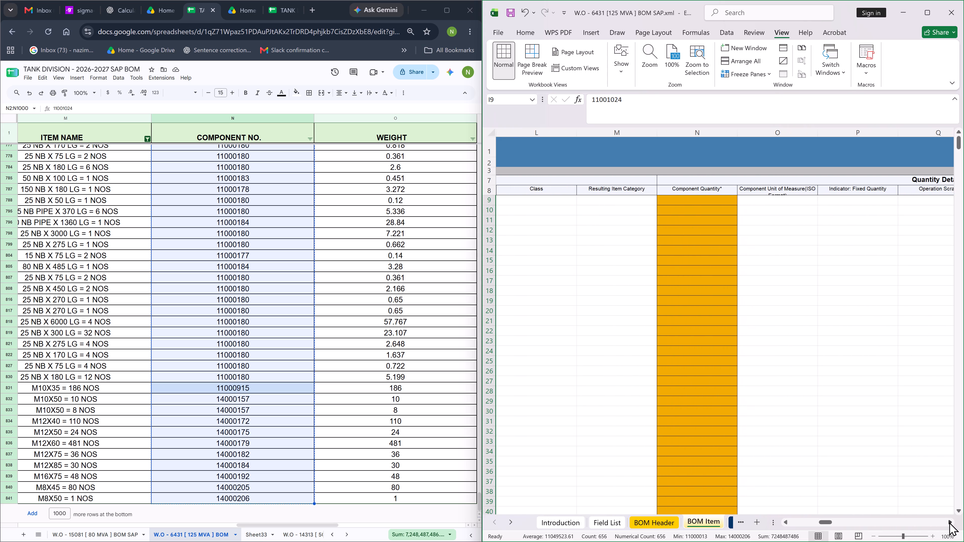
left_click(409, 502)
left_click(408, 497)
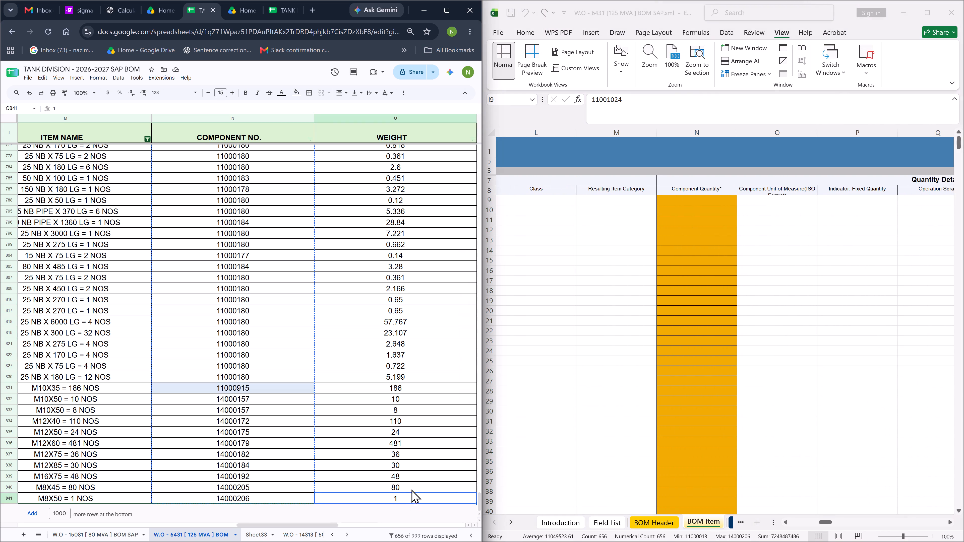
key("ctrl+shift+Up")
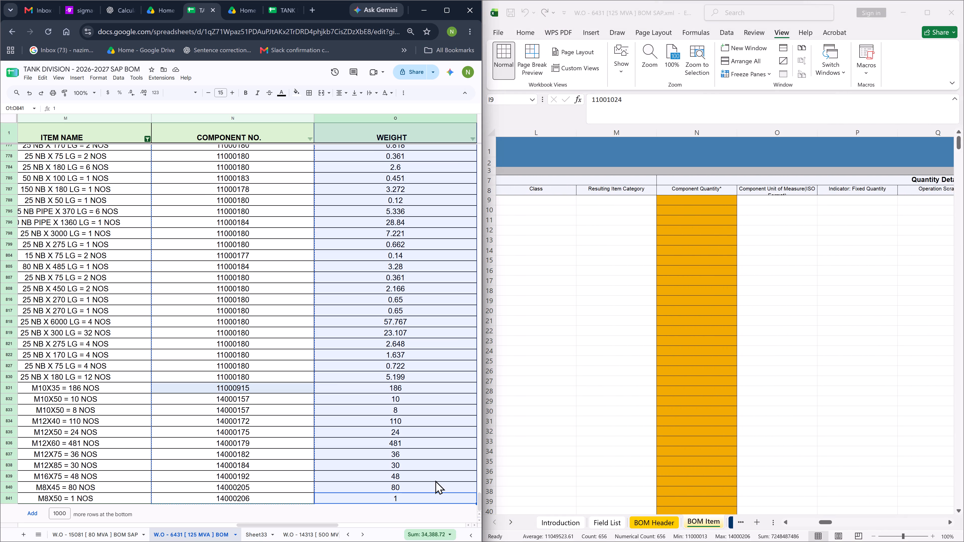
key("shift+Down")
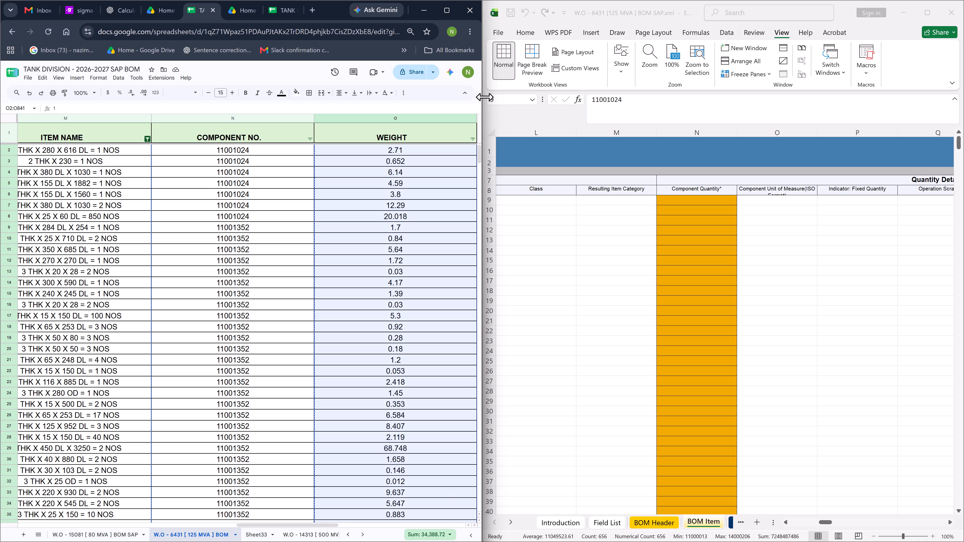
left_click_drag(481, 151, 460, 541)
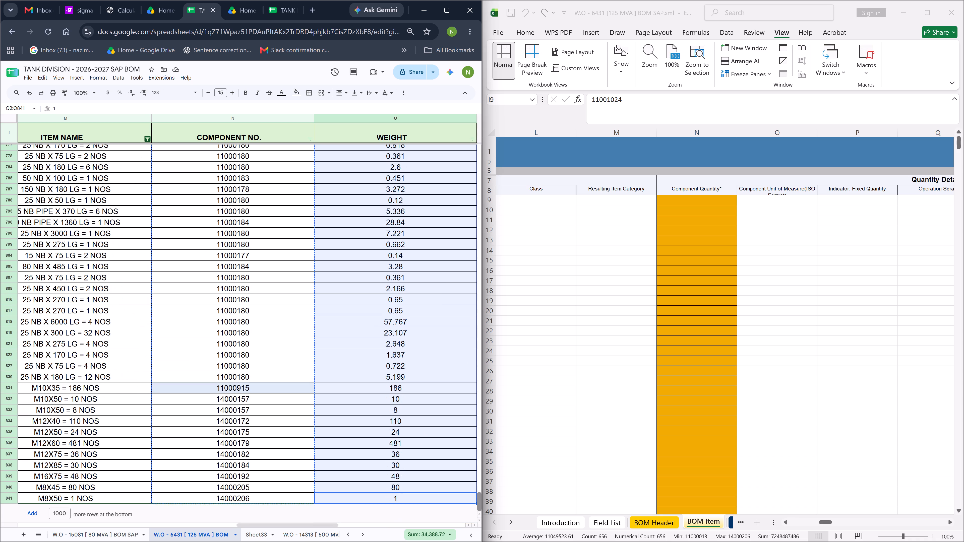
left_click_drag(460, 541, 465, 94)
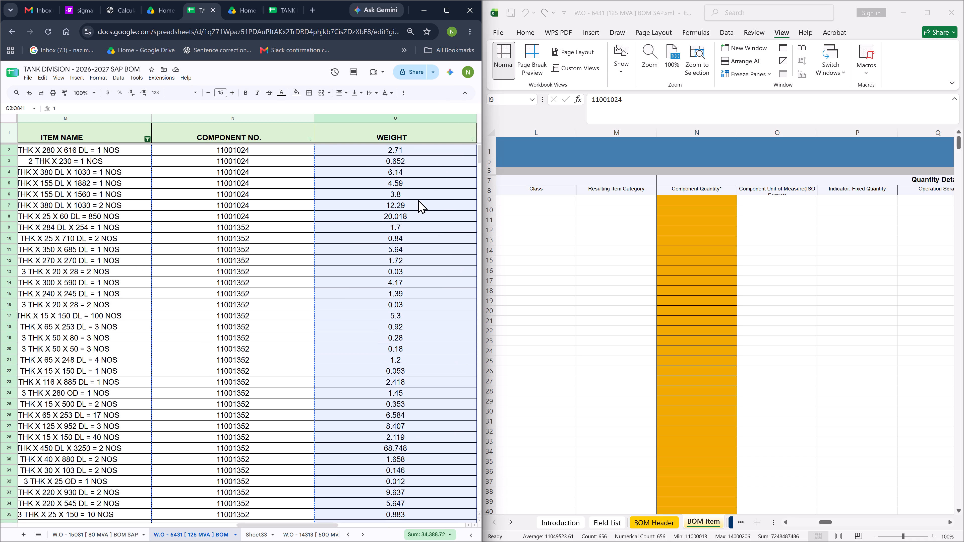
key("ctrl+c")
scroll(372, 248, "up", 6)
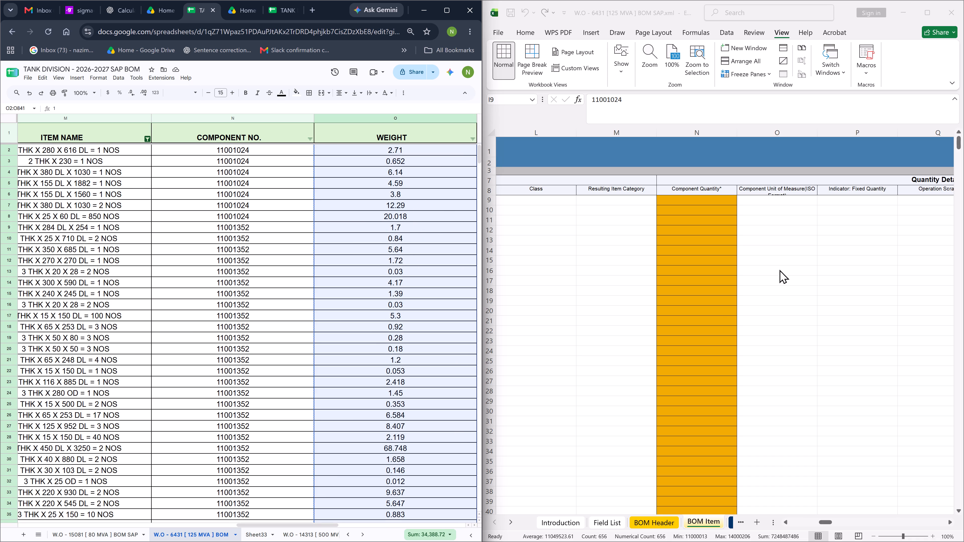
left_click_drag(710, 230, 707, 228)
scroll(673, 209, "up", 4)
left_click(671, 200)
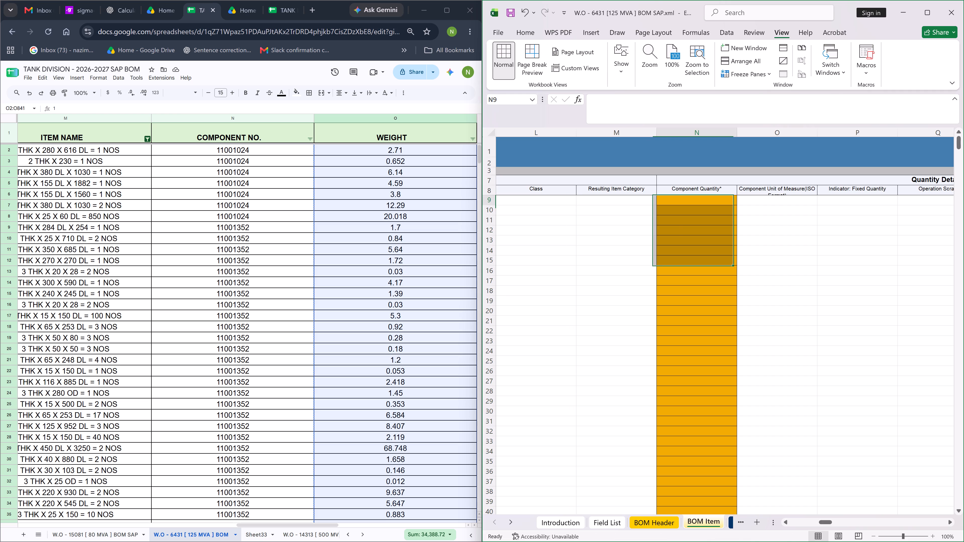
key("ctrl+v")
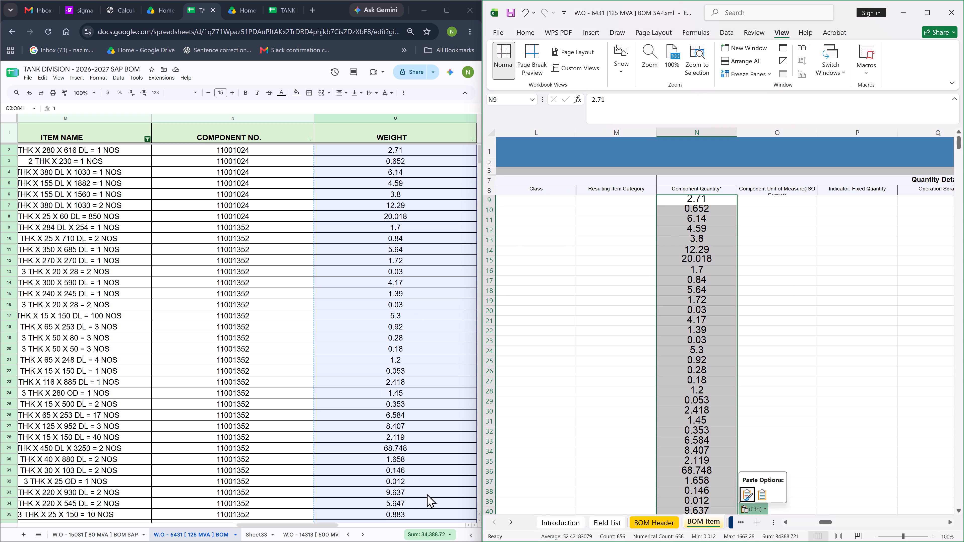
Copy all UOM values, without the header, from the Google Sheets BOM into the Excel Component Unit of Measure column, starting at O9.
left_click_drag(318, 526, 353, 524)
scroll(342, 169, "up", 4)
left_click(339, 151)
key("ctrl+shift+Down")
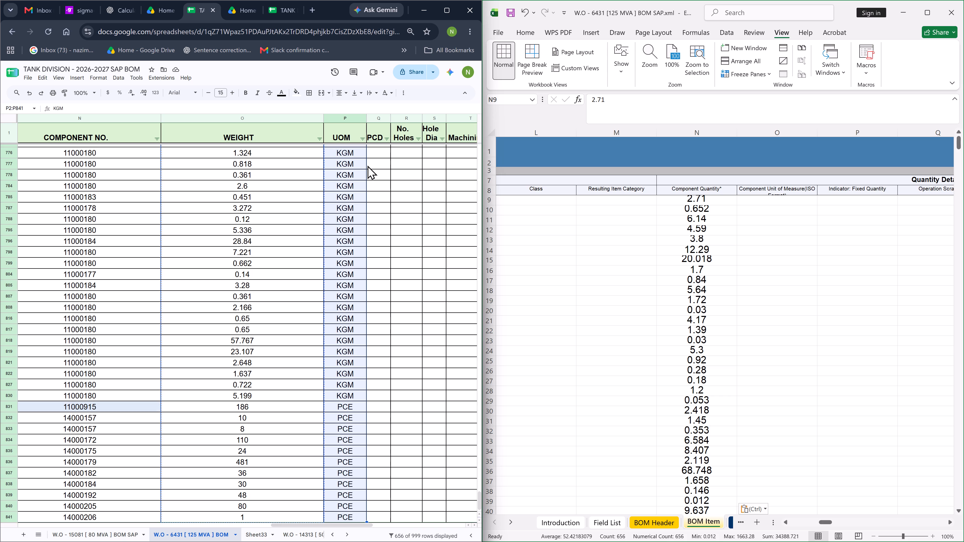
scroll(364, 245, "down", 5)
scroll(401, 268, "down", 4)
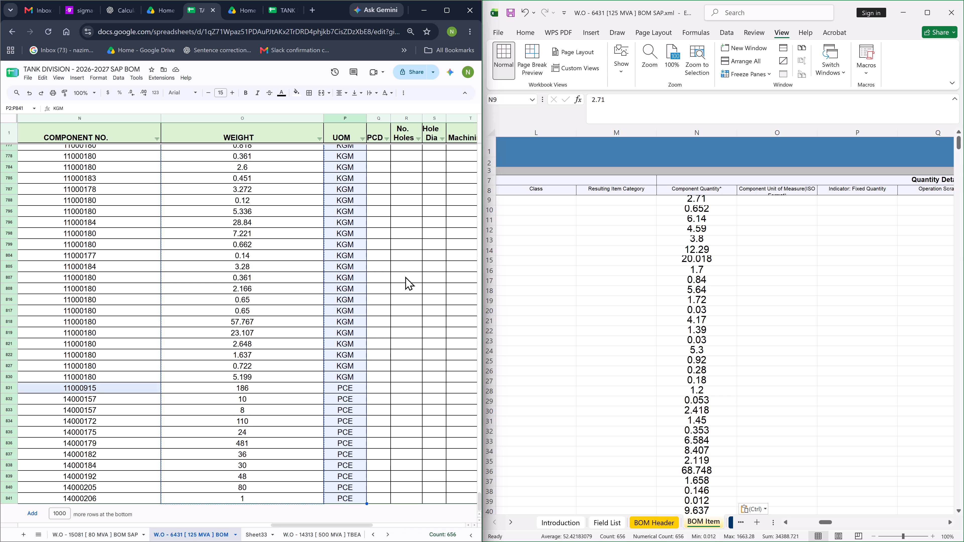
key("ctrl+c")
left_click(771, 239)
scroll(740, 204, "up", 3)
left_click(748, 200)
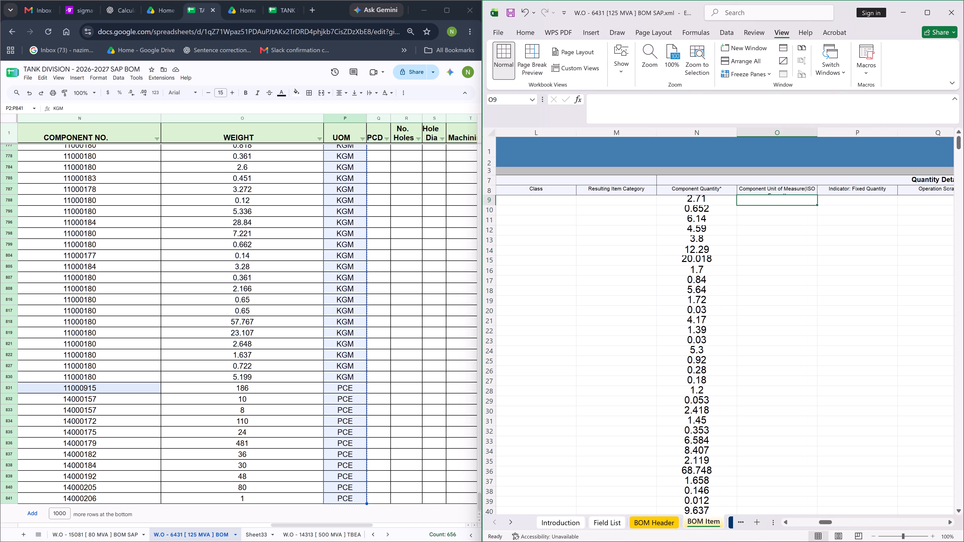
key("ctrl+v")
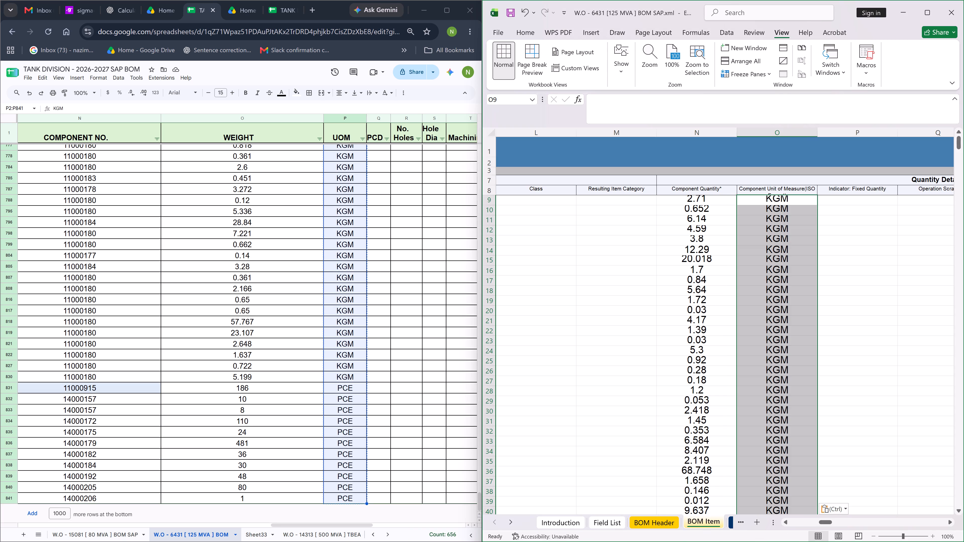
Copy all Material Description values, without the header, from the Google Sheets BOM into the Excel BOM Item Text (Line 1) column, starting at AF9.
triple_click(948, 521)
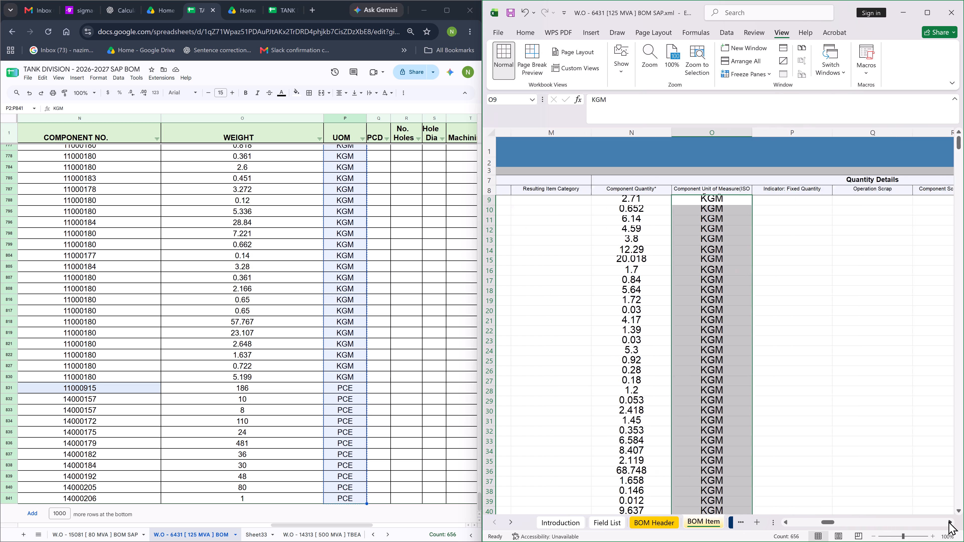
triple_click(948, 521)
triple_click(948, 521)
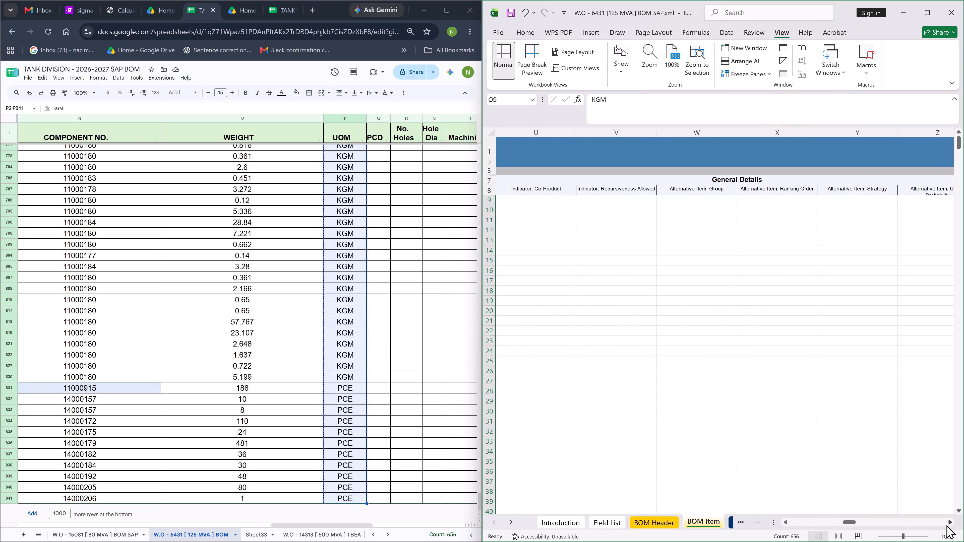
triple_click(948, 523)
left_click(948, 523)
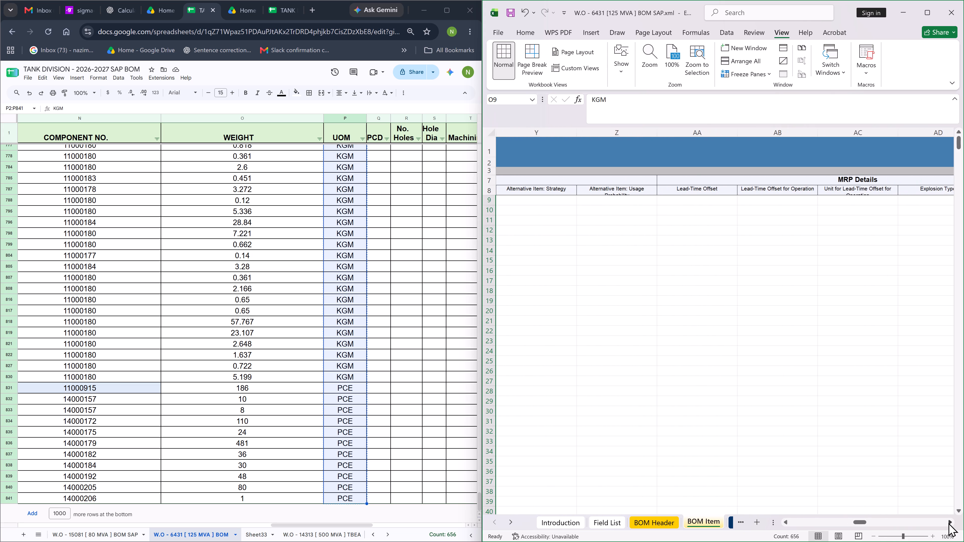
triple_click(948, 523)
double_click(948, 523)
left_click(948, 523)
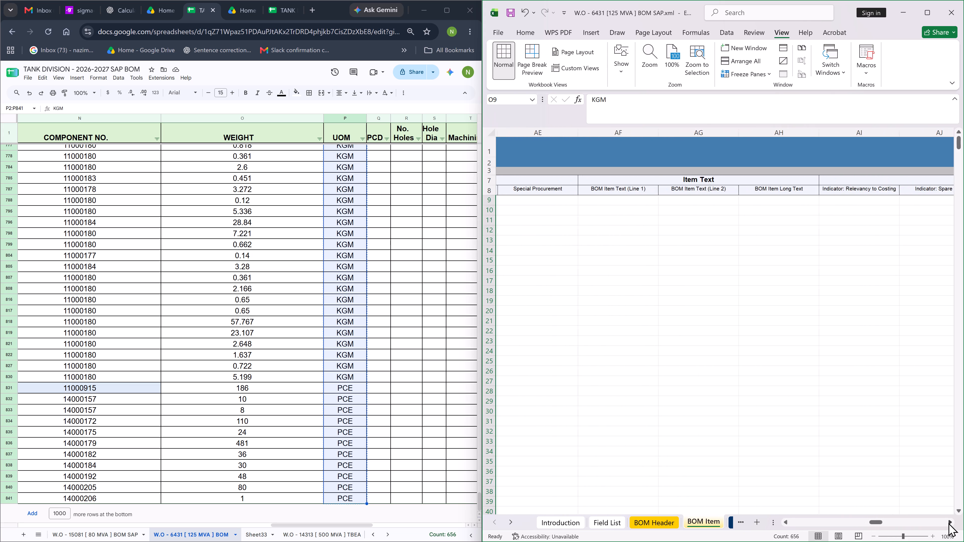
left_click(592, 202)
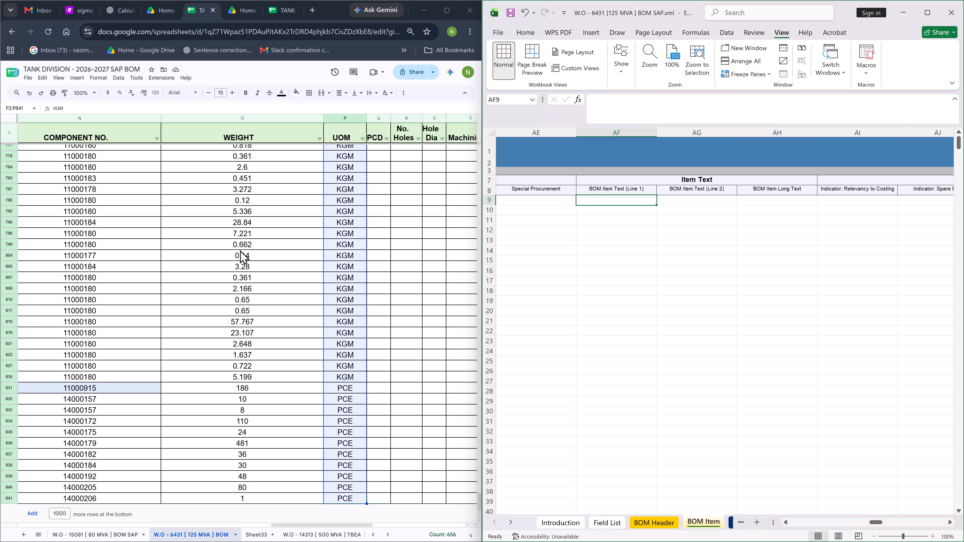
scroll(218, 426, "up", 2)
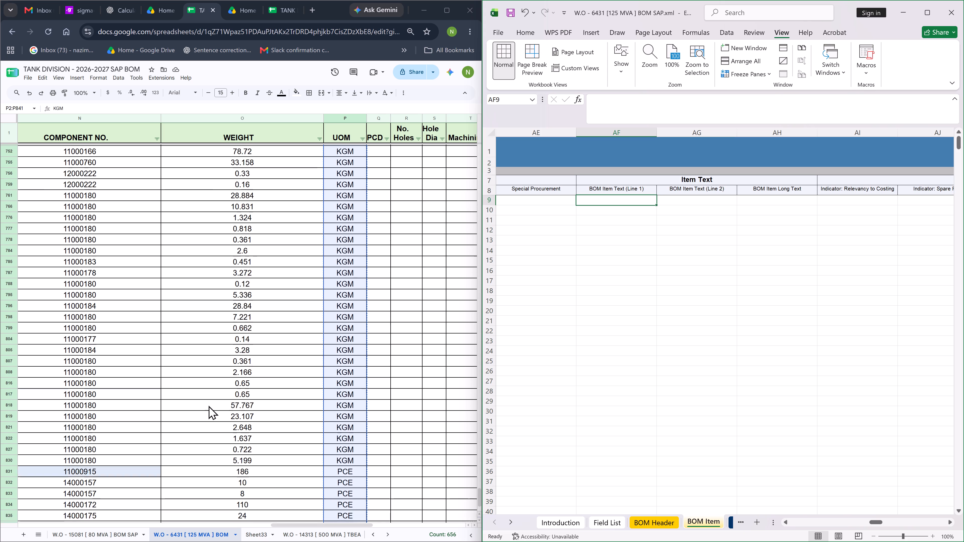
scroll(209, 405, "up", 2)
scroll(217, 401, "up", 20)
scroll(217, 401, "up", 19)
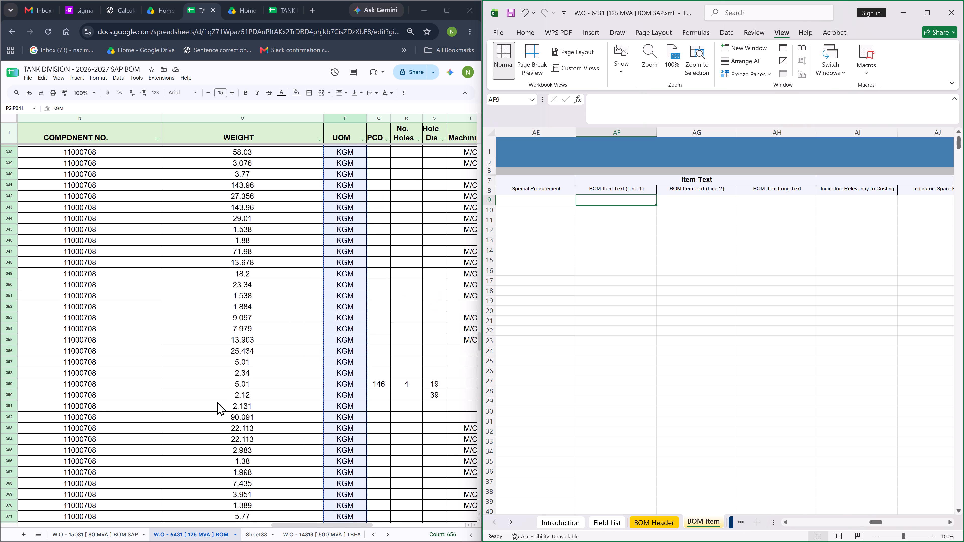
scroll(217, 401, "up", 20)
scroll(217, 401, "up", 20)
scroll(217, 401, "up", 6)
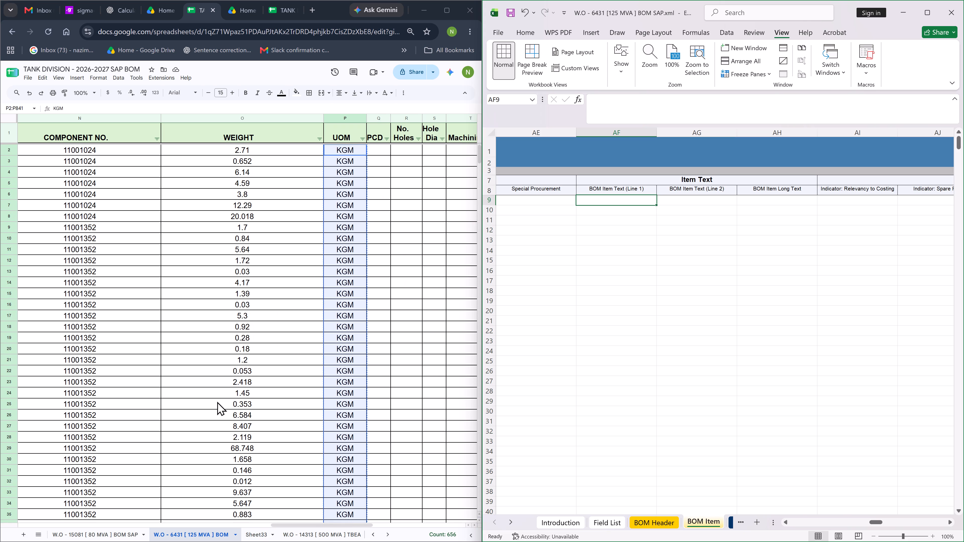
scroll(217, 401, "up", 3)
left_click_drag(363, 525, 342, 525)
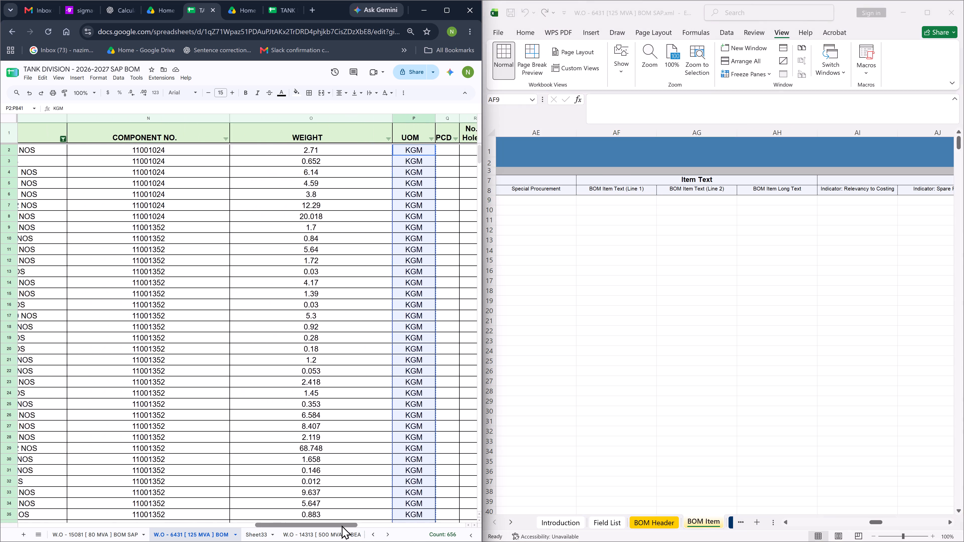
left_click_drag(342, 525, 287, 524)
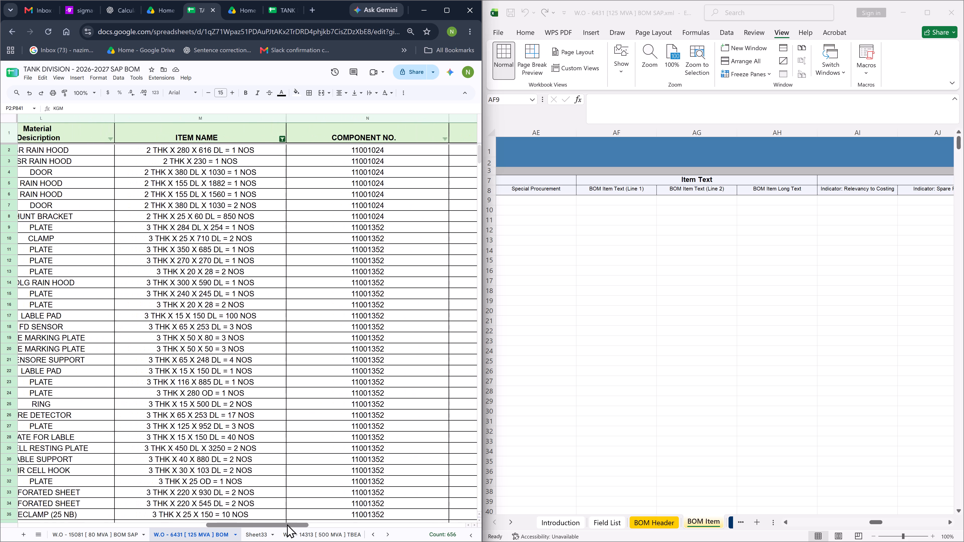
left_click_drag(287, 524, 258, 523)
scroll(275, 201, "up", 9)
left_click(216, 151)
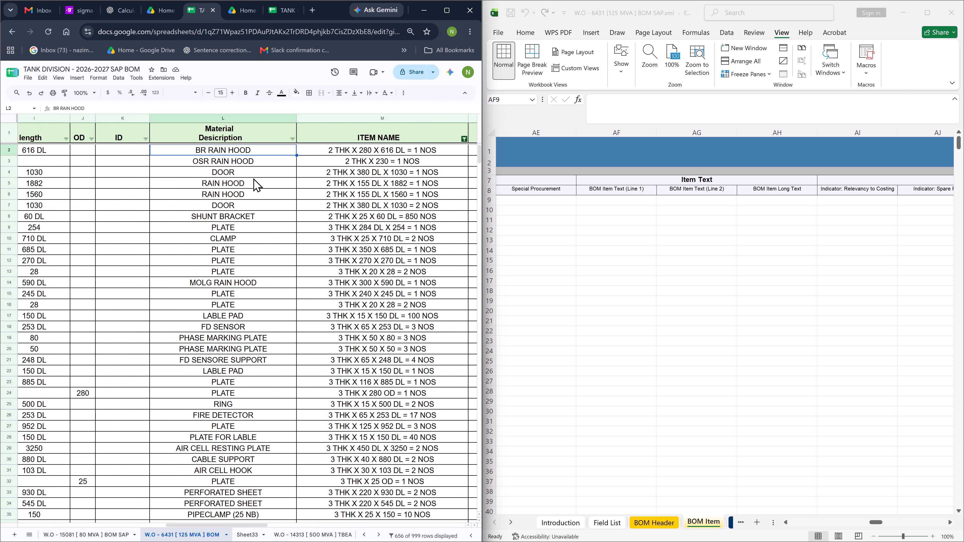
key("ctrl+shift+Down")
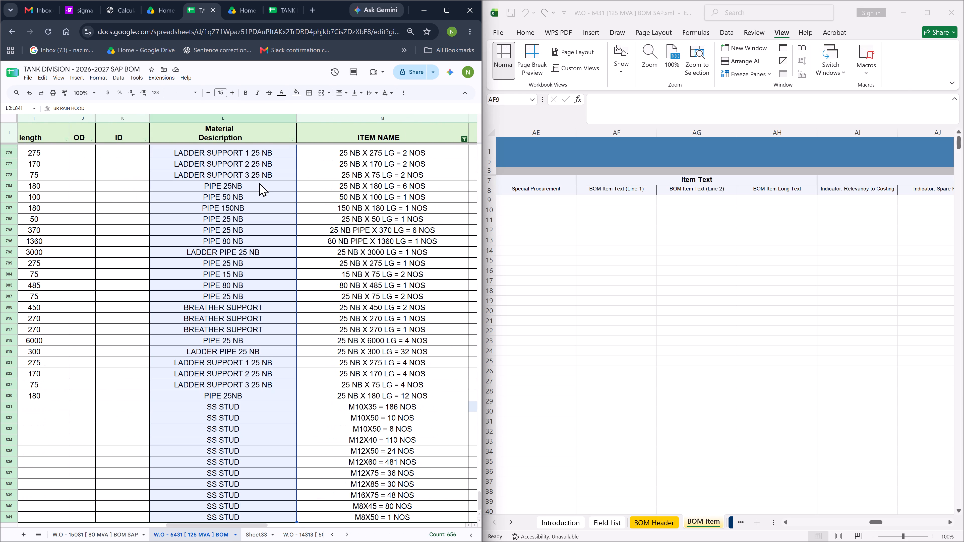
key("ctrl+c")
left_click(697, 206)
left_click(599, 198)
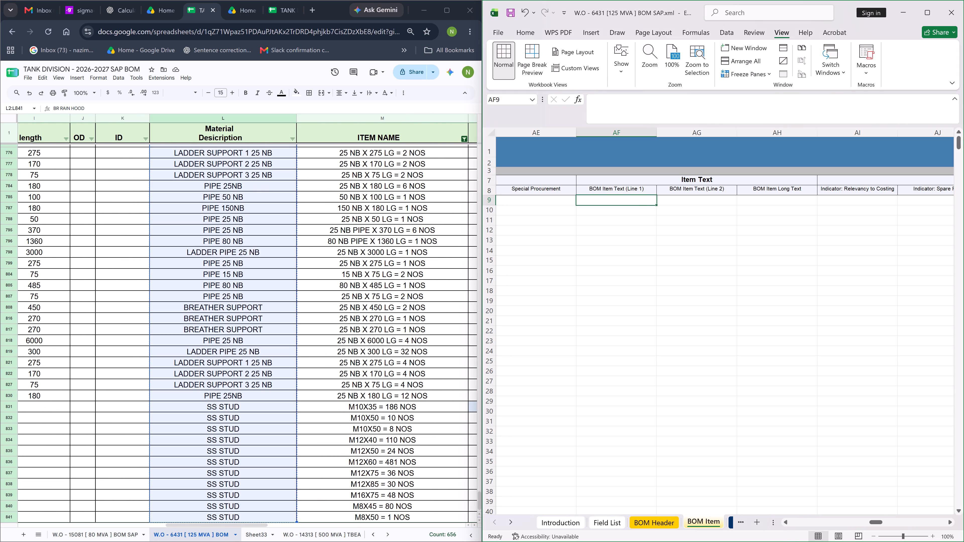
key("ctrl+v")
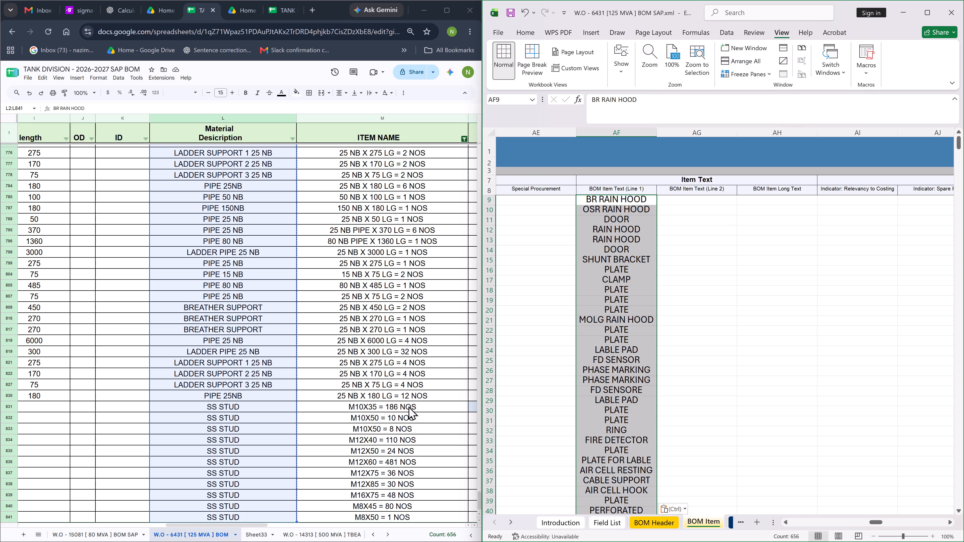
Copy all ITEM NAME values, without the header, from the Google Sheets BOM into the Excel BOM Item Text (Line 2) column, starting at AG9.
left_click_drag(478, 495, 501, 229)
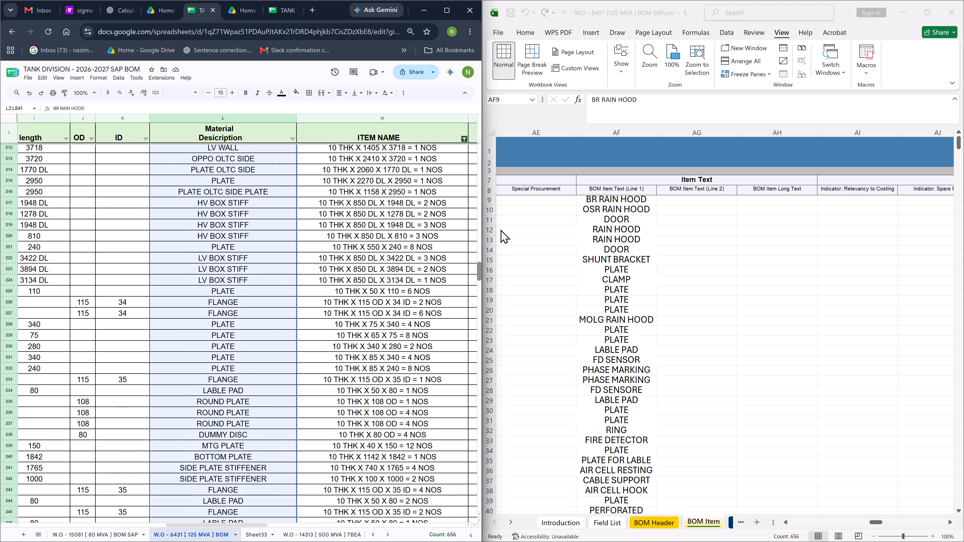
left_click_drag(501, 229, 467, 75)
scroll(354, 168, "up", 5)
left_click(345, 156)
left_click(326, 149)
scroll(347, 204, "up", 5)
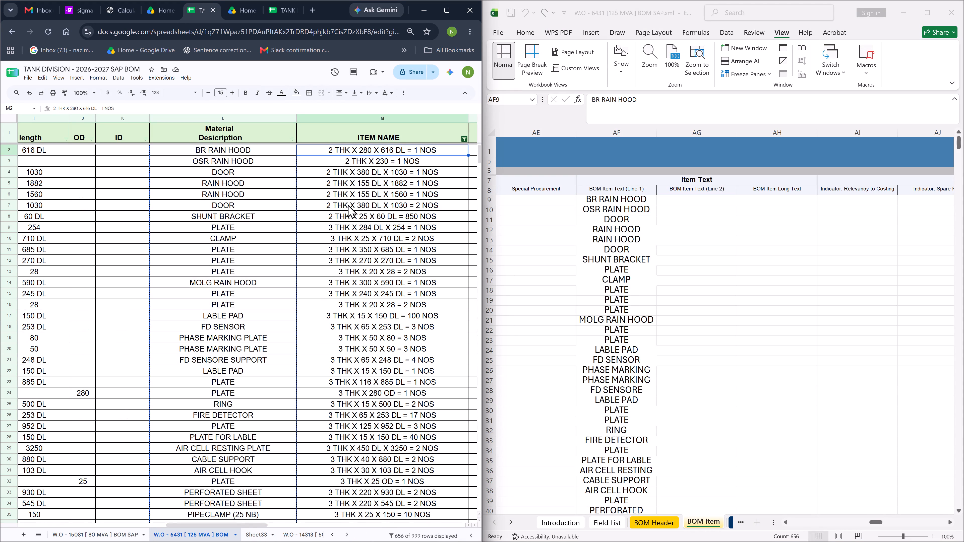
key("ctrl+shift+Down")
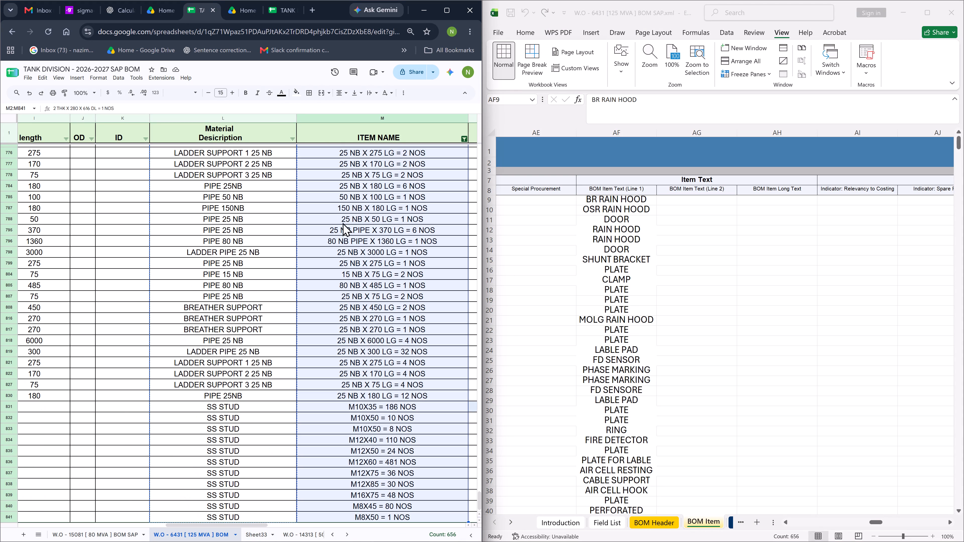
scroll(359, 268, "down", 3)
key("ctrl+c")
left_click_drag(740, 233, 739, 232)
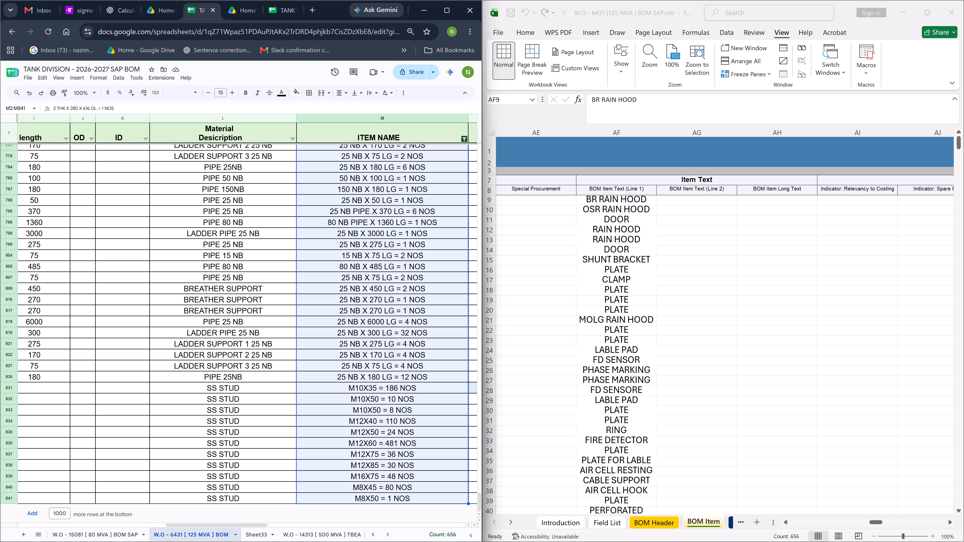
left_click_drag(739, 232, 738, 231)
scroll(662, 210, "up", 4)
left_click(669, 203)
key("ctrl+v")
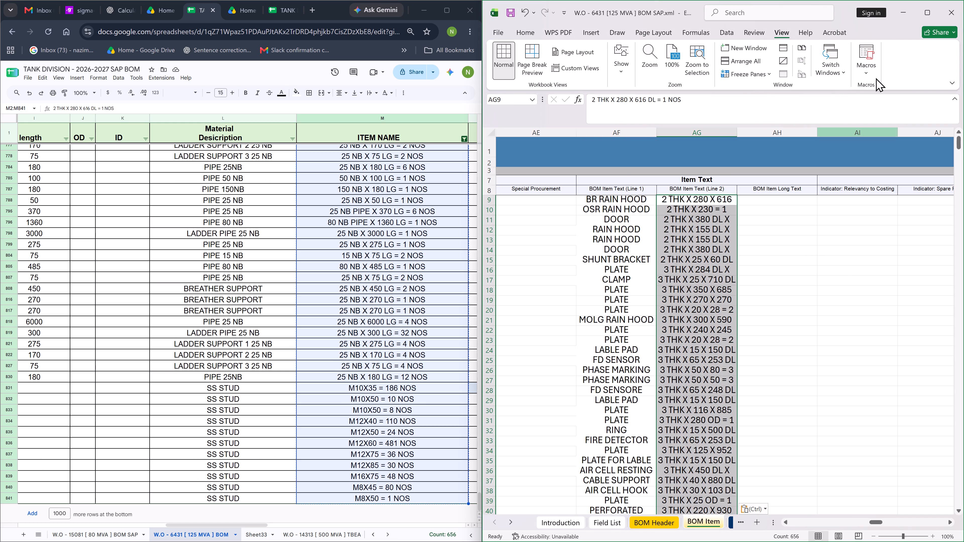
Maximize the W.O - 6431 workbook and set the font size of the entire BOM Item sheet to 14.
left_click(929, 10)
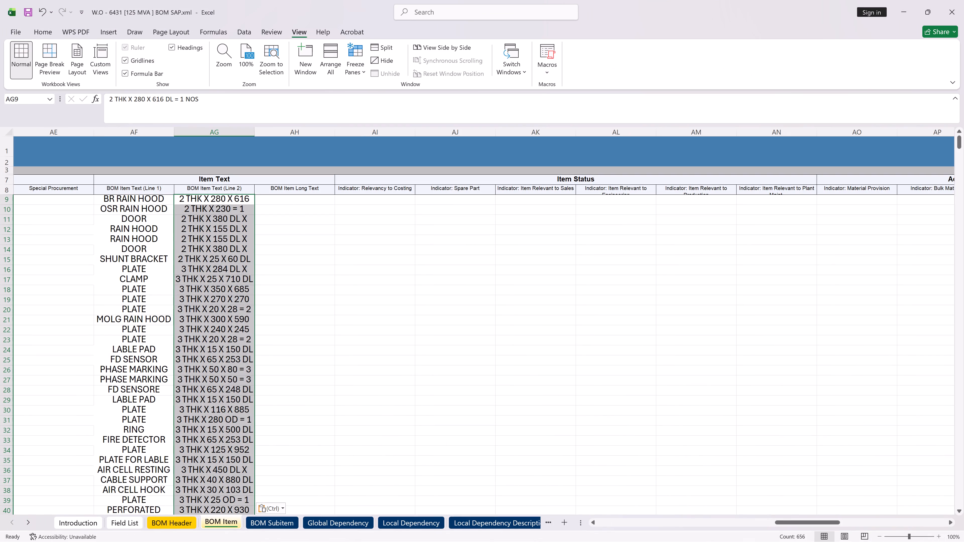
key("ctrl+a")
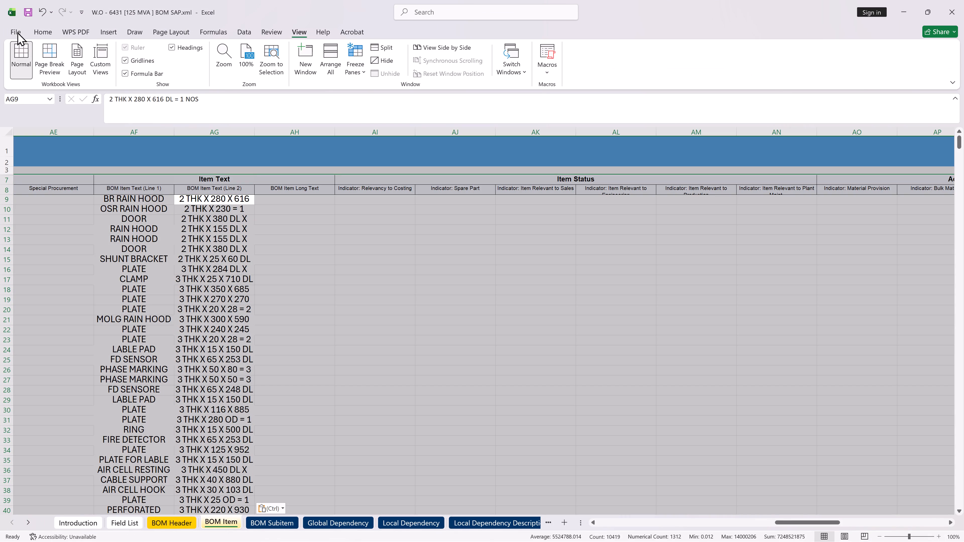
left_click(43, 29)
left_click(137, 50)
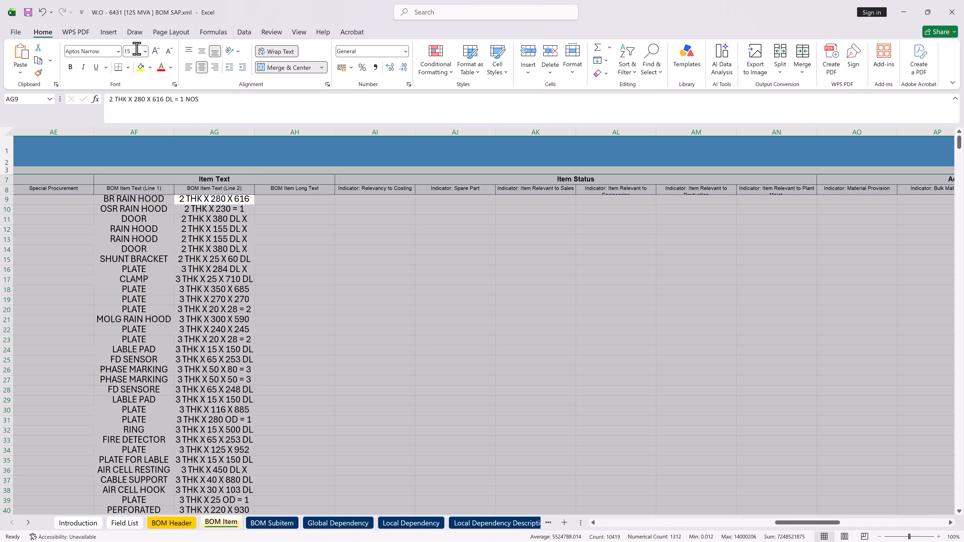
type("14")
key("Return")
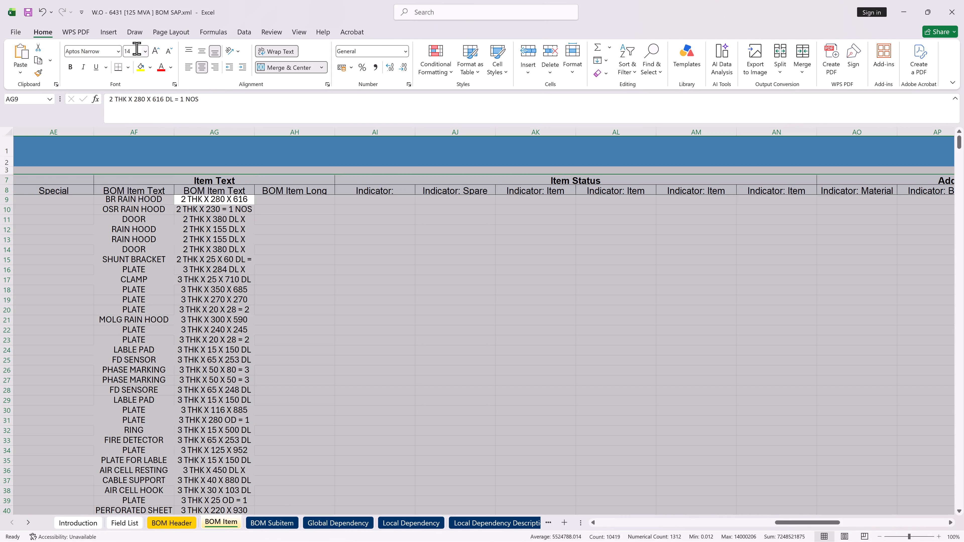
Widen the BOM Item Text (Line 2) and (Line 1) columns, AG and AF, so their entries fit on one line.
double_click(173, 130)
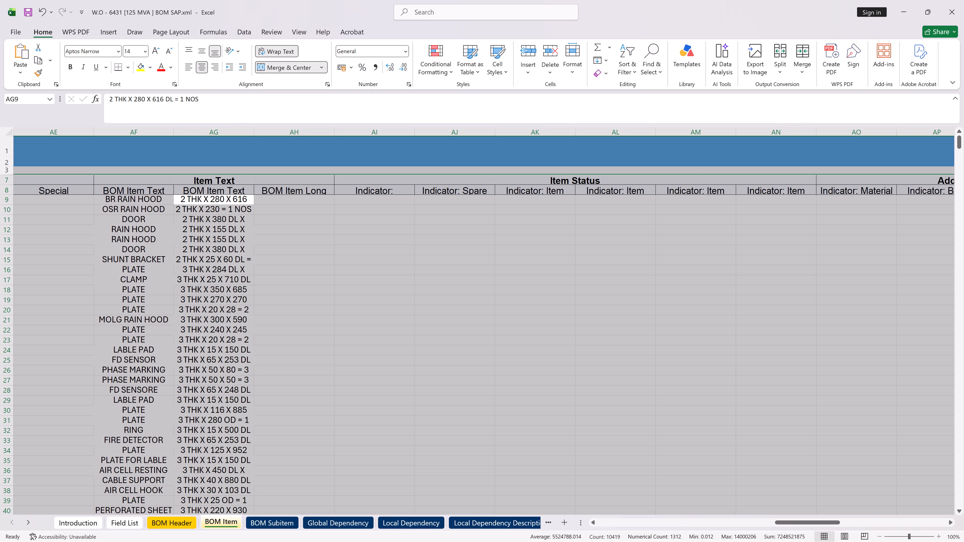
double_click(254, 130)
left_click(254, 130)
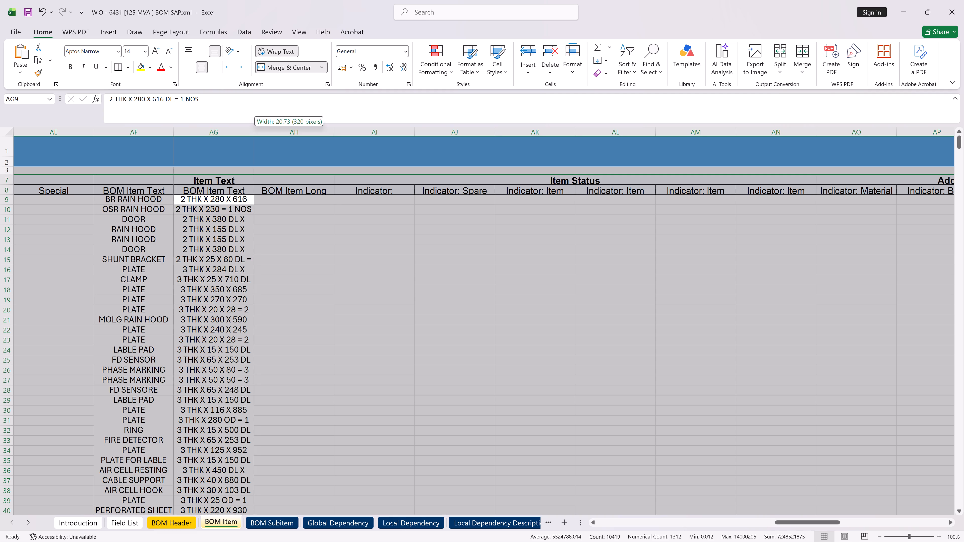
double_click(254, 130)
left_click_drag(253, 131, 310, 131)
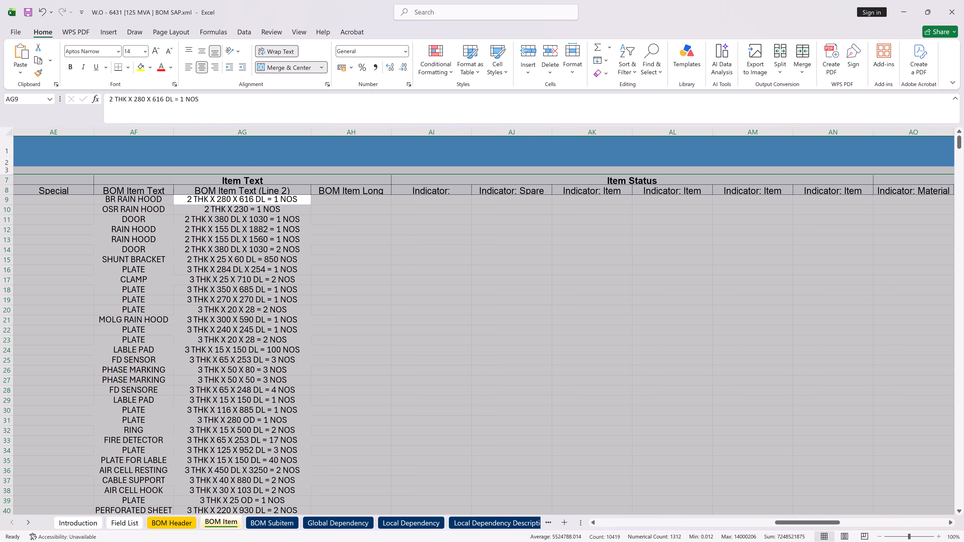
left_click_drag(311, 132, 351, 132)
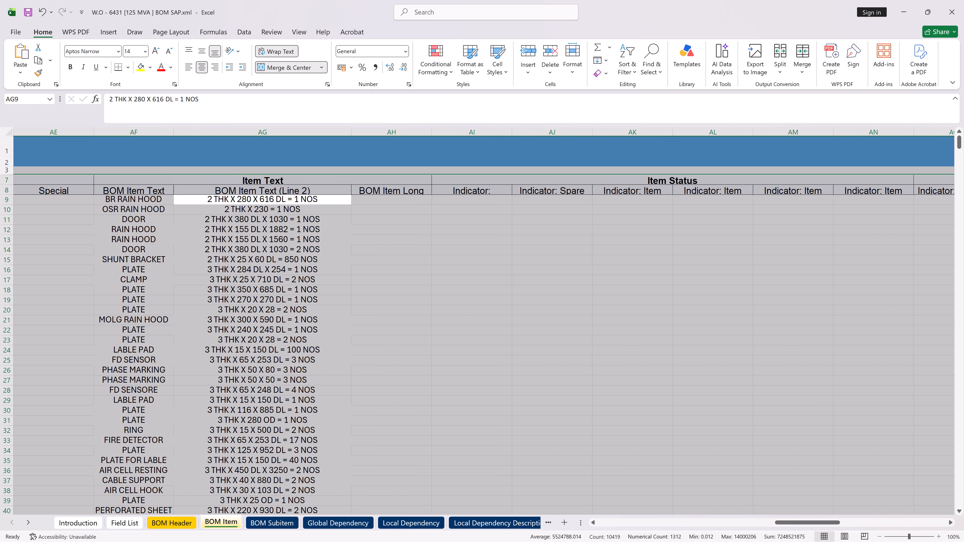
left_click_drag(174, 132, 215, 131)
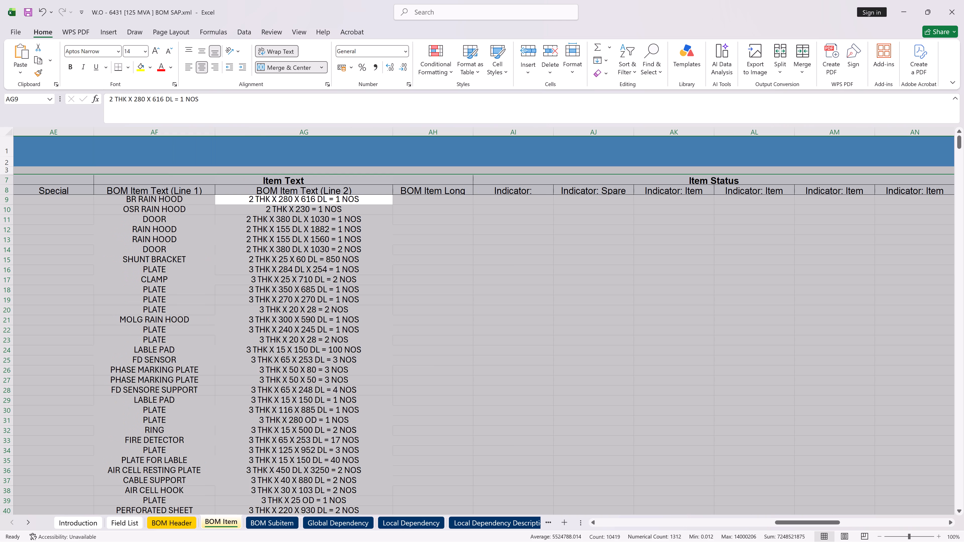
left_click_drag(215, 132, 250, 133)
left_click(263, 287)
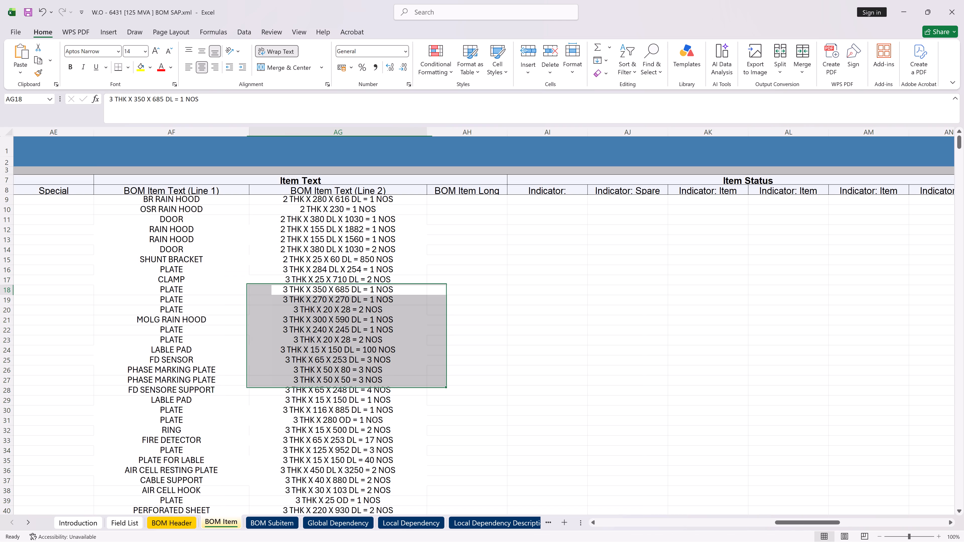
Center all cells of the BOM Item sheet horizontally and align them to the middle vertically.
left_click_drag(790, 521, 617, 521)
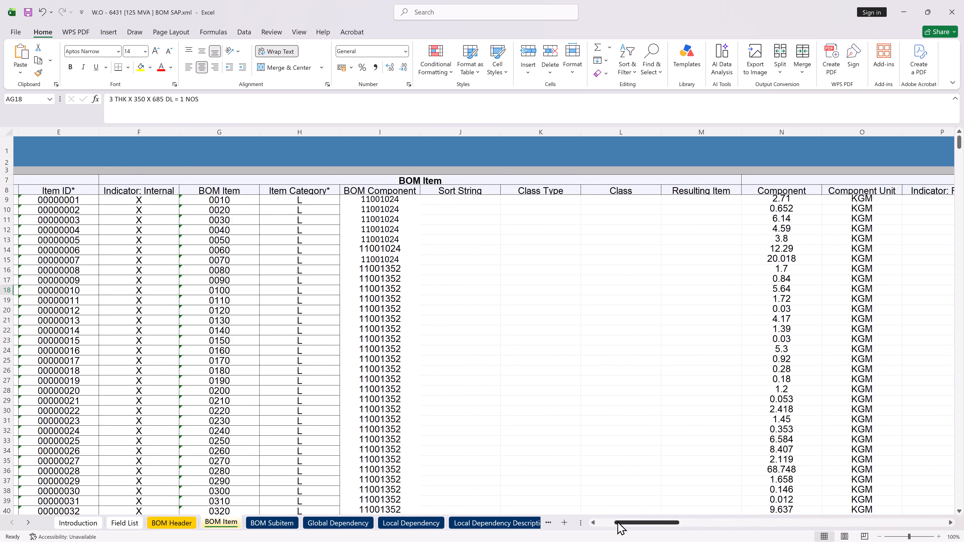
left_click_drag(617, 521, 459, 500)
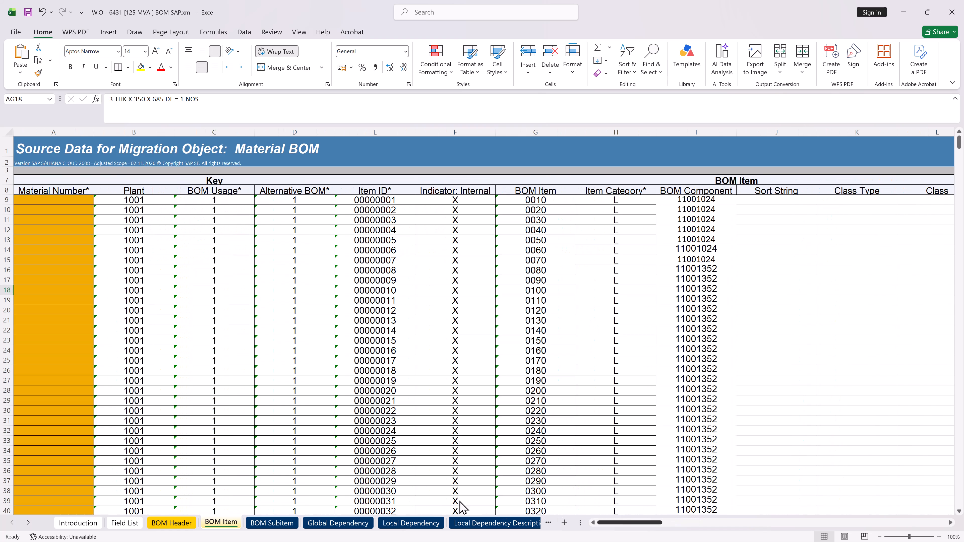
left_click_drag(459, 500, 385, 477)
left_click(10, 133)
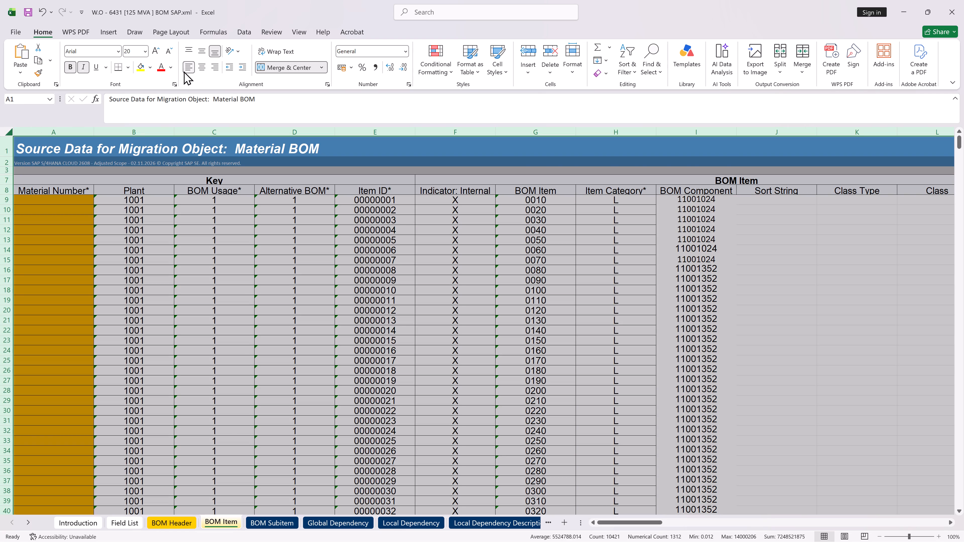
left_click(200, 67)
left_click(198, 45)
left_click(201, 50)
left_click(203, 64)
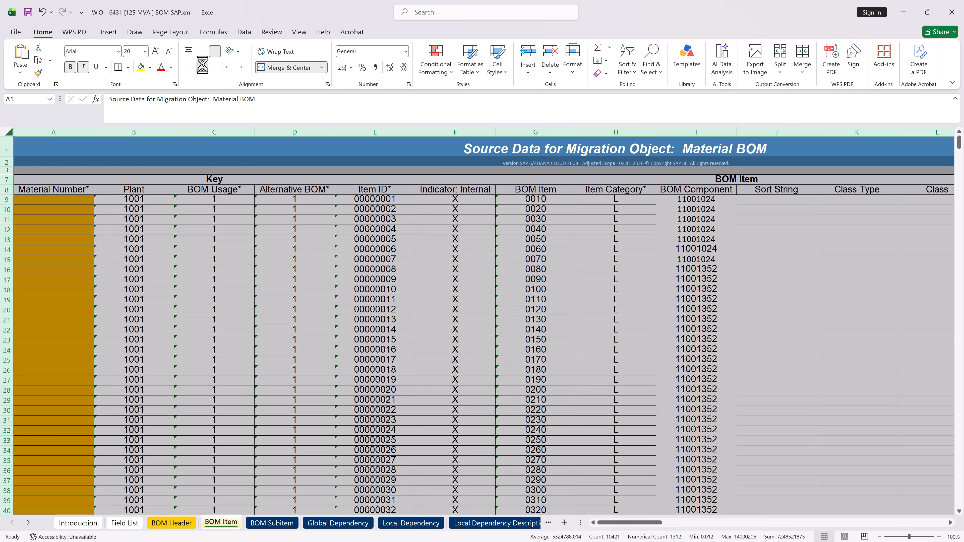
left_click(204, 52)
left_click(202, 66)
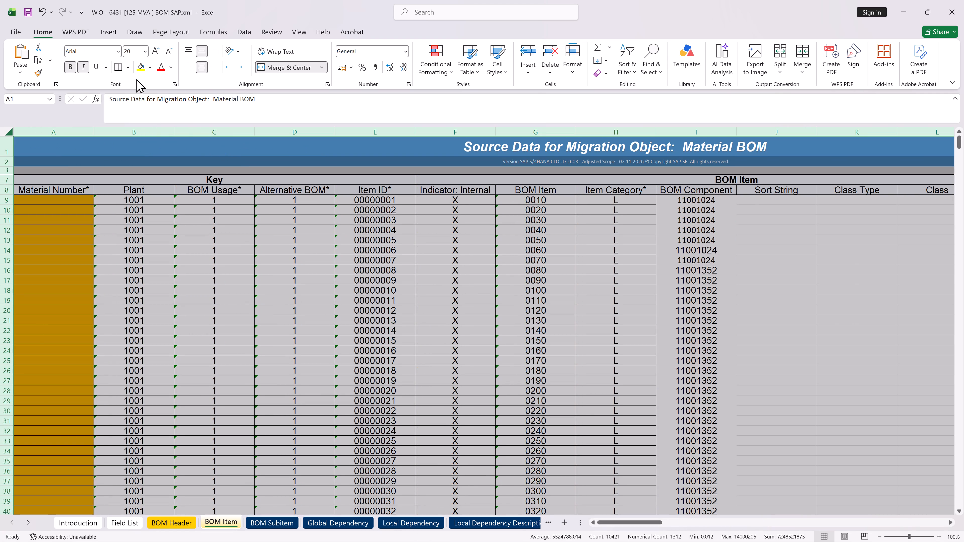
Set the font size of the entire BOM Item sheet to 11 and save the workbook in XML Spreadsheet 2003 format.
left_click(128, 52)
type("11")
key("Return")
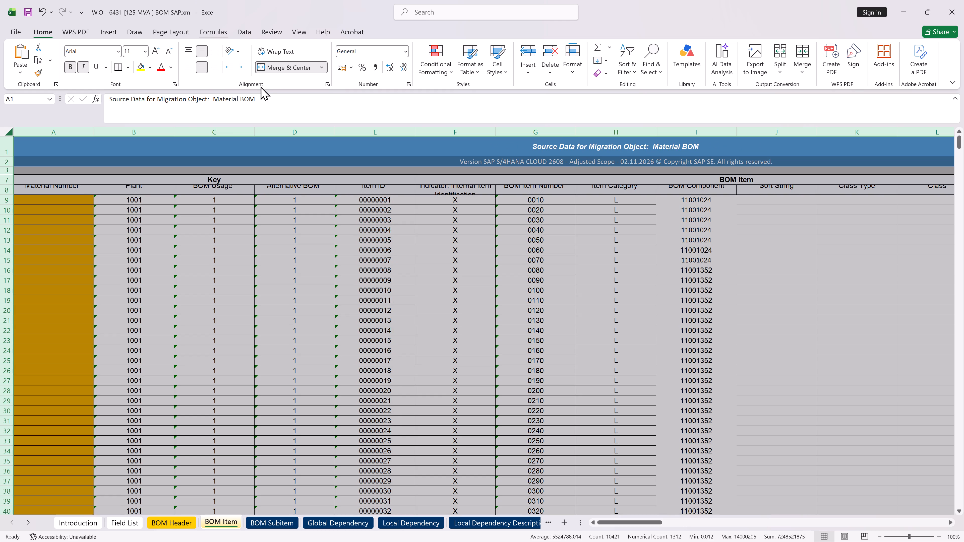
left_click(236, 228)
left_click(28, 9)
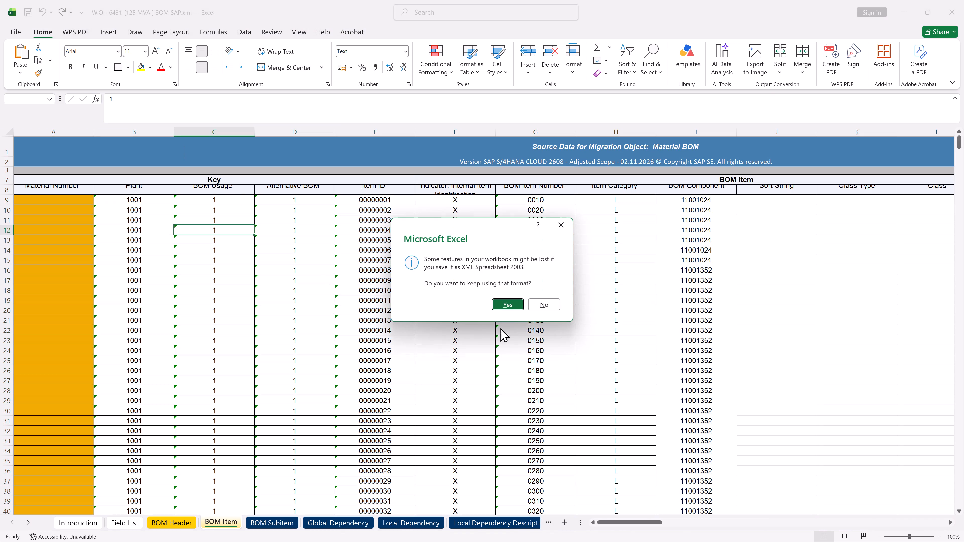
left_click(507, 306)
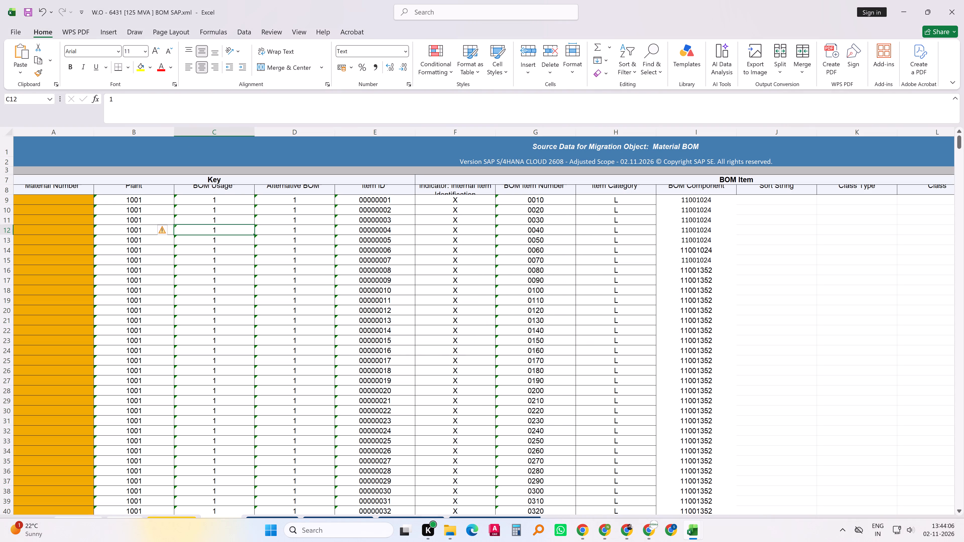
Copy the BOM Header row 9 values from Plant to Indicator: CAD (B9:O9) from W.O - 14357 into the W.O - 6431 BOM Header at B9.
key("super+Right")
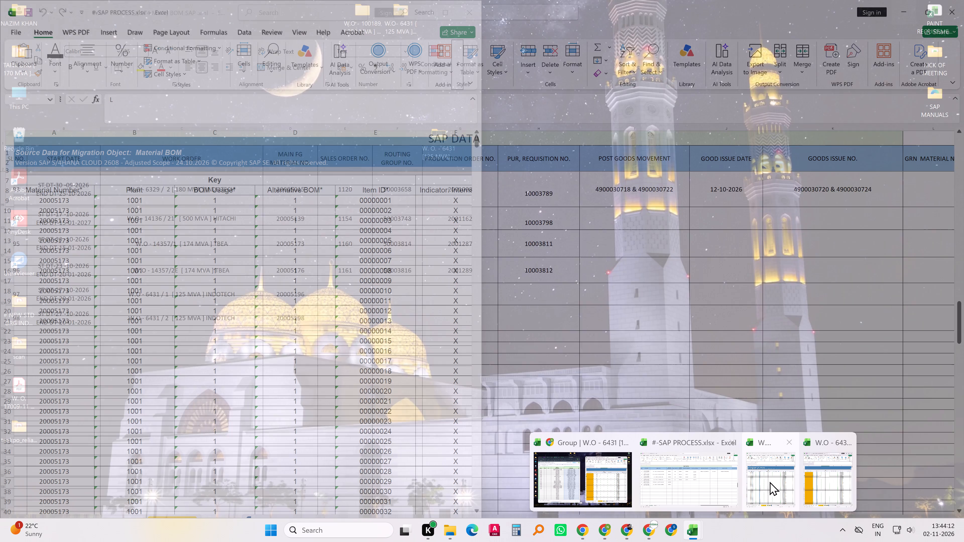
left_click(777, 482)
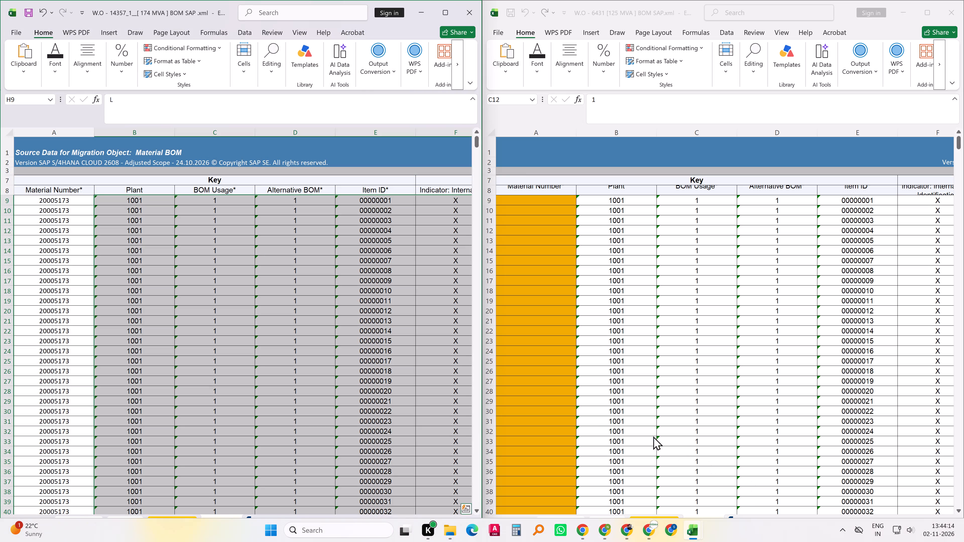
left_click(175, 521)
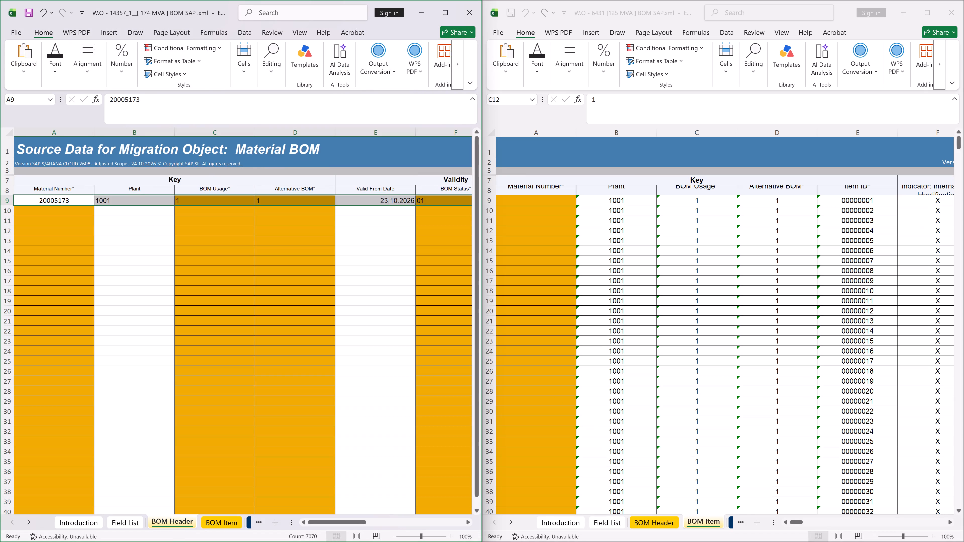
scroll(80, 249, "up", 4)
left_click(110, 202)
key("shift+Right")
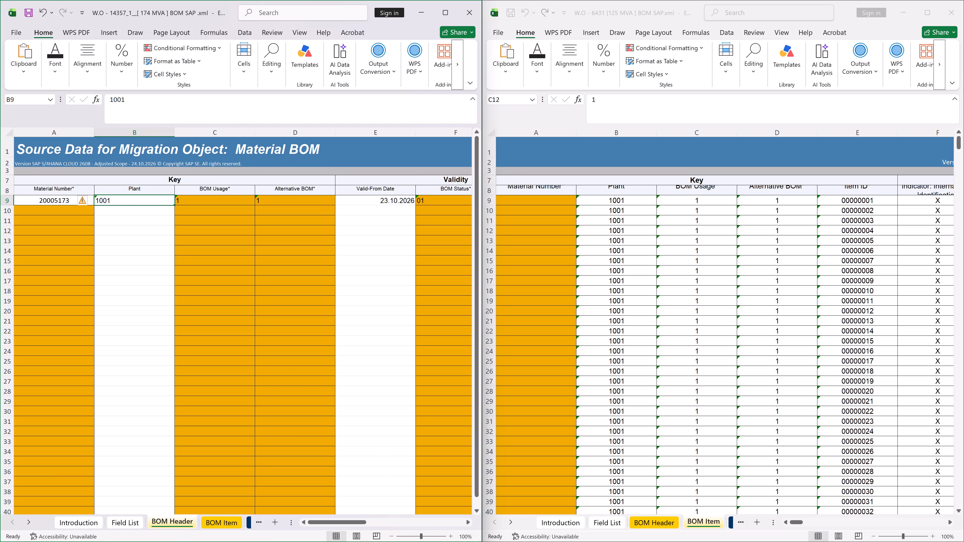
key("shift+Right")
key("shift+Right")
key("shift+Right")
key("shift+Right")
key("shift+Right")
key("shift+Right")
key("shift+Right")
key("shift+Right")
key("shift+Right")
key("shift+Right")
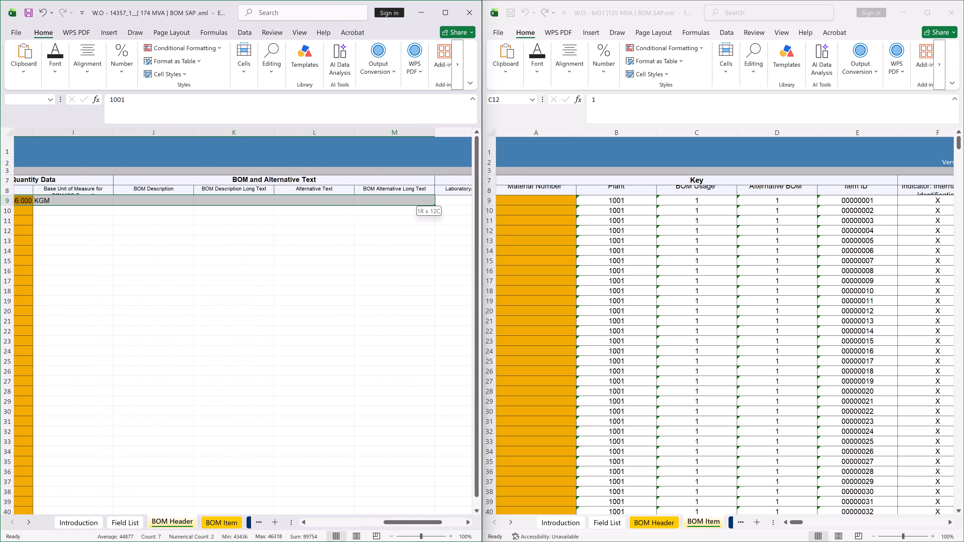
key("shift+Right")
key("shift+Right")
key("shift+Right")
key("shift+Left")
key("shift+Left")
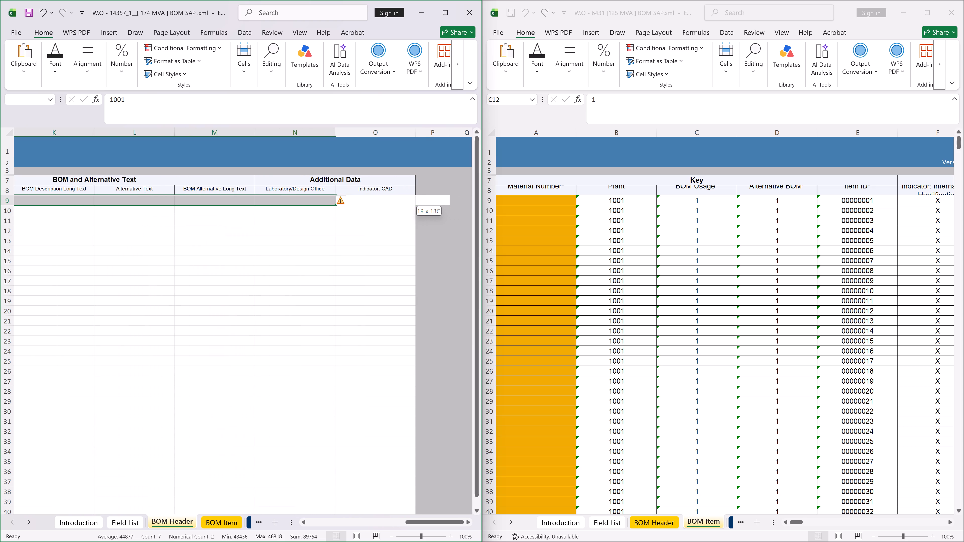
key("shift+Right")
key("ctrl+c")
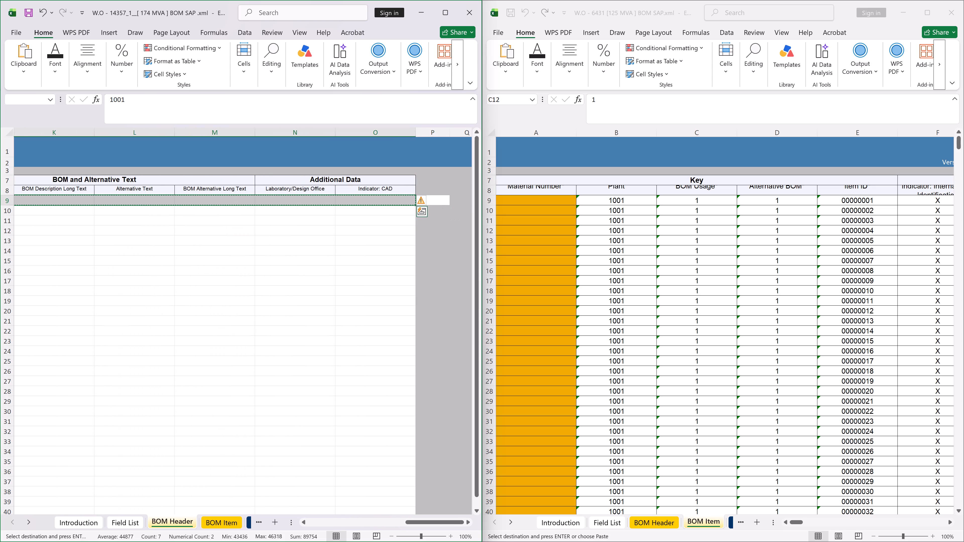
left_click(931, 11)
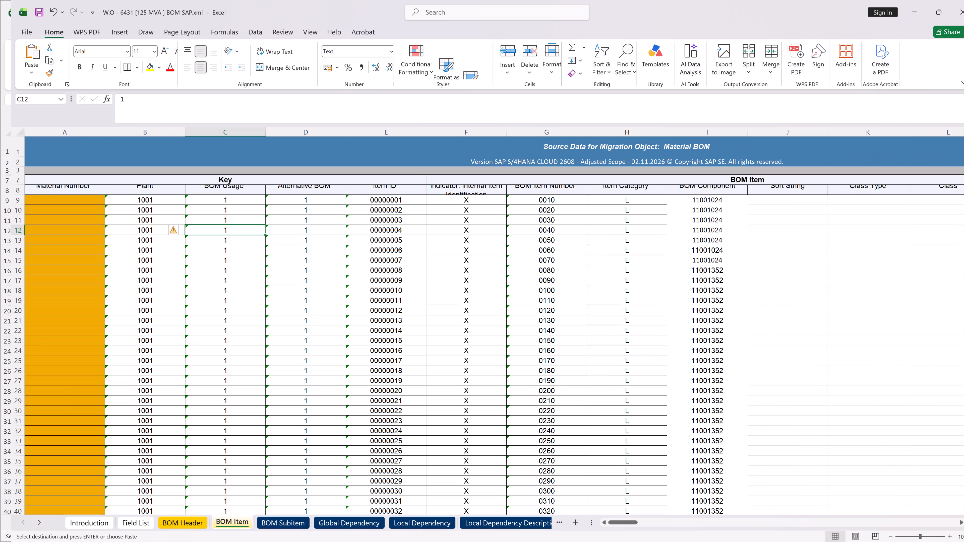
left_click(173, 522)
scroll(105, 220, "up", 5)
left_click(102, 220)
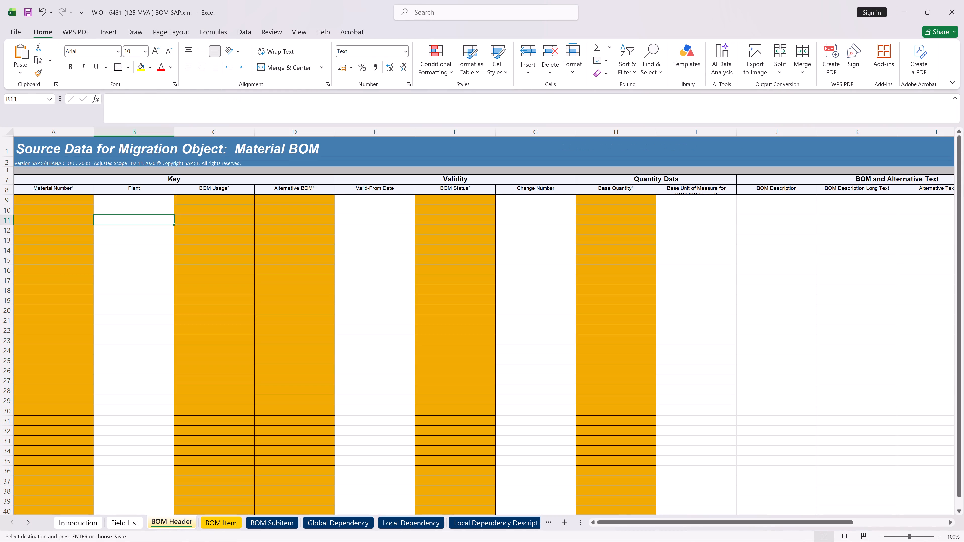
left_click_drag(101, 198, 103, 199)
key("ctrl+v")
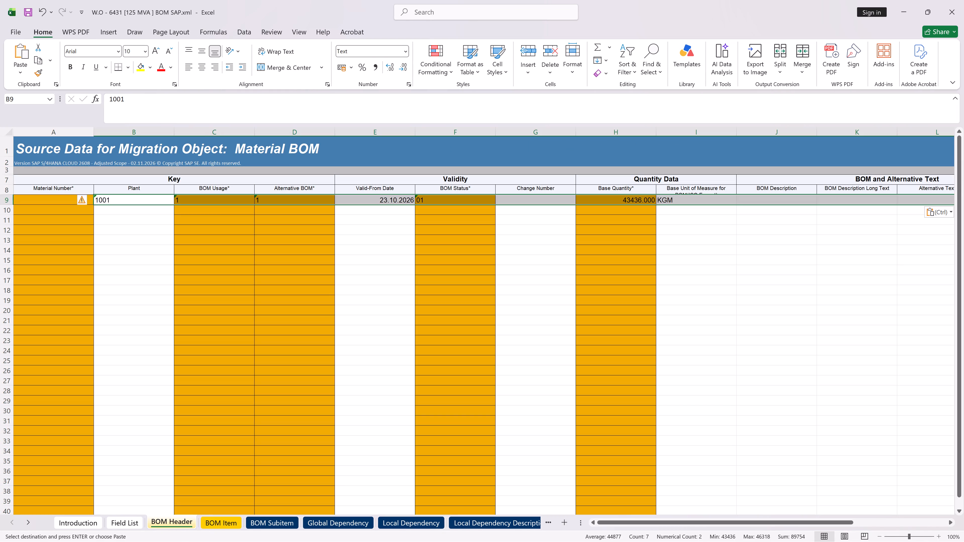
Save the W.O - 6431 workbook with its new BOM Header row, keeping the XML Spreadsheet 2003 format.
left_click(379, 217)
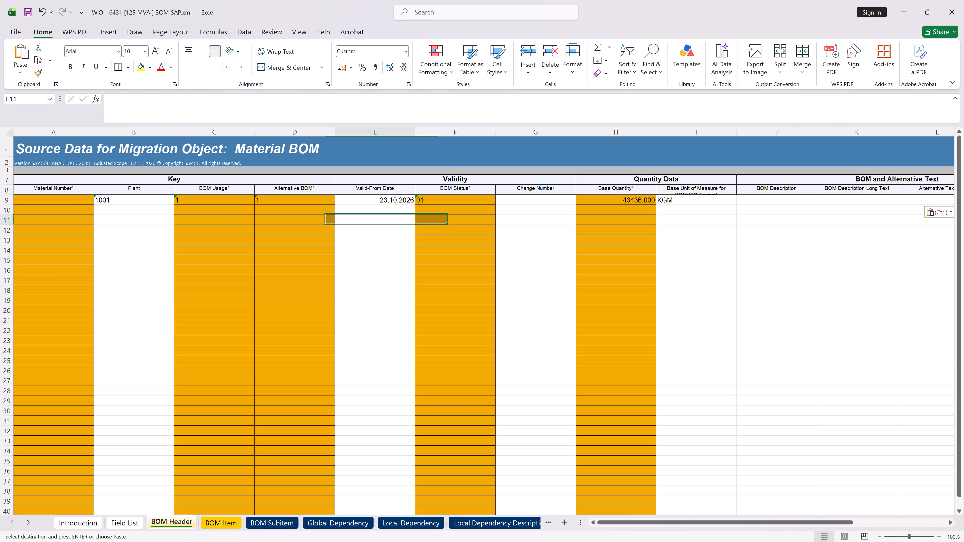
key("ctrl+s")
left_click(511, 307)
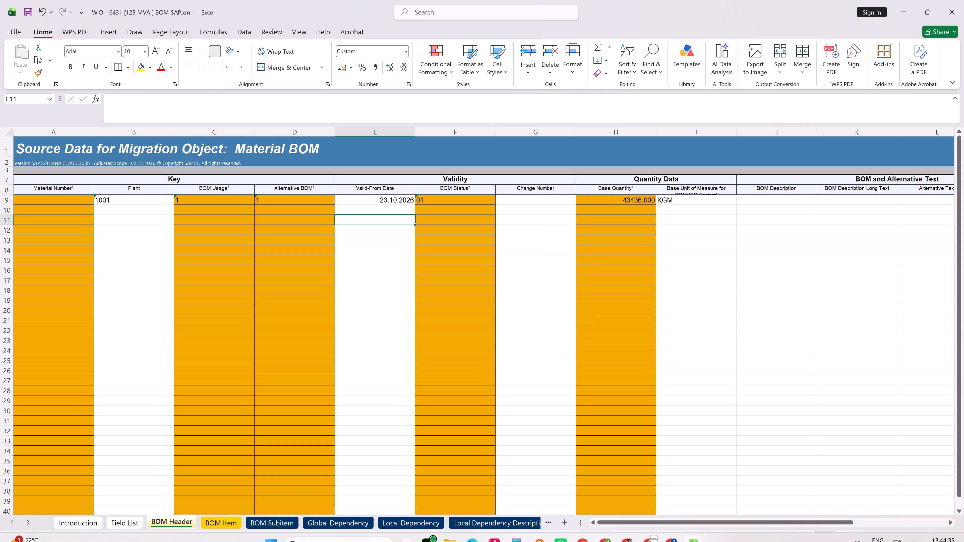
Close the W.O - 14357 workbook and minimize the W.O - 6431 workbook and SAP MANUALS folder windows.
left_click(901, 8)
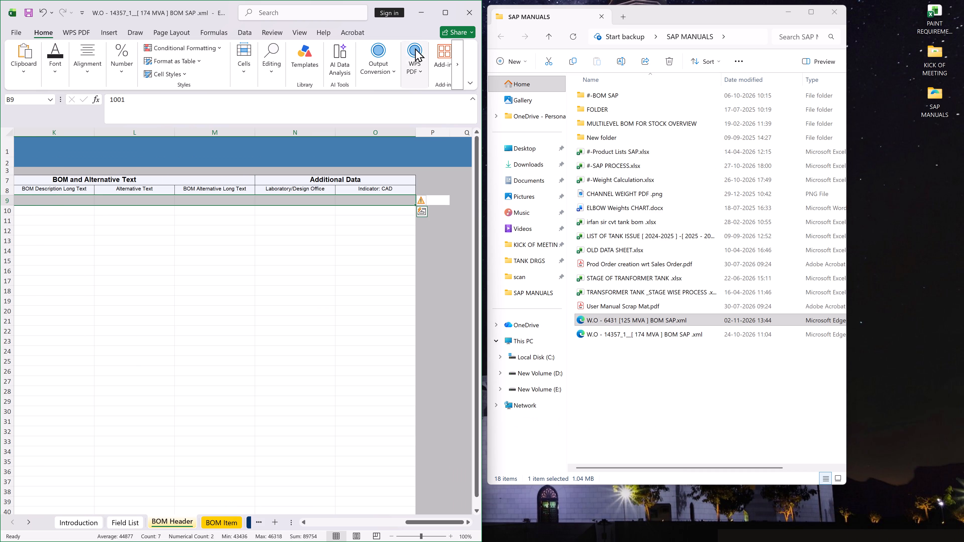
left_click(478, 11)
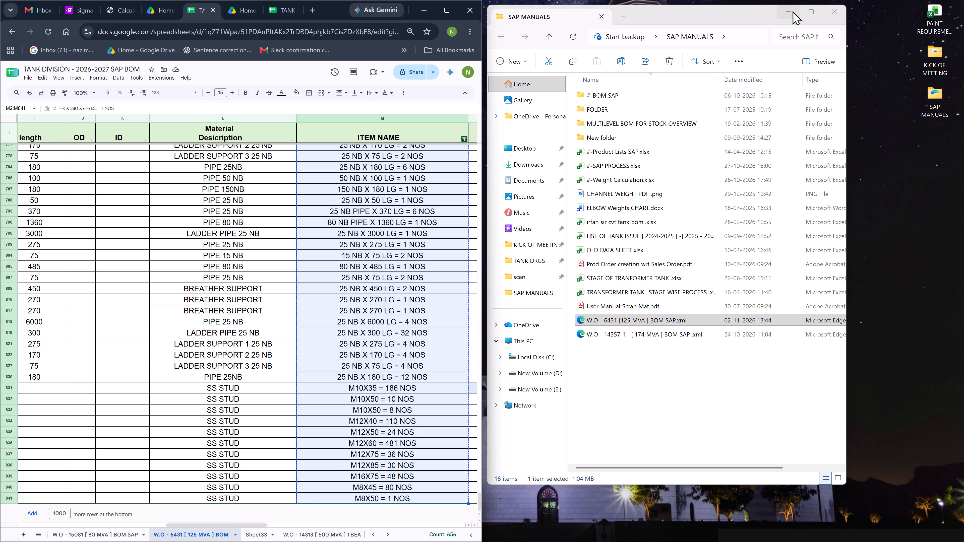
left_click(793, 11)
Copy the tank weight 29,534 for W.O - 6431 / 1 from the #-SAP PROCESS W.O SHEET into BOM Header Base Quantity, H9.
left_click(690, 532)
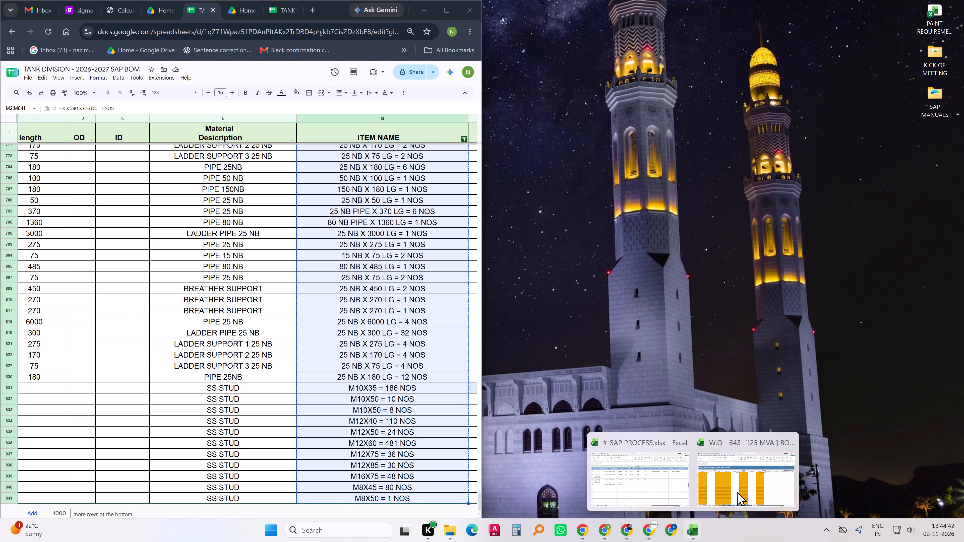
left_click(646, 470)
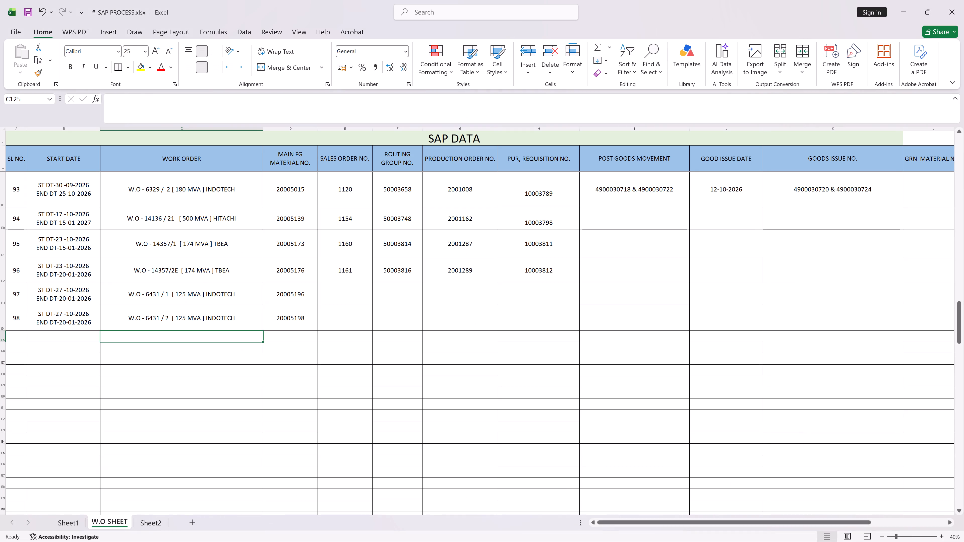
left_click(217, 287)
key("Right")
key("Right")
key("Right")
key("Right")
key("Right")
key("Right")
key("Right")
key("Right")
key("Right")
key("Right")
key("Right")
key("Right")
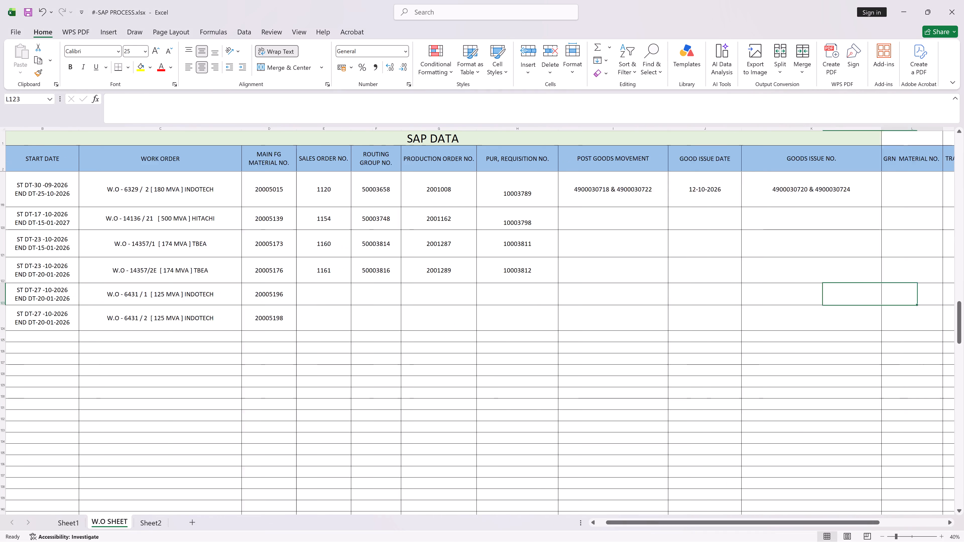
key("Left")
key("Left")
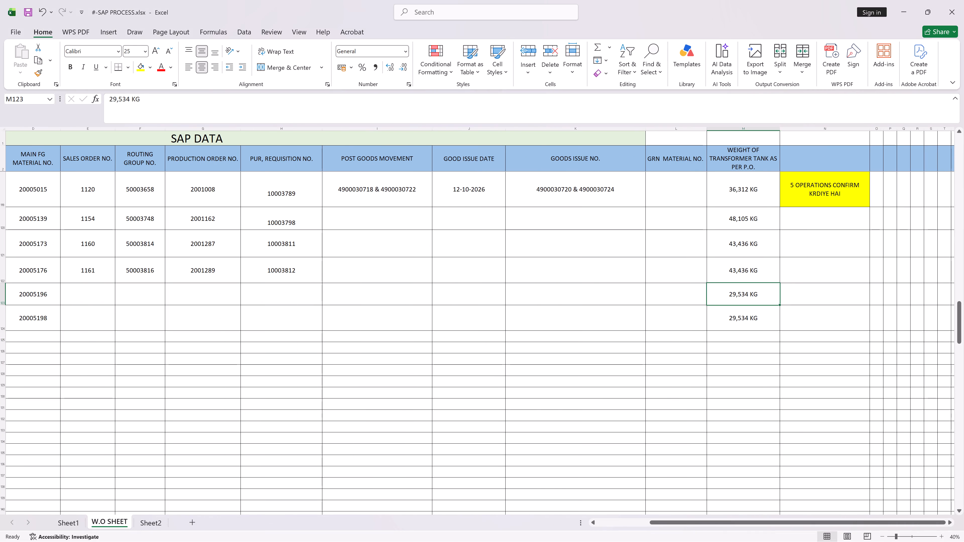
left_click(747, 290)
double_click(748, 293)
left_click_drag(750, 294, 714, 296)
key("ctrl+c")
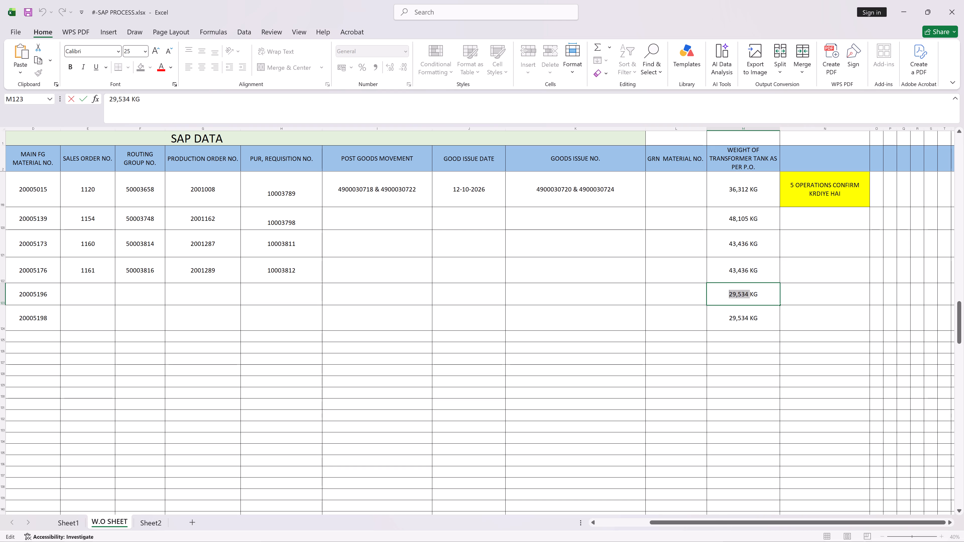
left_click(743, 484)
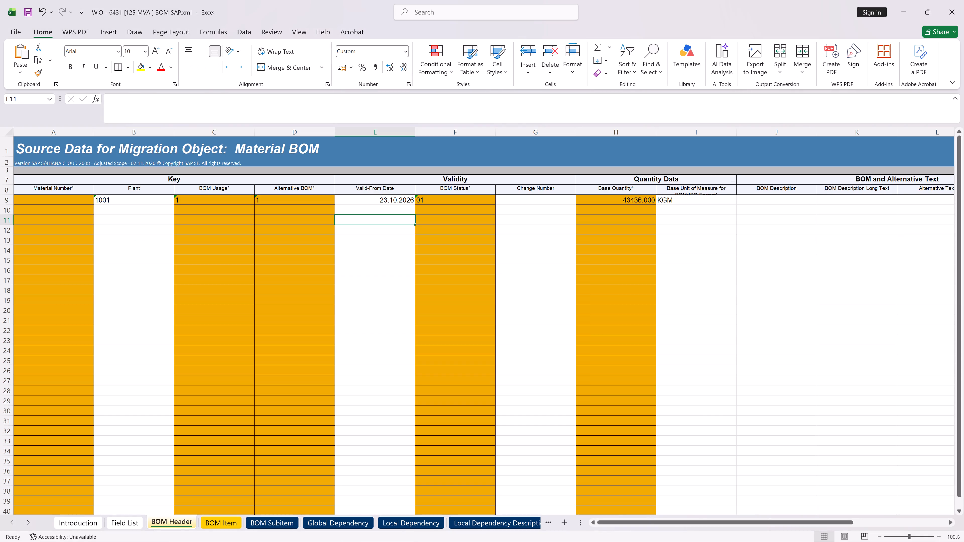
left_click(639, 199)
key("ctrl+v")
left_click(616, 219)
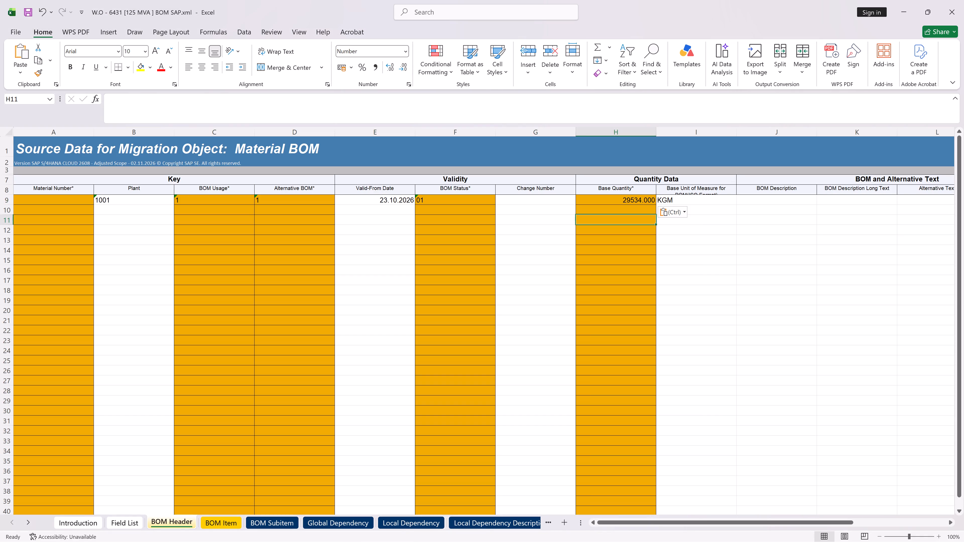
Save the W.O - 6431 workbook with the updated Base Quantity, keeping the XML Spreadsheet 2003 format.
key("ctrl+s")
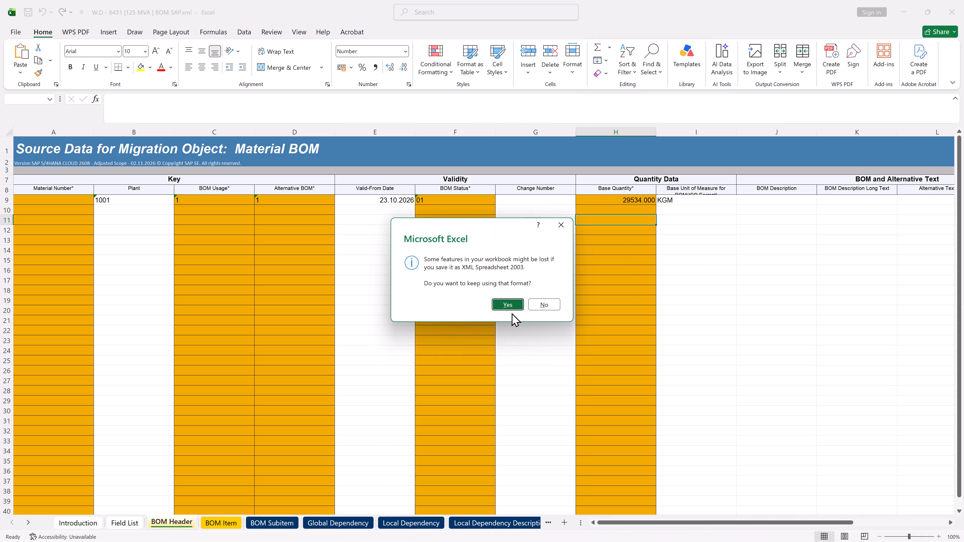
left_click(505, 305)
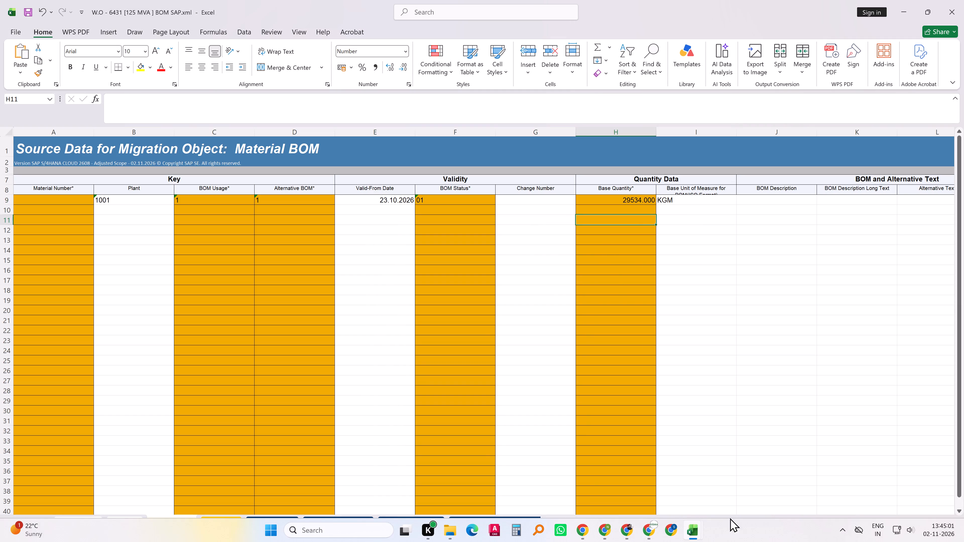
Place the W.O - 6431 and #-SAP PROCESS workbooks side by side and go to the W.O - 6431 / 2 row in W.O SHEET.
key("super+Left")
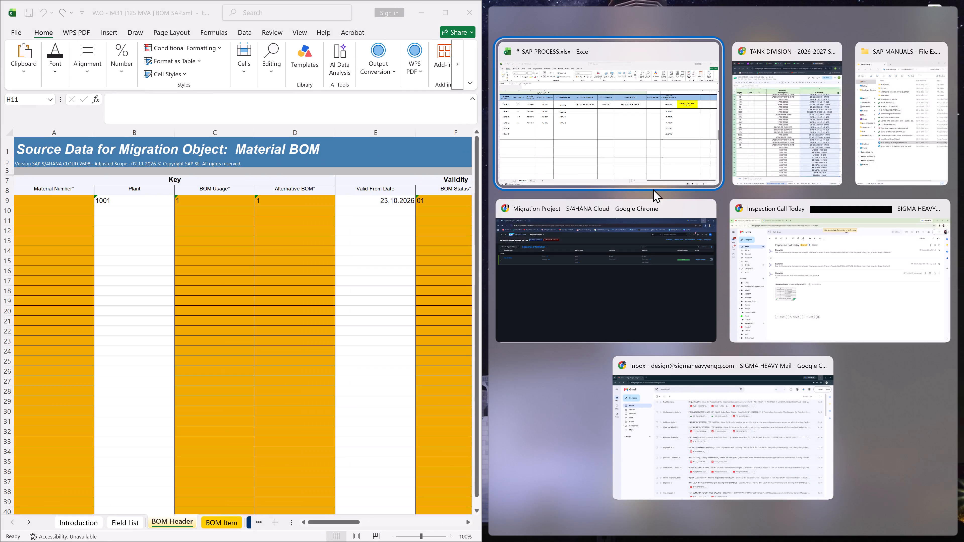
left_click(648, 147)
left_click(573, 297)
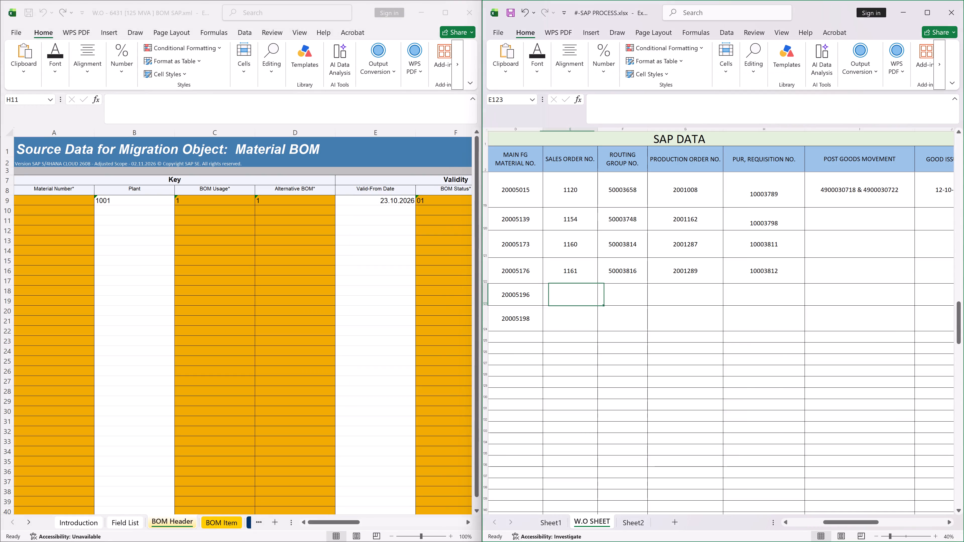
key("Down")
key("Left")
key("Left")
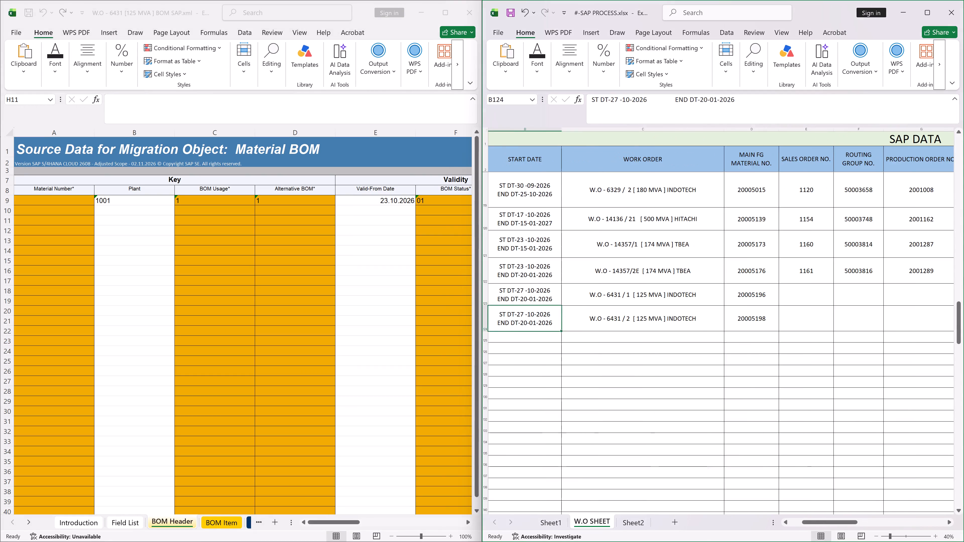
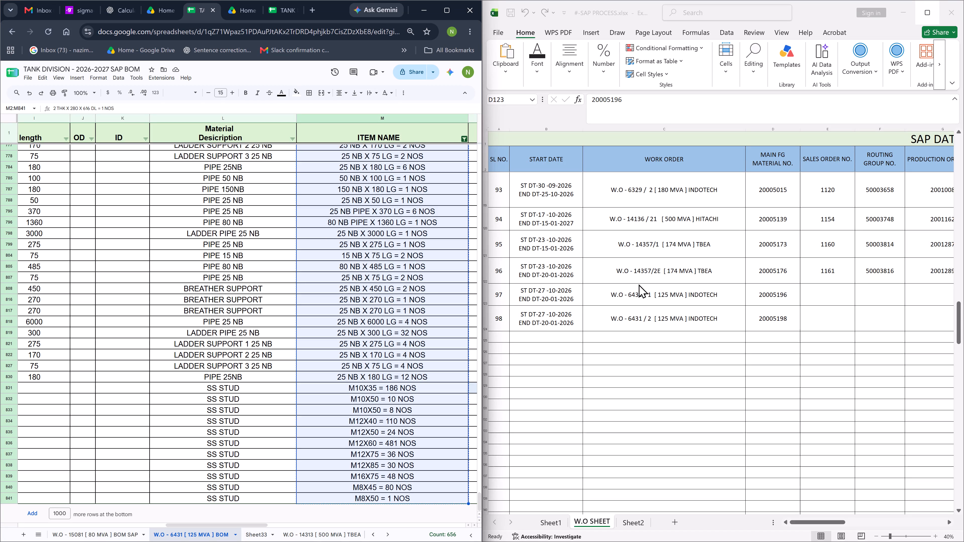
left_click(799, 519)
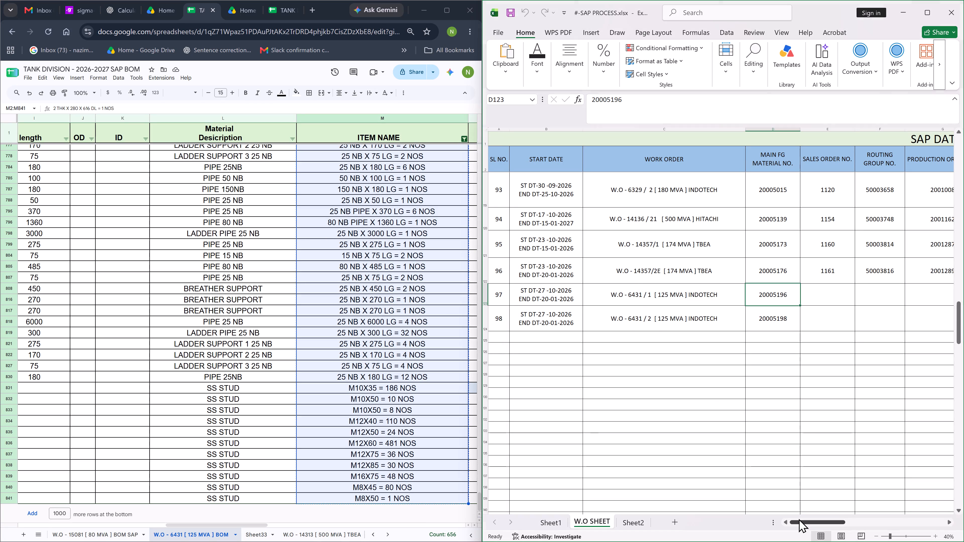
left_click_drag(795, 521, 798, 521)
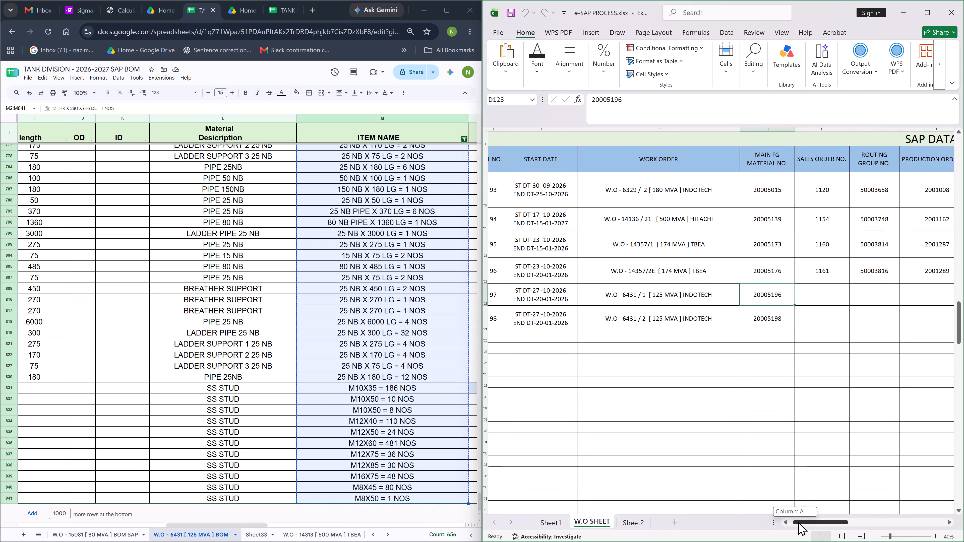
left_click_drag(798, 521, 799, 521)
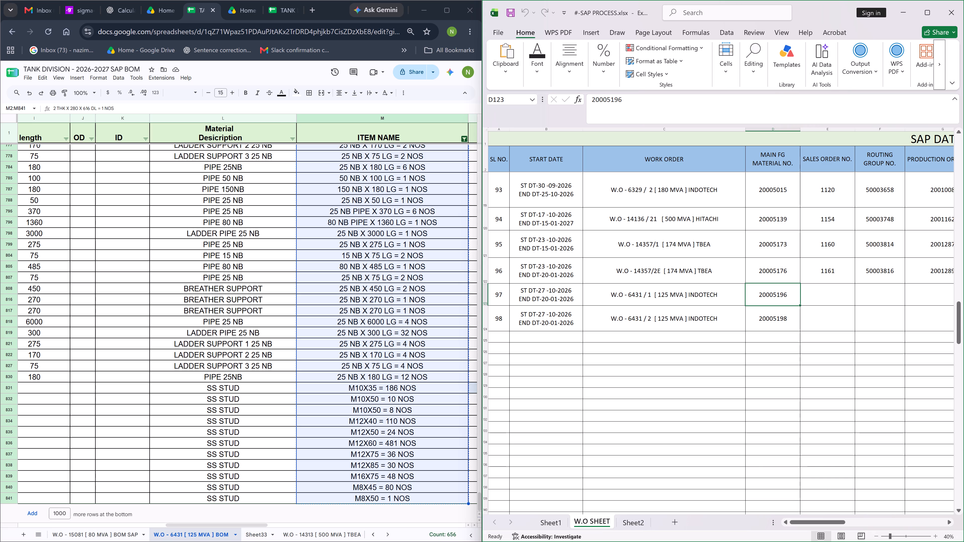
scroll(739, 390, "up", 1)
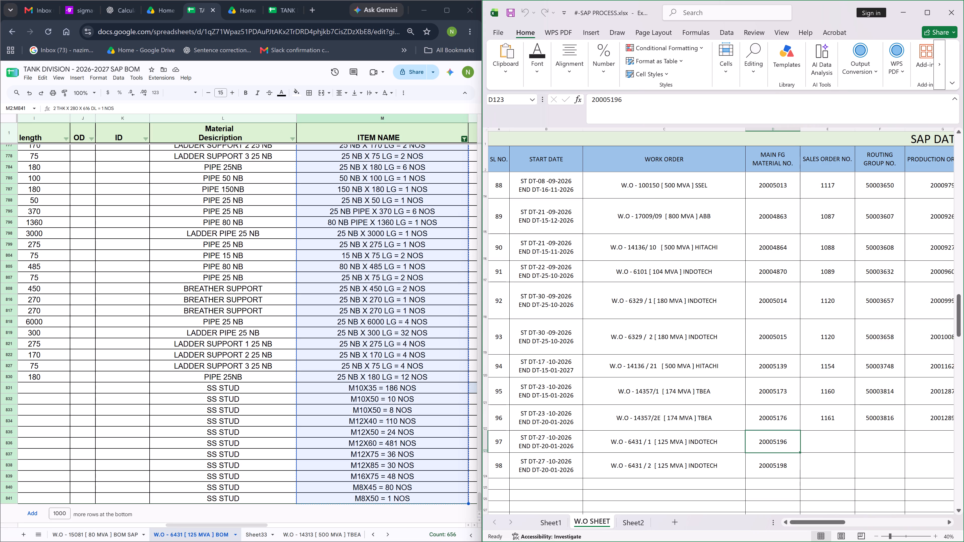
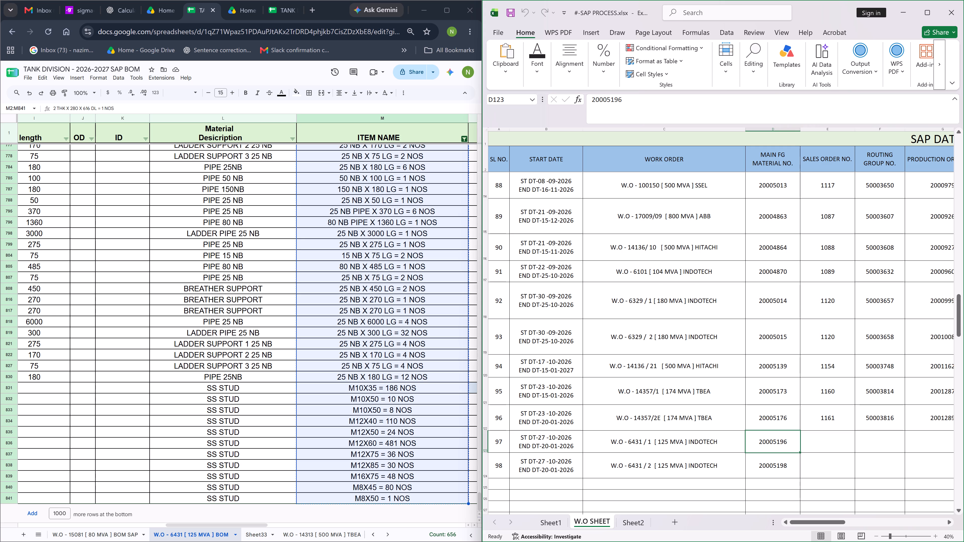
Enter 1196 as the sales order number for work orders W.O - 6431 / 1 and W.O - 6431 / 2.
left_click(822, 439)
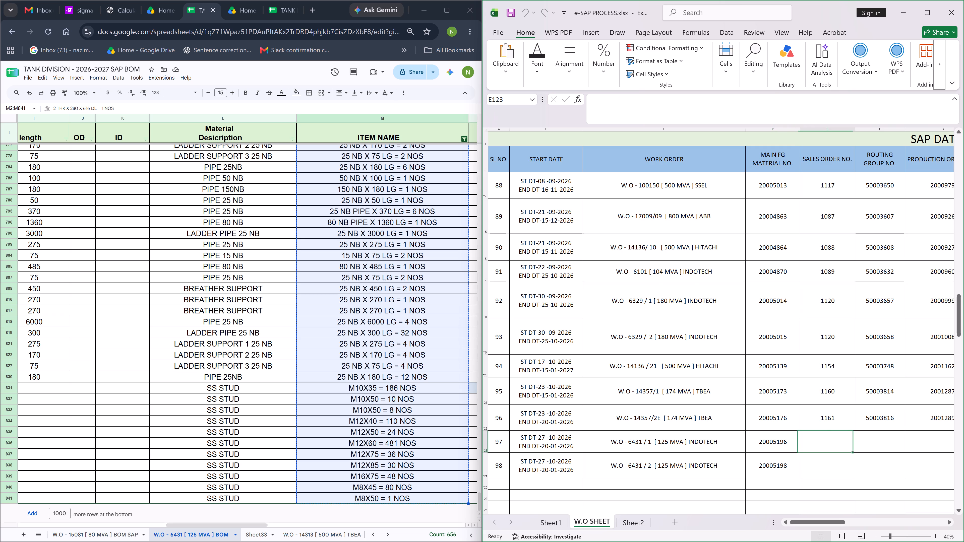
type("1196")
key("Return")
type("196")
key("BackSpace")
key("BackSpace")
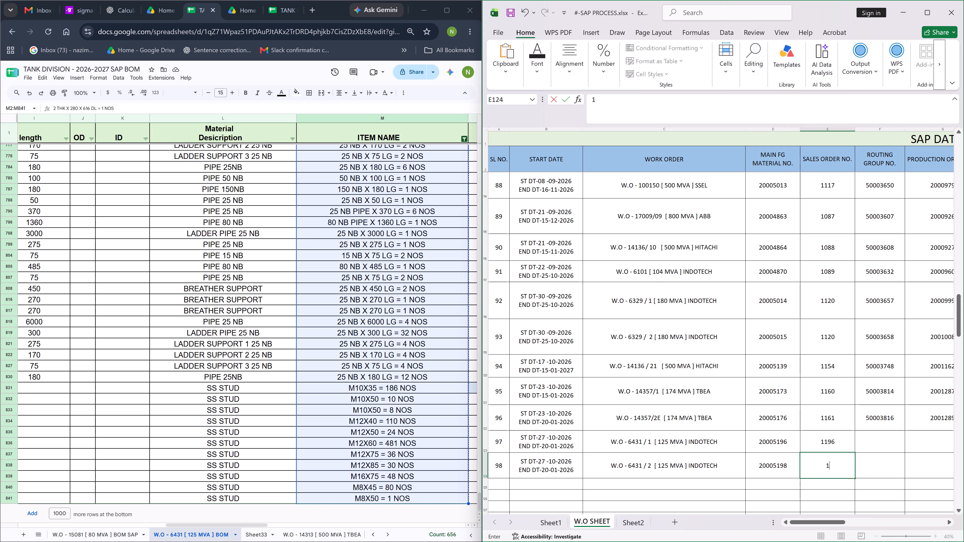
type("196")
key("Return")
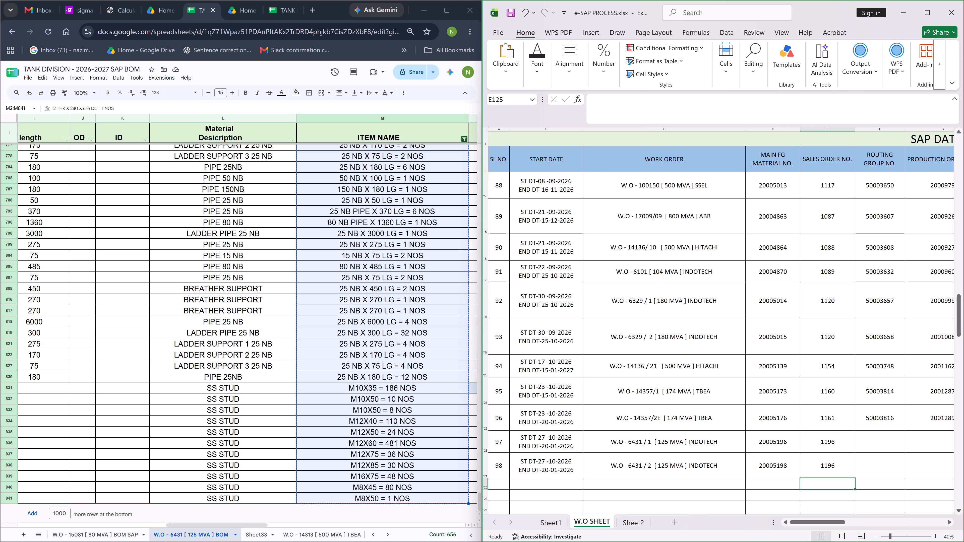
Set the sales order number to 1169 for both W.O - 6431 / 1 and W.O - 6431 / 2, and minimize the workbook.
double_click(851, 437)
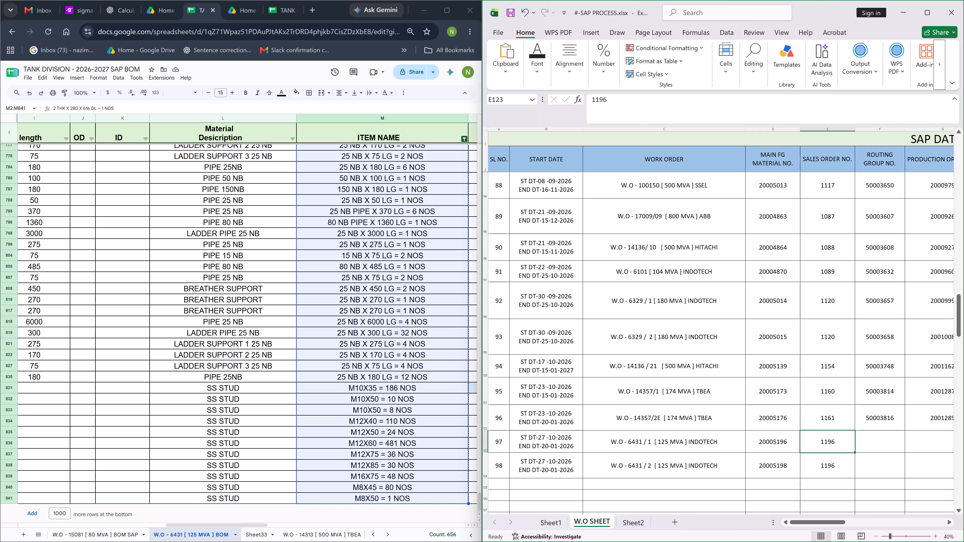
double_click(848, 442)
key("BackSpace")
key("BackSpace")
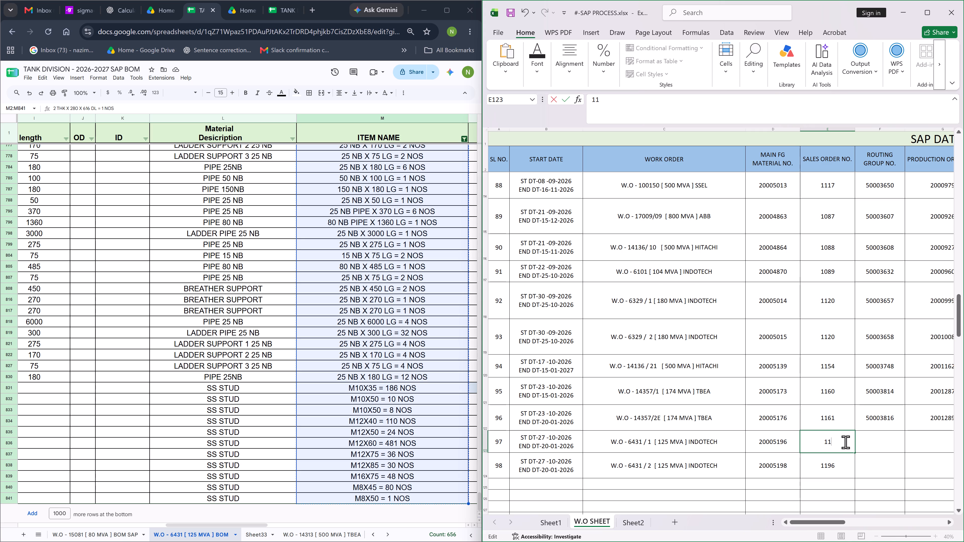
type("69")
key("Return")
type("1169")
key("Return")
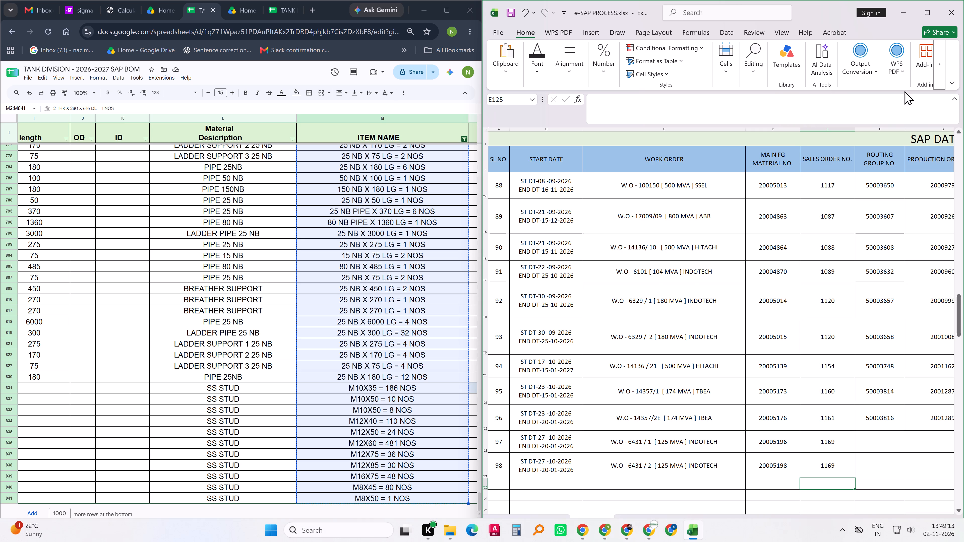
left_click(905, 9)
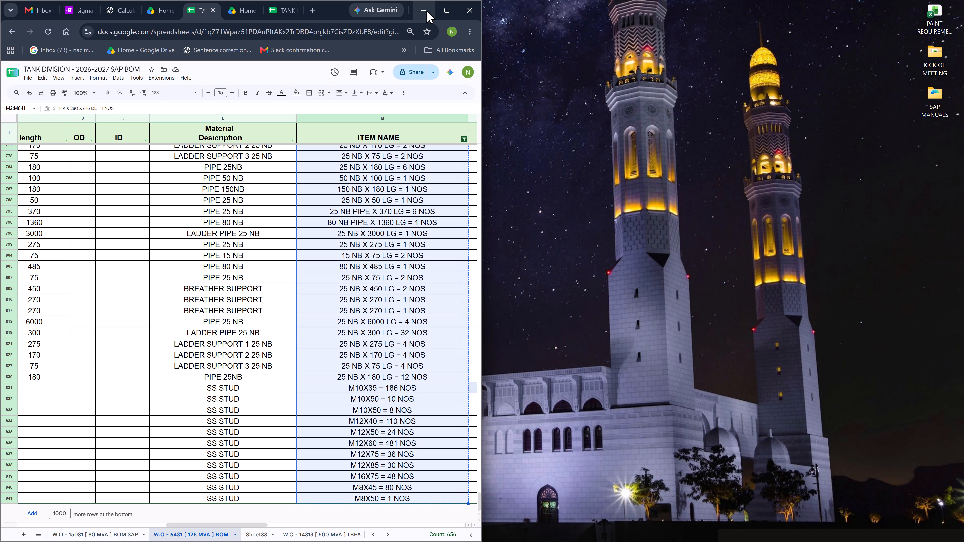
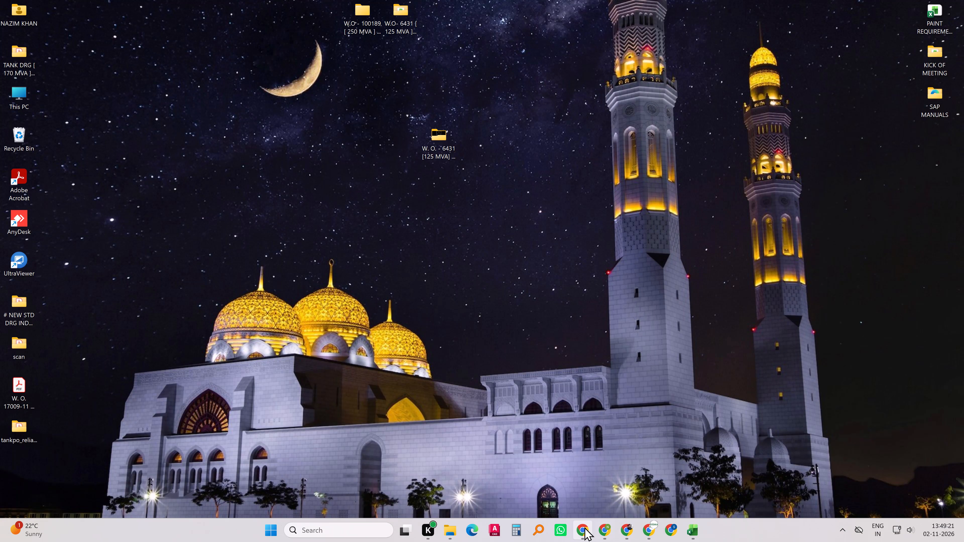
Switch to SAP in the browser and open the Material BOM file upload page of the TRANSFORMER TANKS migration project.
left_click(583, 531)
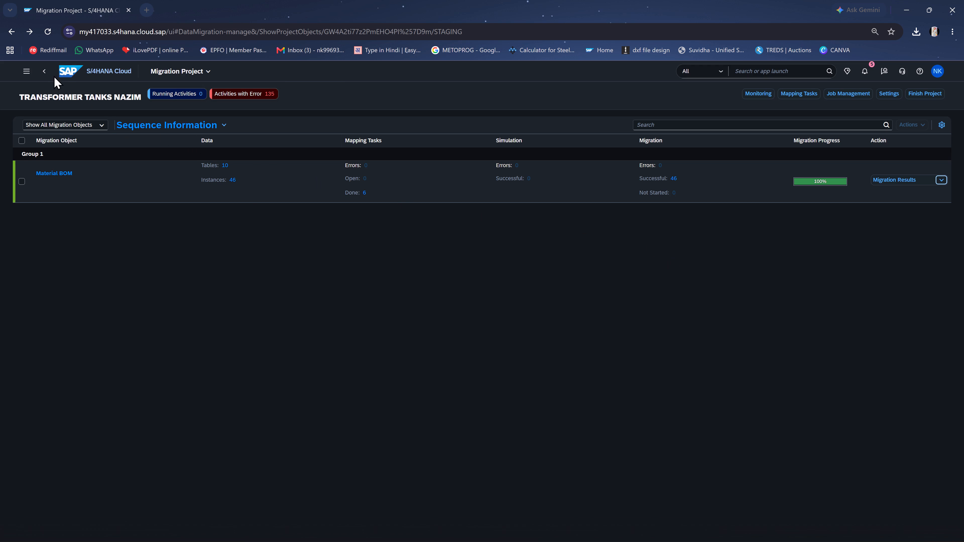
left_click(65, 71)
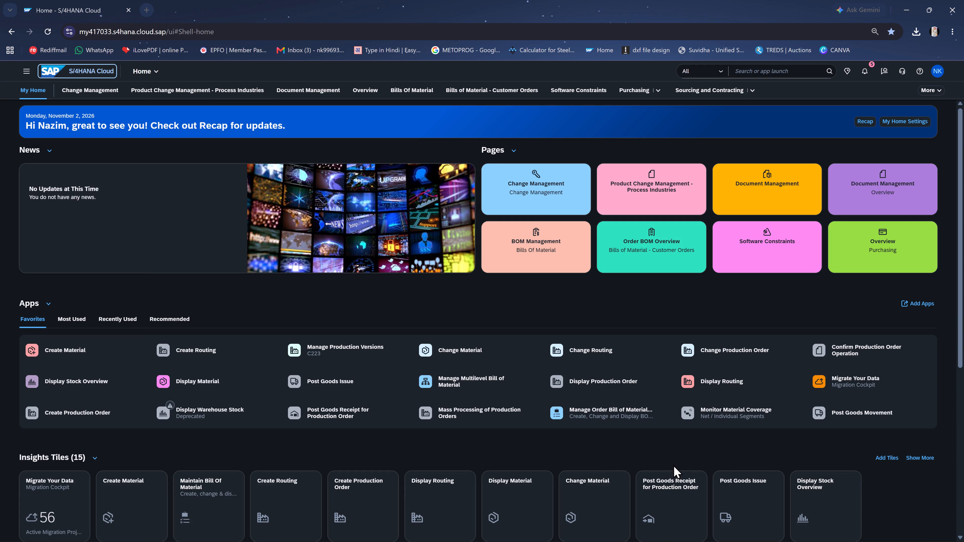
left_click_drag(862, 381, 859, 370)
left_click(858, 384)
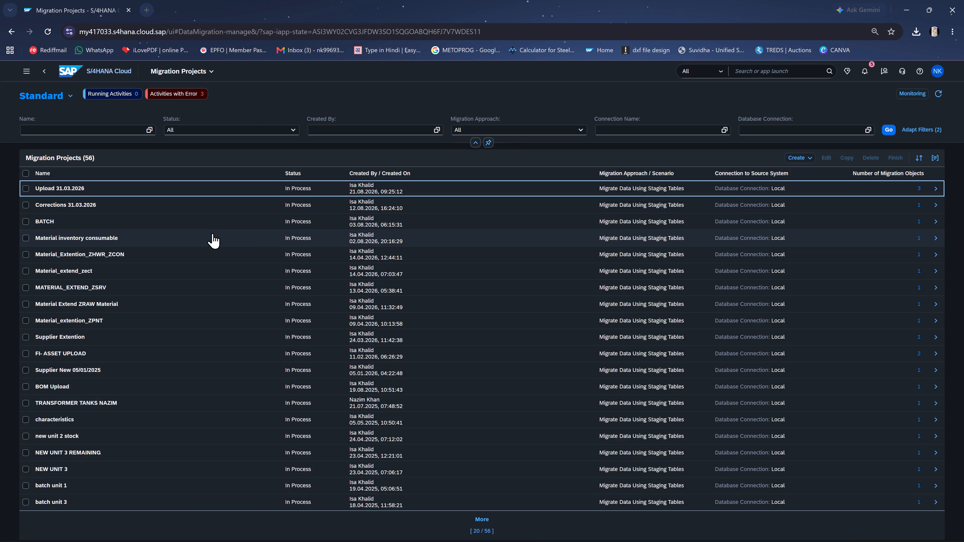
double_click(141, 404)
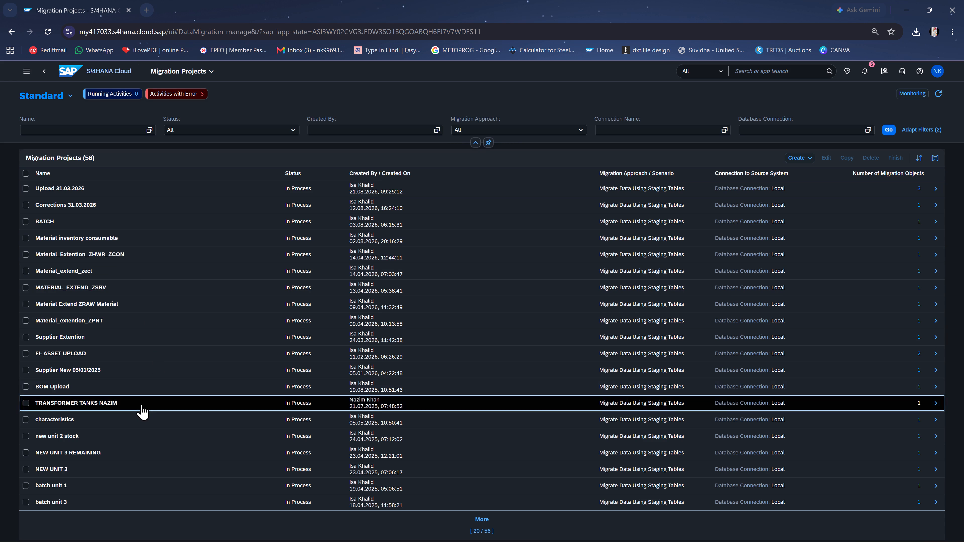
left_click(941, 182)
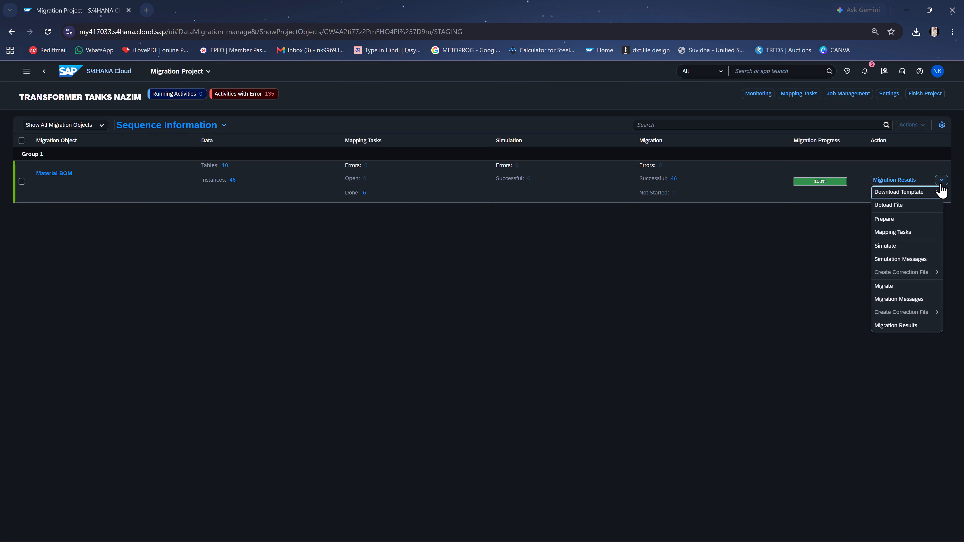
left_click(903, 205)
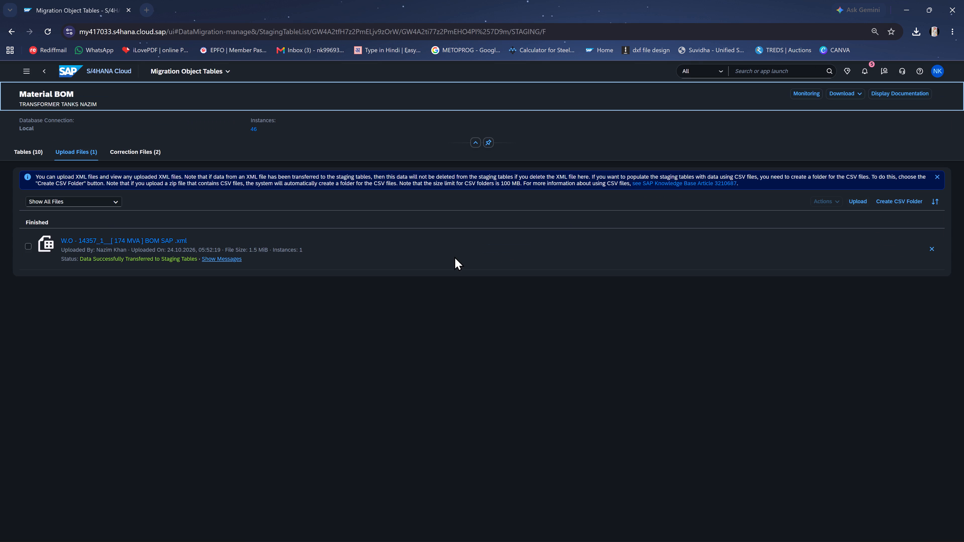
Delete the previously uploaded W.O - 14357 [174 MVA] BOM SAP XML file from the Material BOM upload files.
left_click(30, 245)
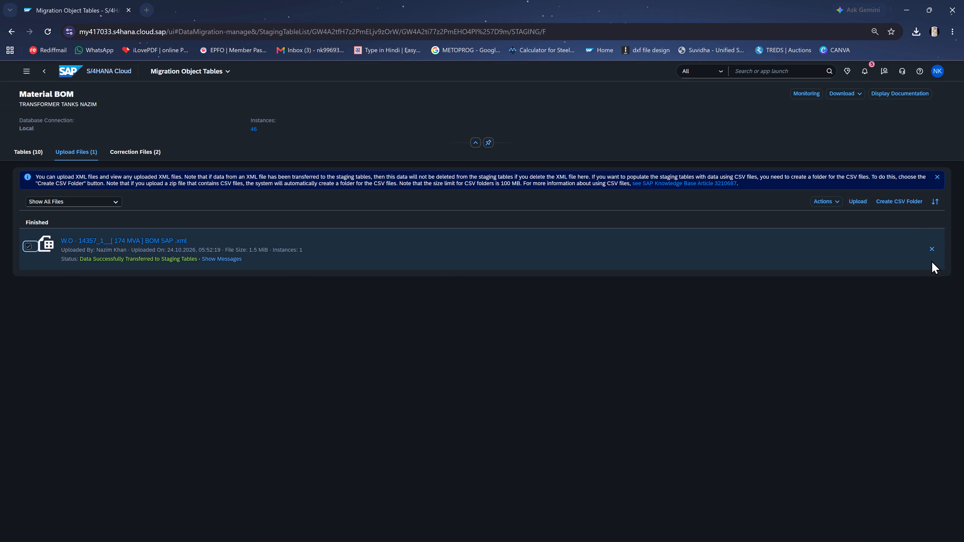
left_click(931, 252)
left_click(536, 320)
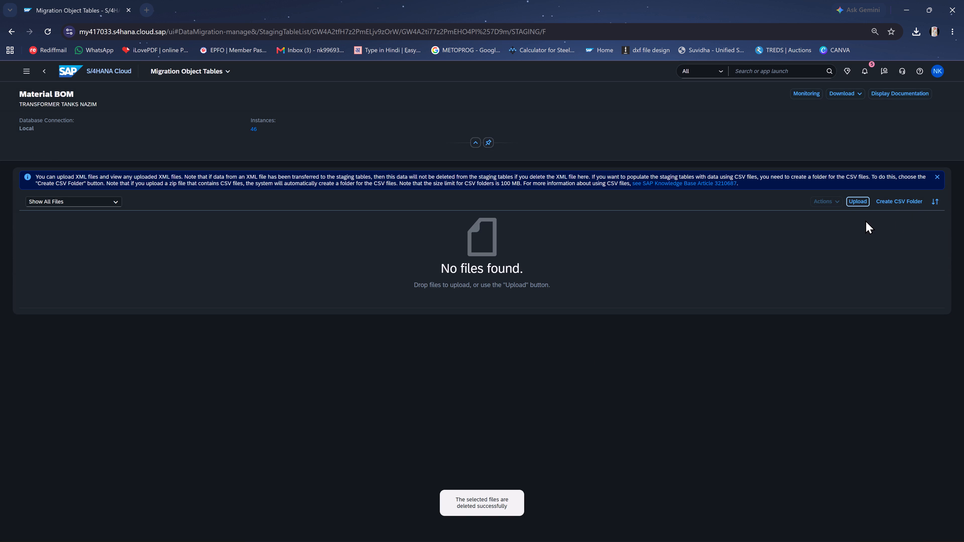
Upload W.O - 6431 [125 MVA ] BOM SAP.xml from the SAP MANUALS desktop folder and check its validation in Monitoring.
left_click(858, 202)
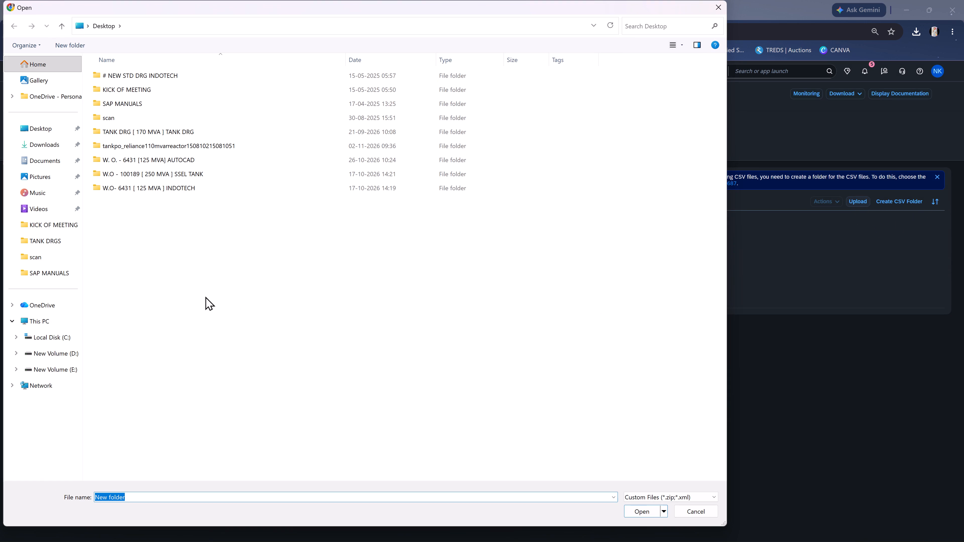
double_click(131, 105)
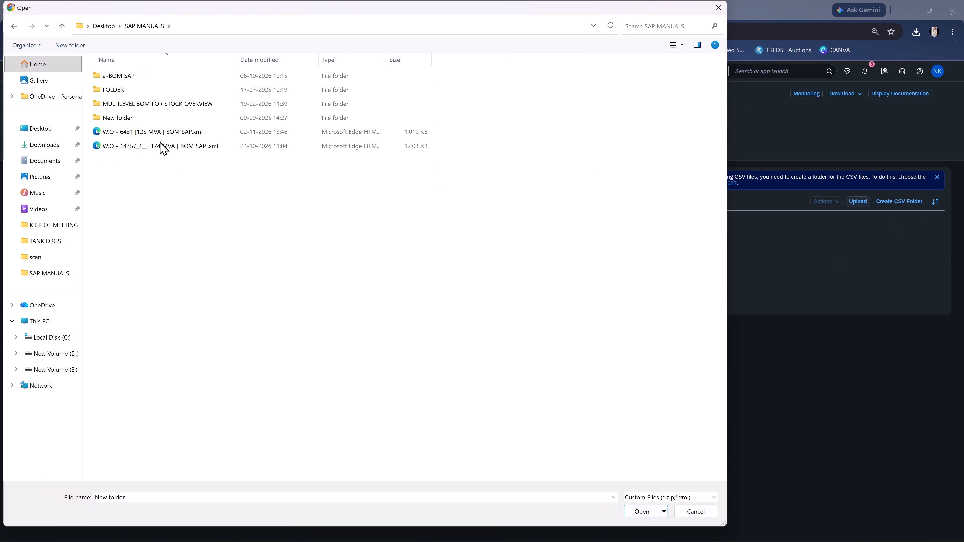
left_click(155, 132)
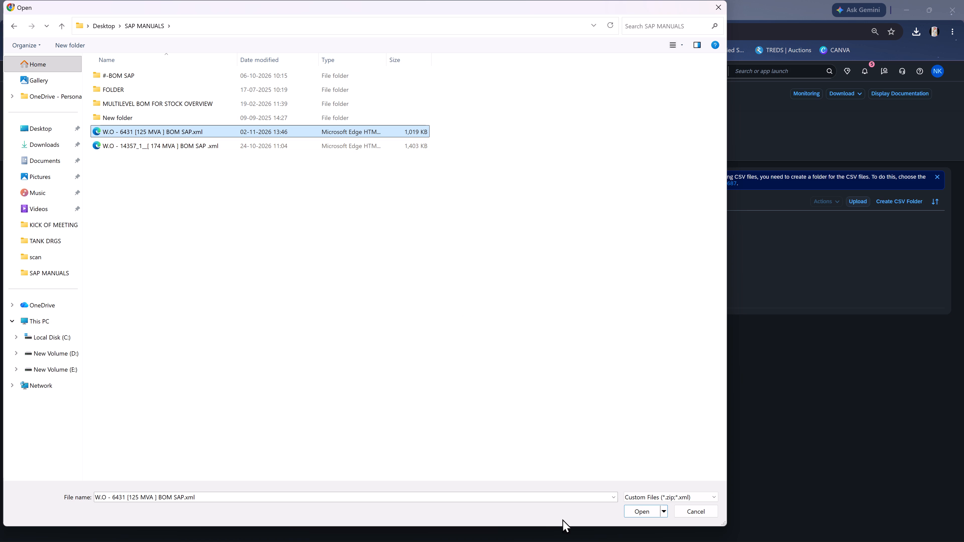
left_click(641, 513)
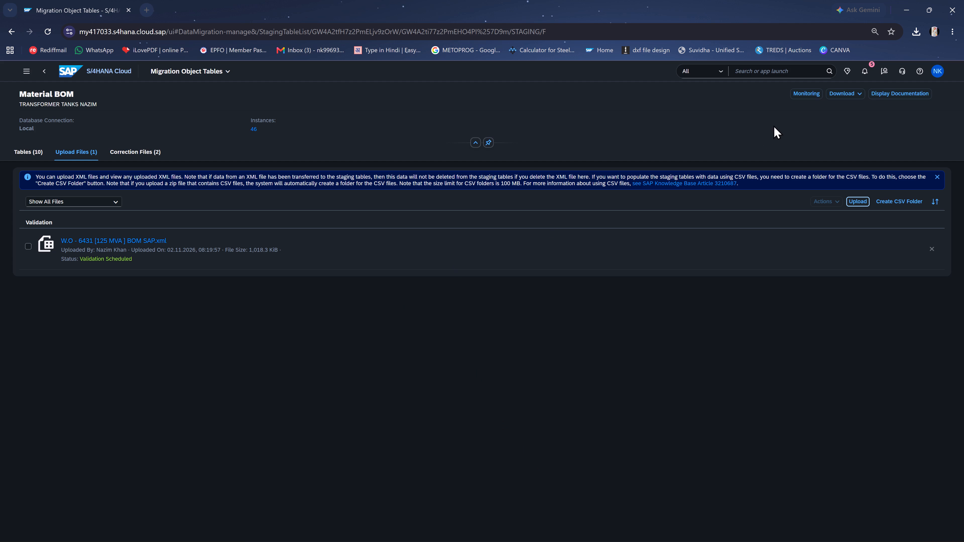
left_click(802, 92)
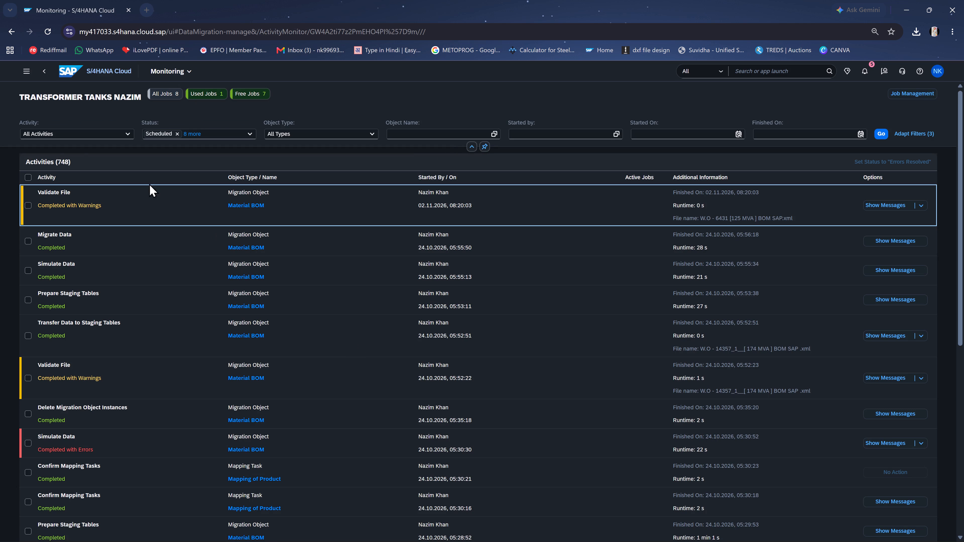
left_click(44, 72)
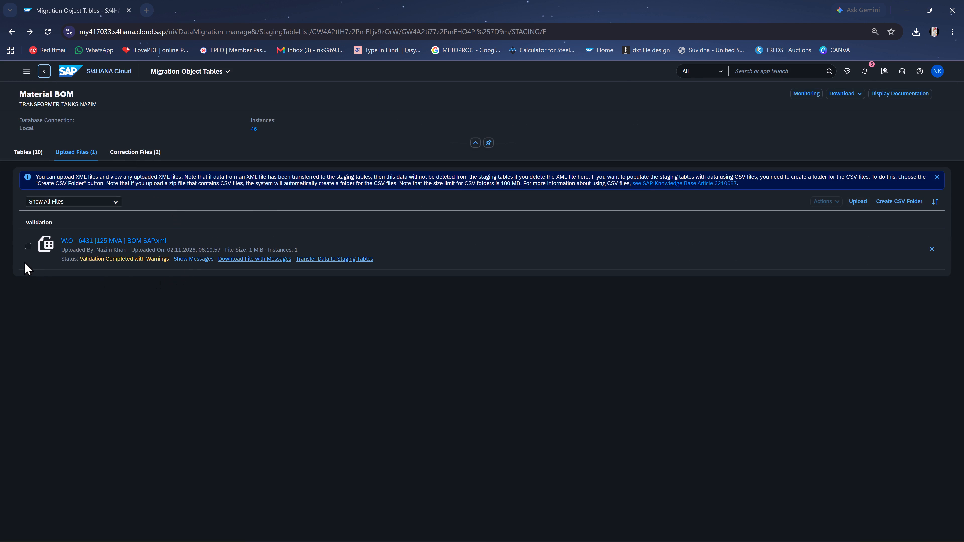
Transfer the uploaded W.O - 6431 file's data to the staging tables, replacing duplicates with instances from the file.
left_click(28, 243)
left_click(823, 203)
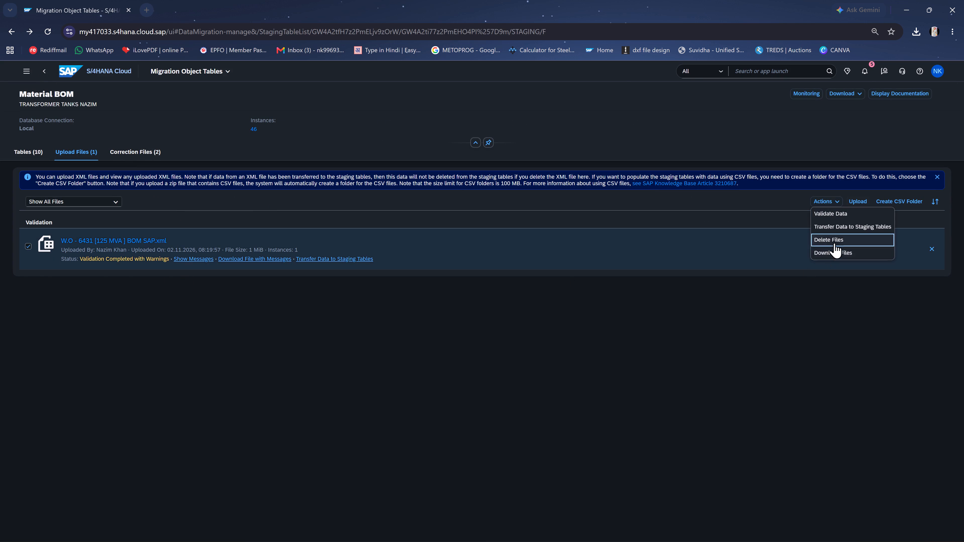
left_click(833, 228)
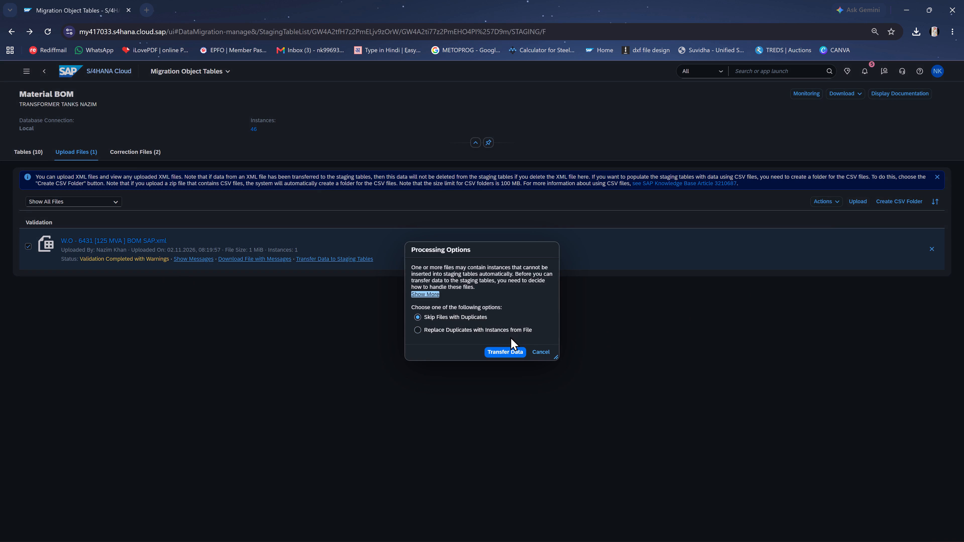
left_click(471, 329)
left_click(501, 351)
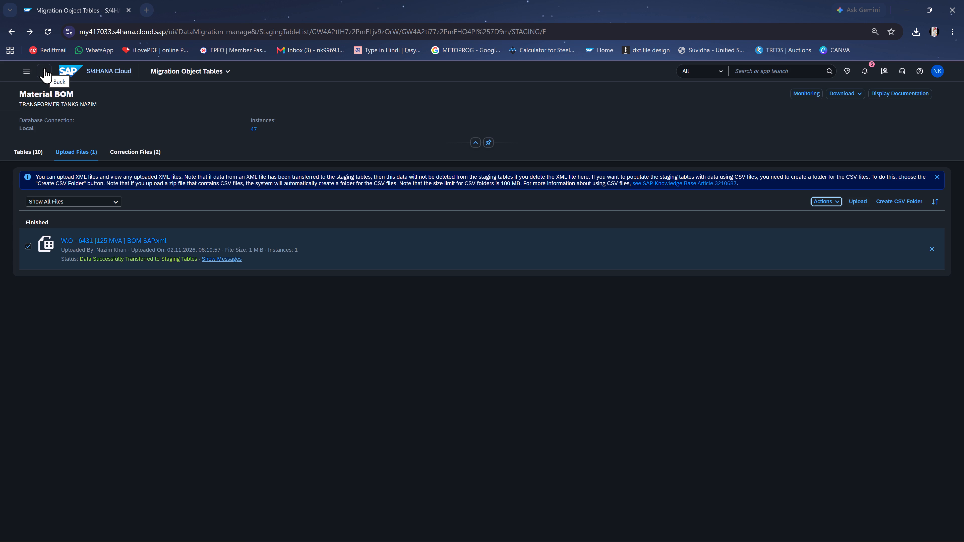
Prepare the staging tables for the Material BOM migration object and follow the activity in Monitoring until it finishes.
left_click(44, 73)
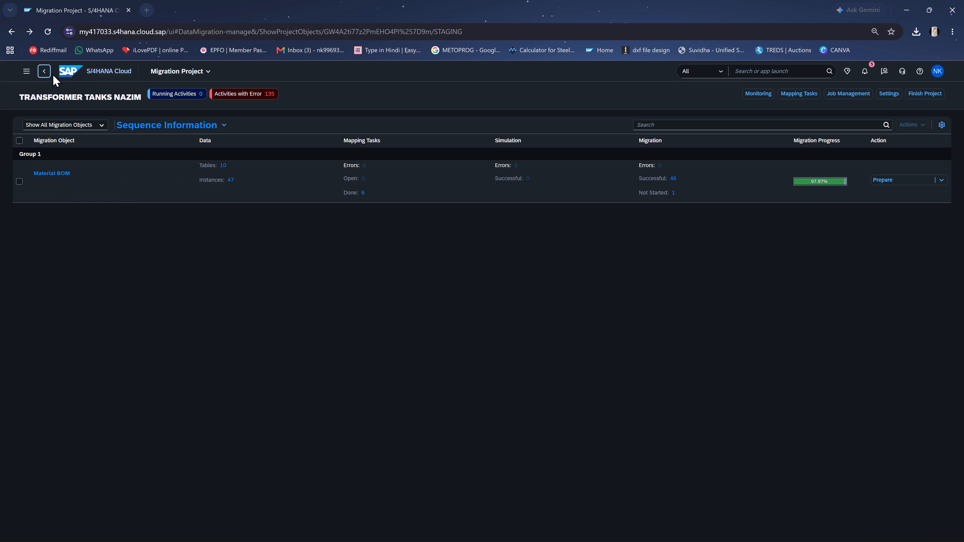
left_click(883, 179)
left_click(391, 350)
left_click(524, 365)
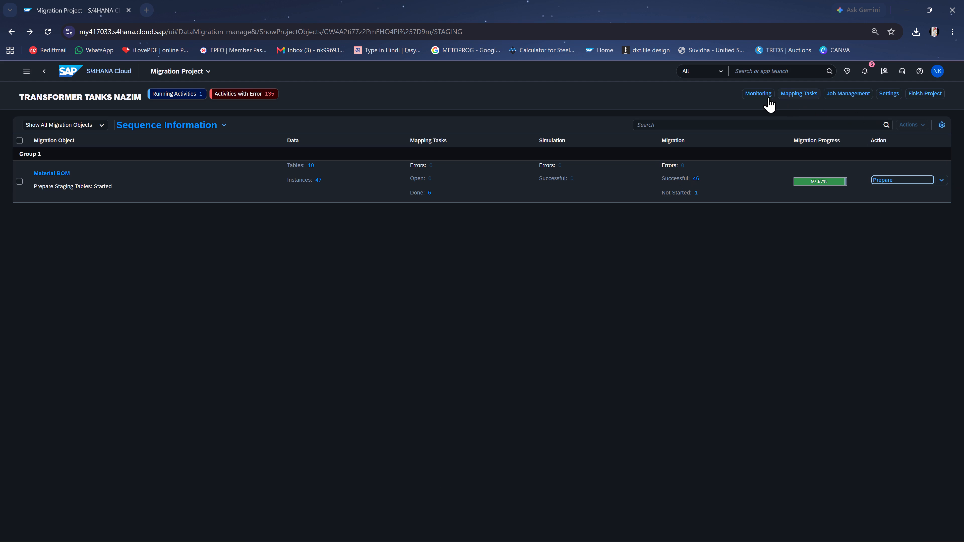
left_click(757, 95)
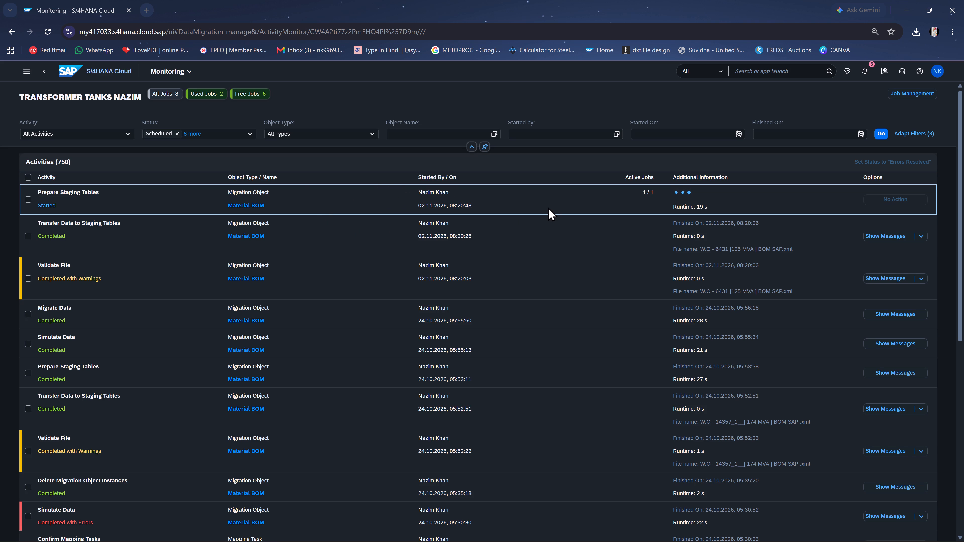
left_click(46, 73)
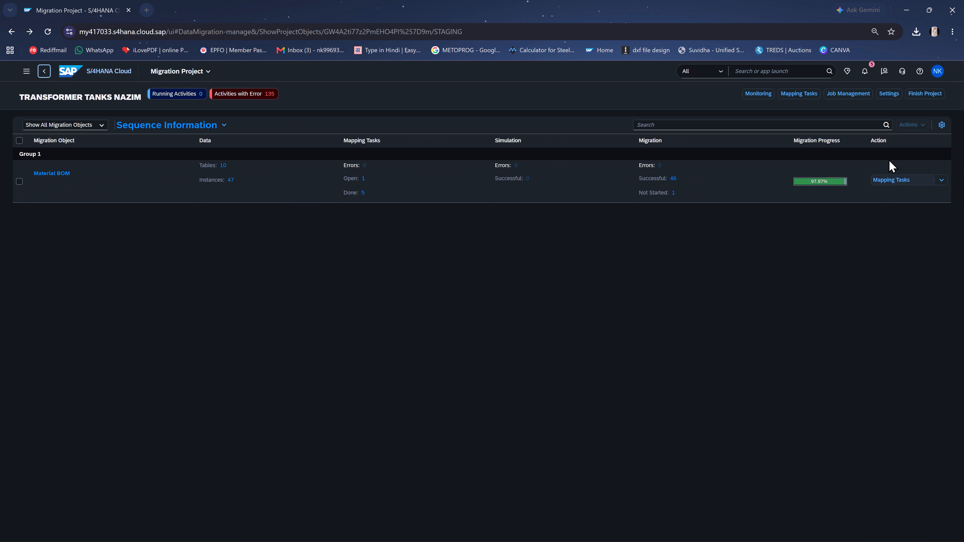
Select all Material BOM mapping tasks, including Mapping of Product, and confirm them.
left_click(899, 179)
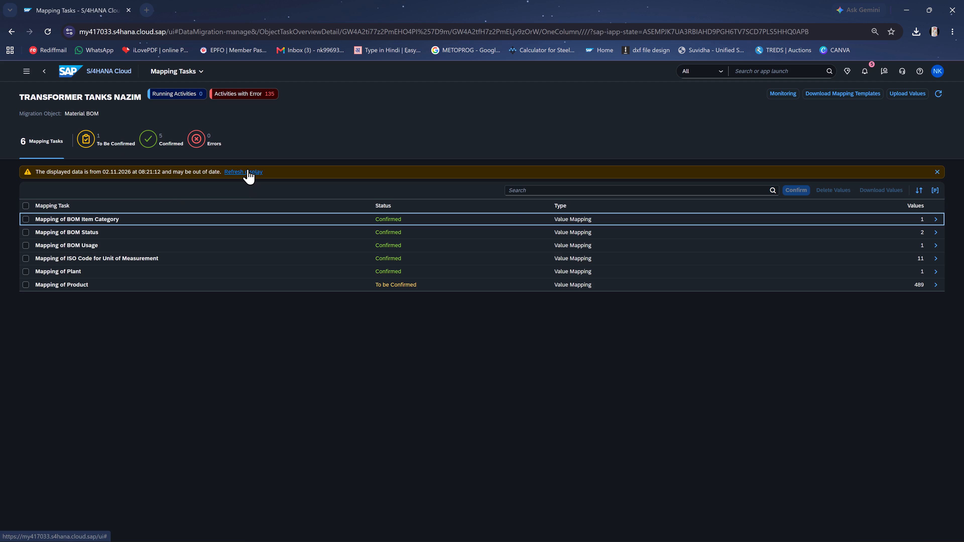
left_click(25, 204)
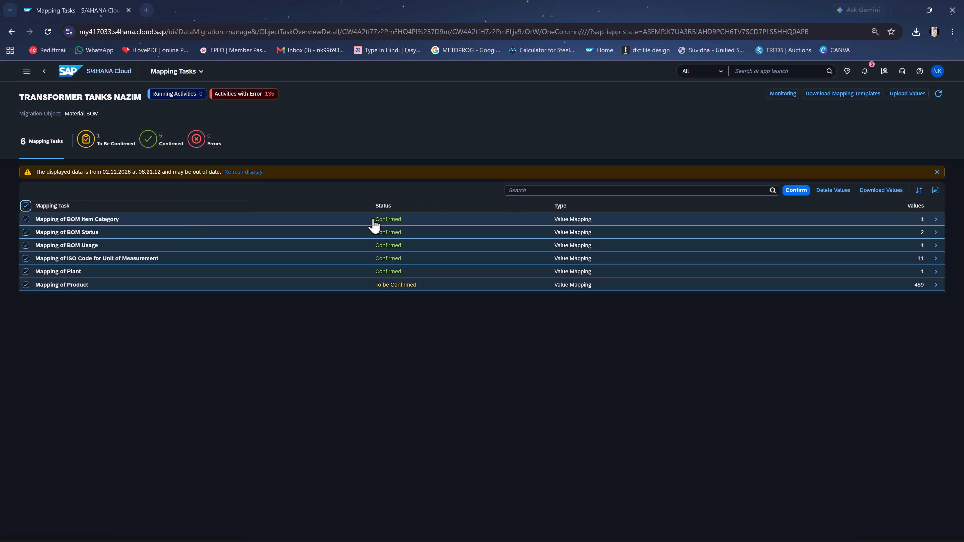
left_click(797, 190)
left_click(732, 319)
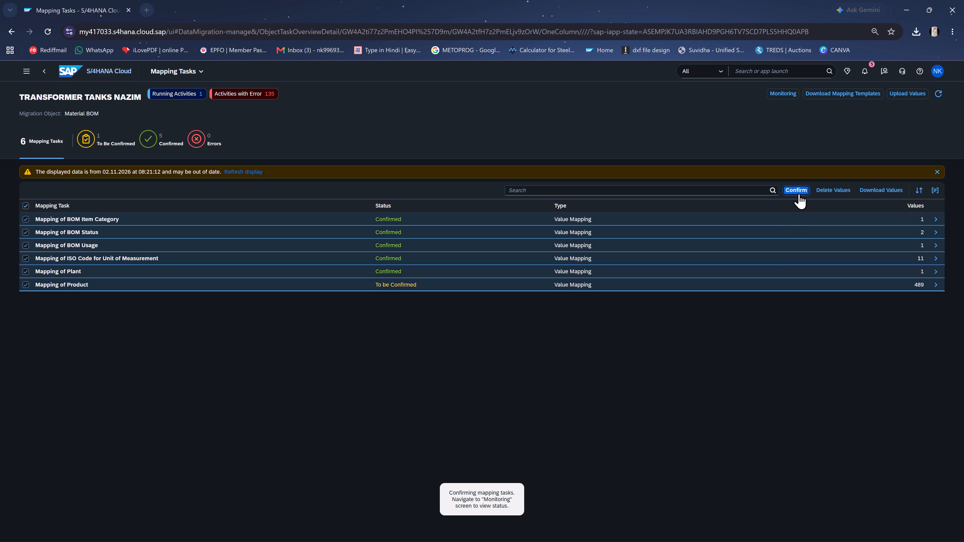
left_click(799, 193)
left_click(732, 316)
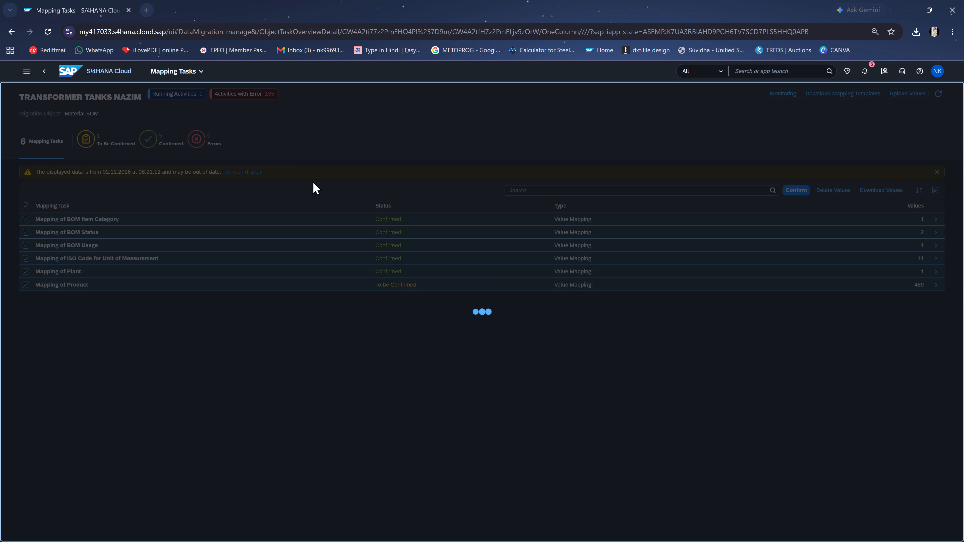
Simulate the Material BOM migration for all instances and follow the simulation in Monitoring until it finishes.
left_click(45, 73)
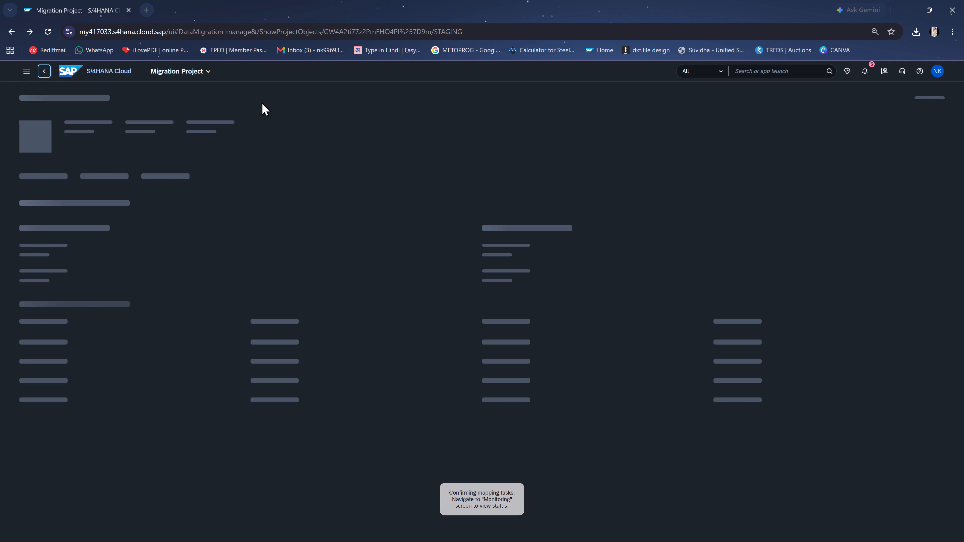
left_click(886, 180)
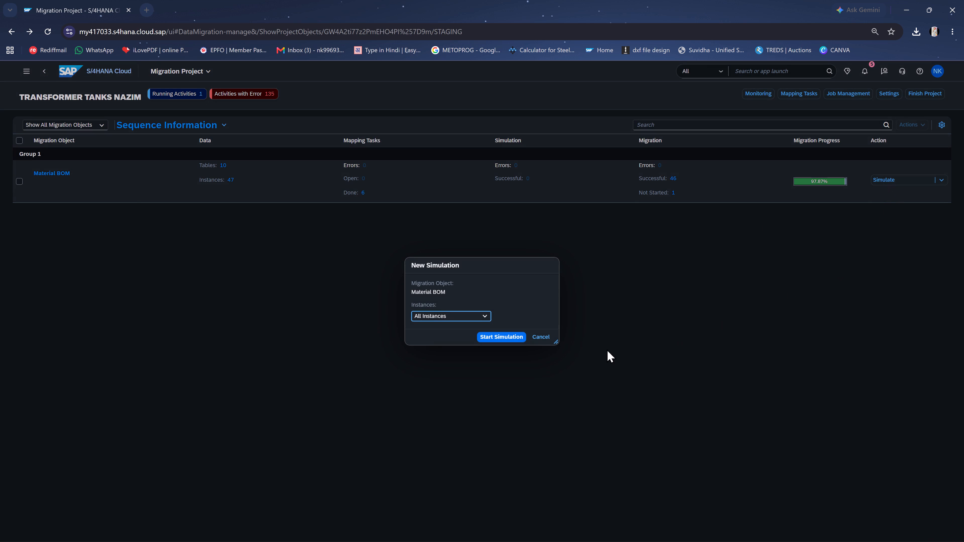
left_click(500, 338)
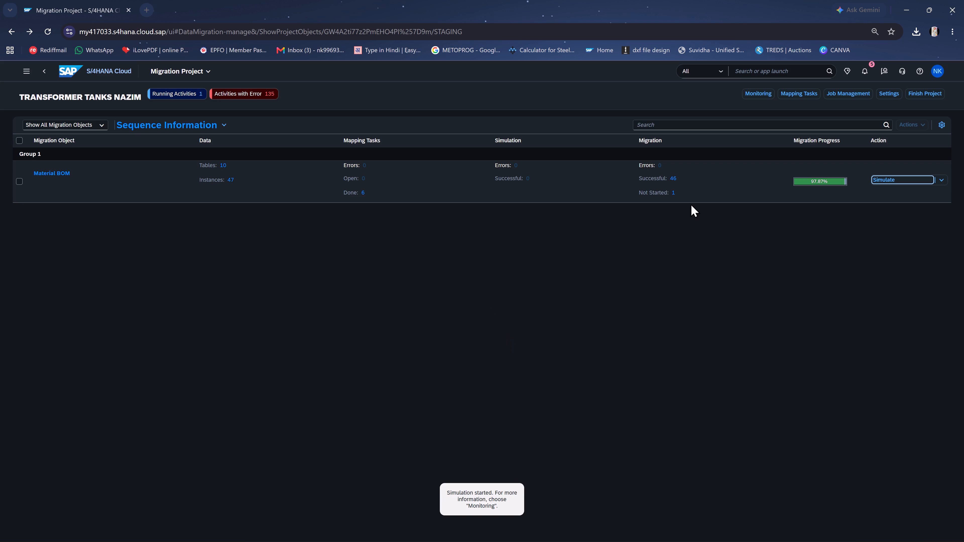
left_click(764, 99)
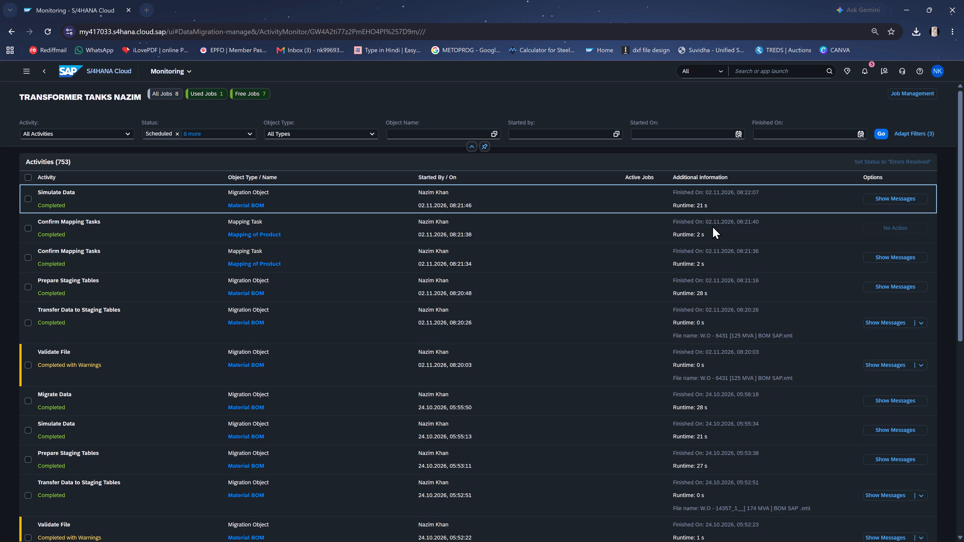
left_click(44, 72)
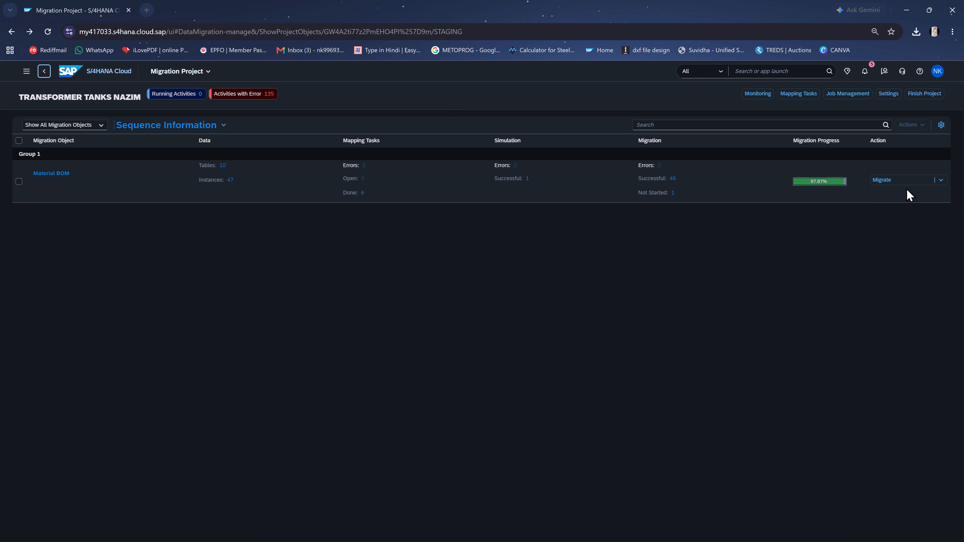
Migrate the Material BOM data, follow the migration in Monitoring until it finishes, and return to the SAP home page.
left_click(899, 178)
left_click(507, 331)
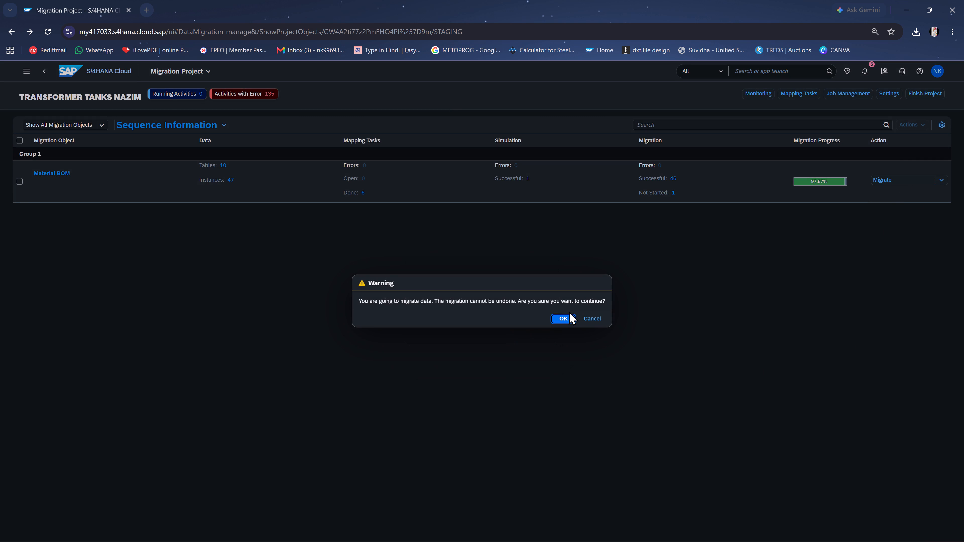
left_click(570, 311)
left_click(560, 319)
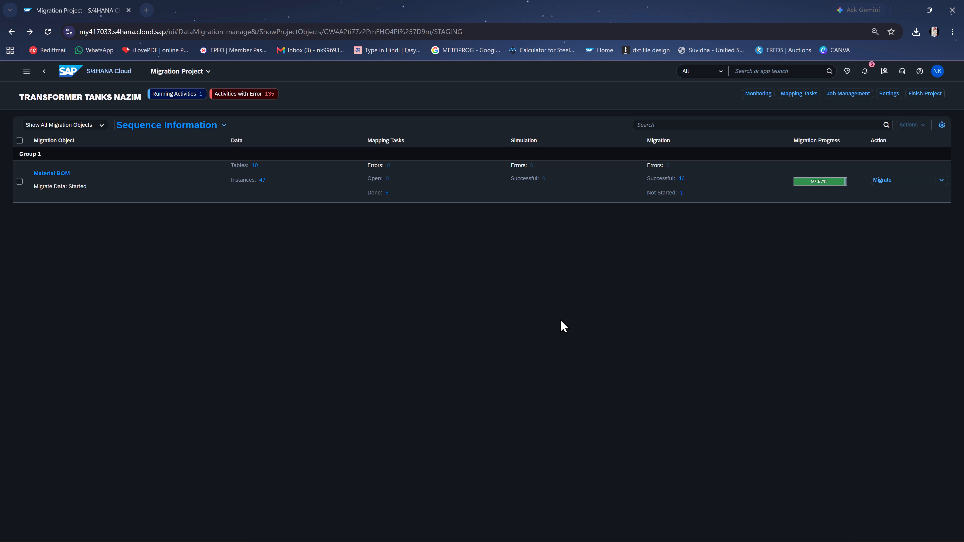
left_click(763, 90)
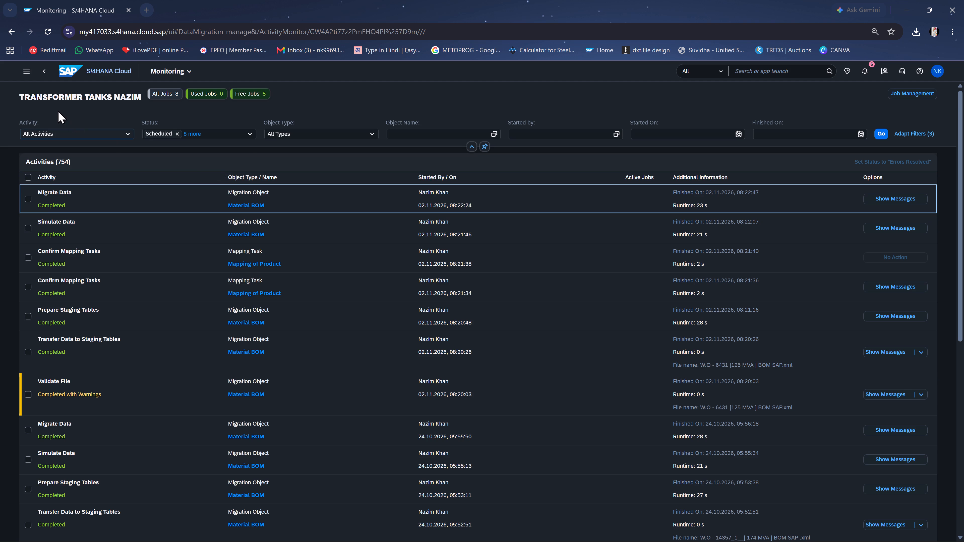
left_click(43, 74)
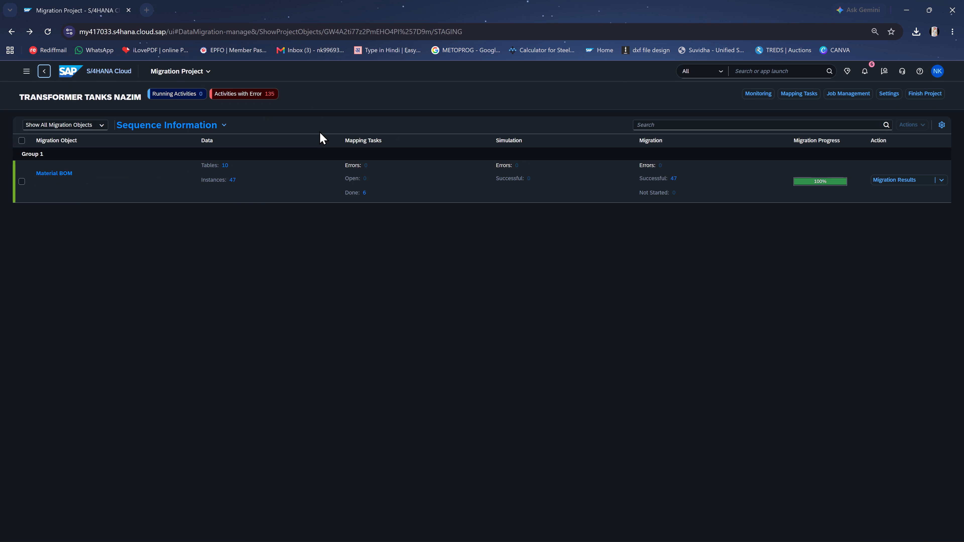
left_click(67, 68)
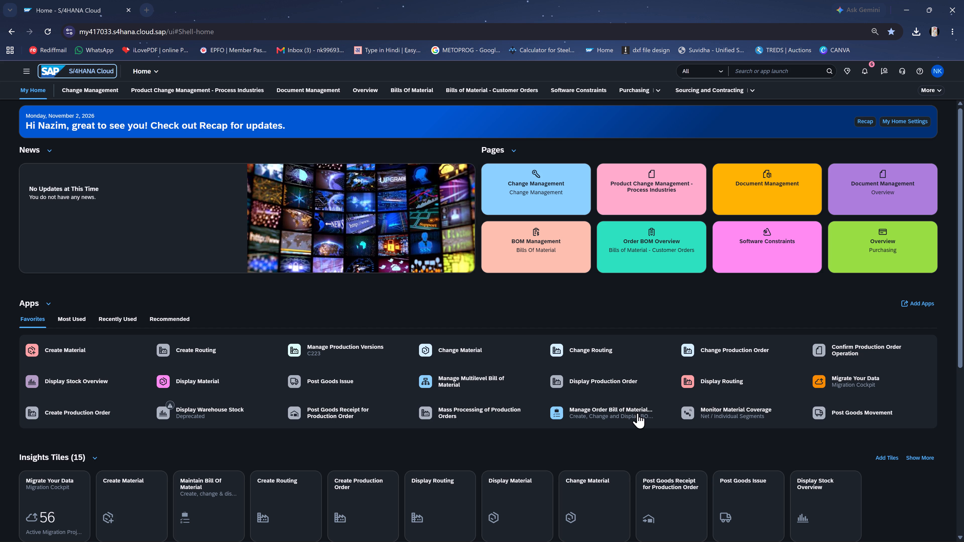
In Manage Order Bill of Material, search for order BOMs of material 20005196, copying the W.O - 6431 / 1 number from the Excel W.O SHEET.
left_click(596, 411)
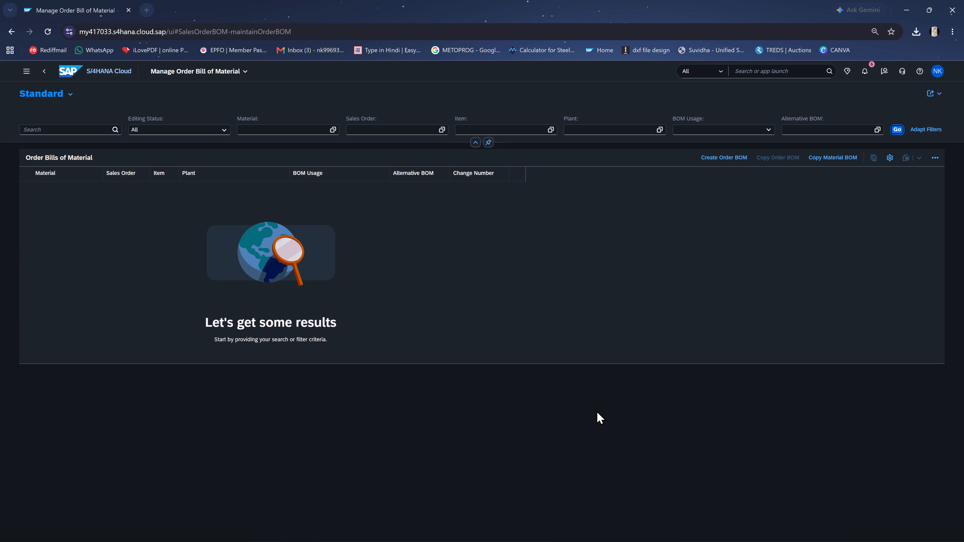
left_click(274, 133)
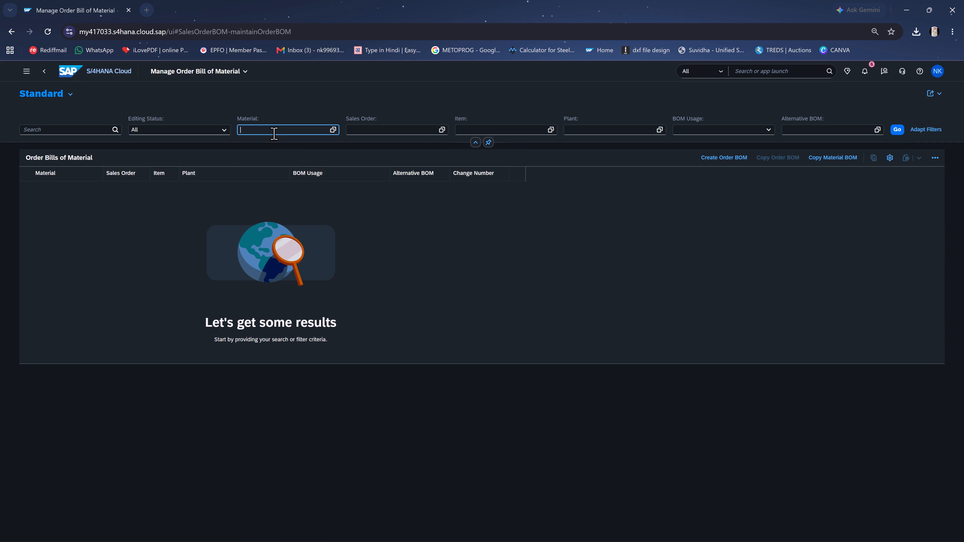
key("super+Left")
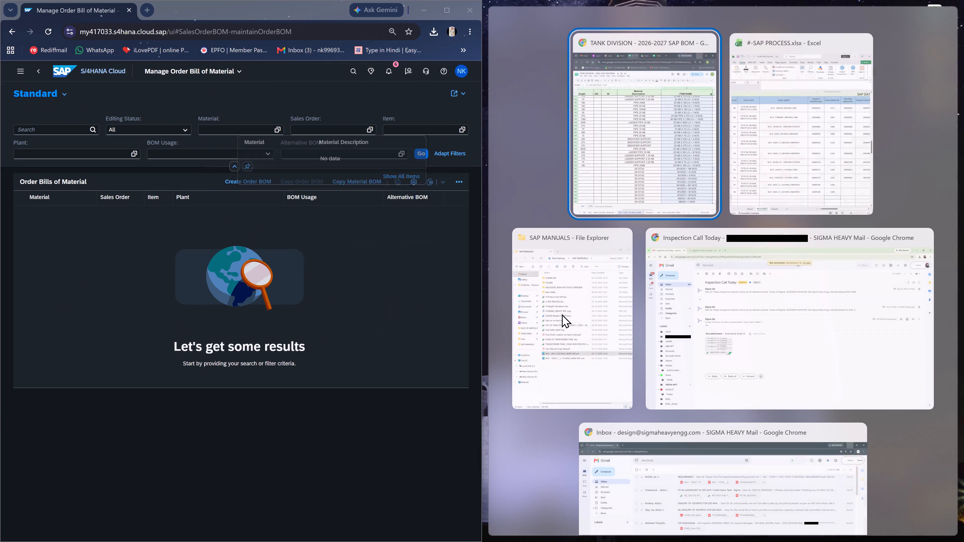
left_click(792, 169)
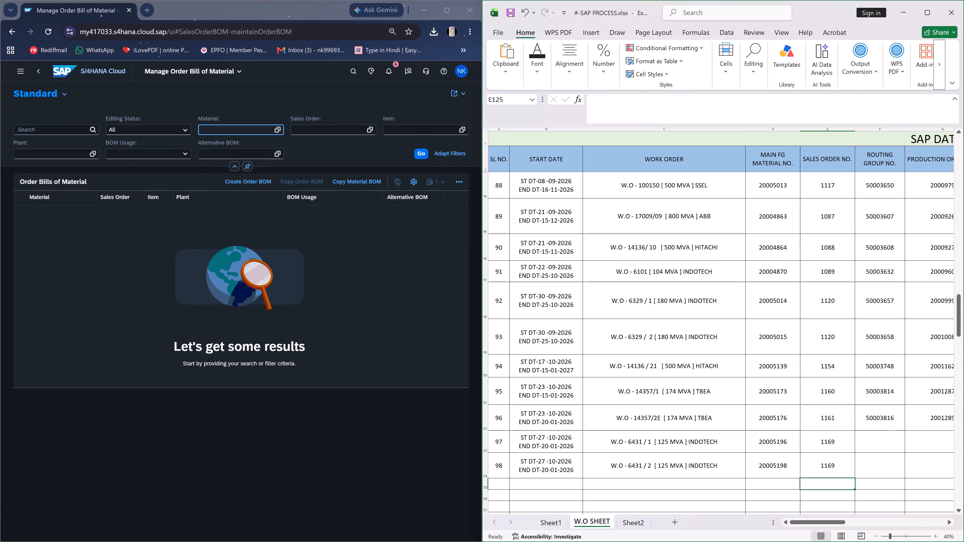
left_click(785, 438)
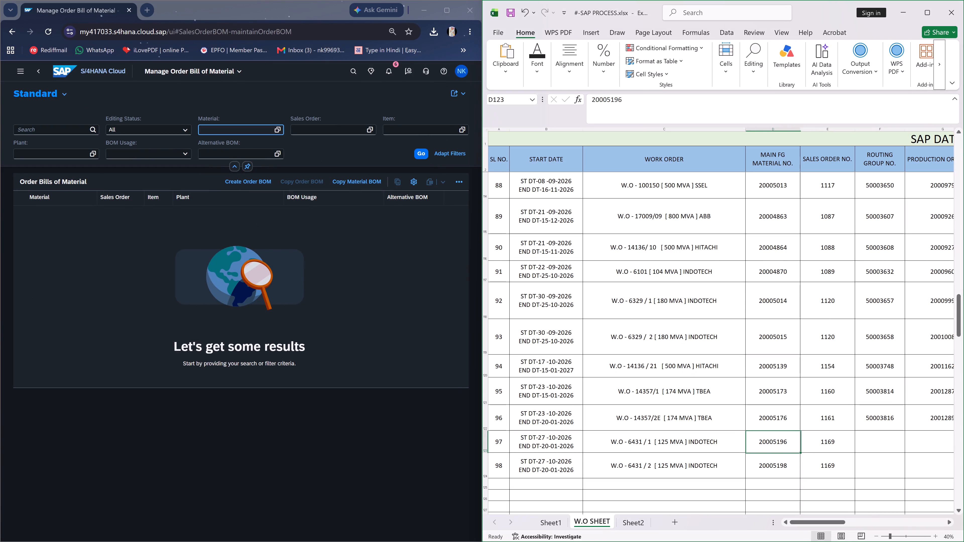
key("ctrl+c")
left_click(216, 126)
key("ctrl+v")
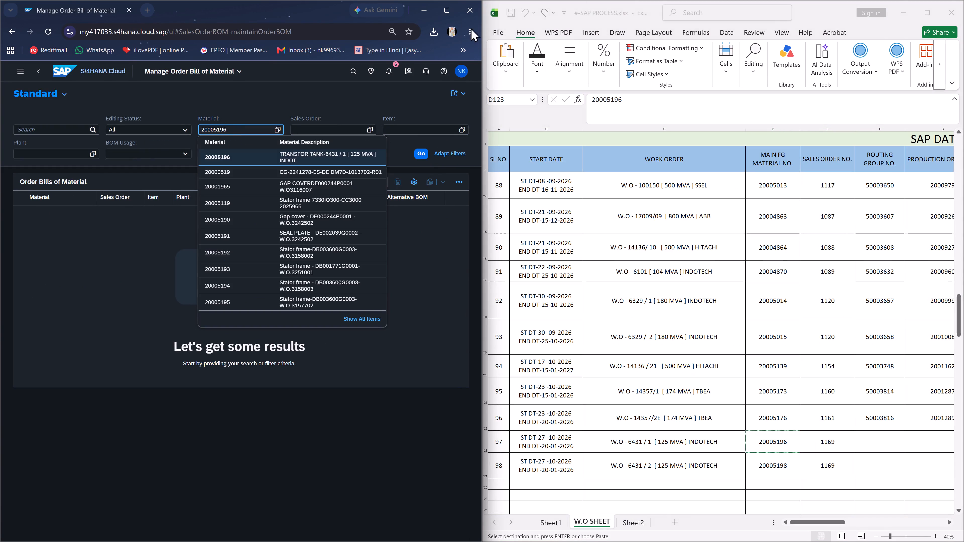
left_click(444, 5)
left_click(900, 128)
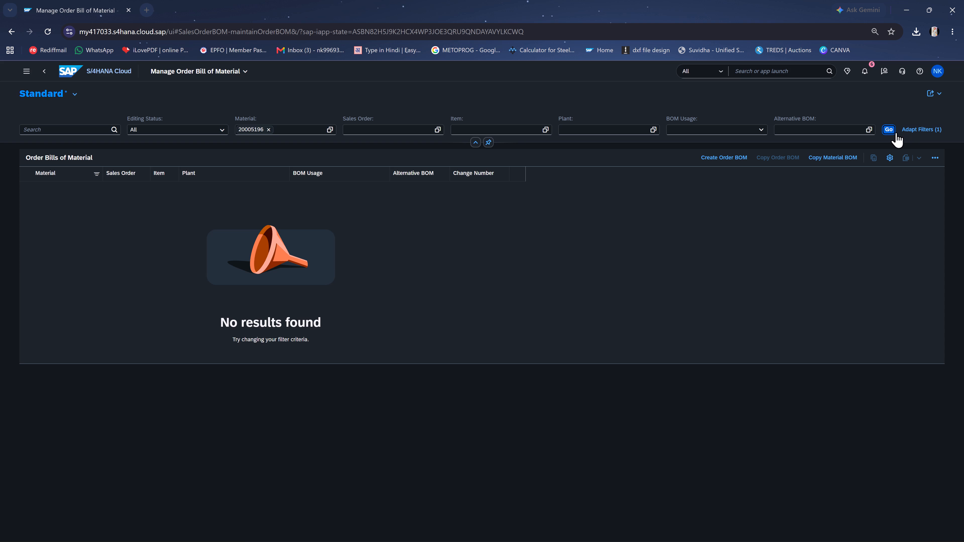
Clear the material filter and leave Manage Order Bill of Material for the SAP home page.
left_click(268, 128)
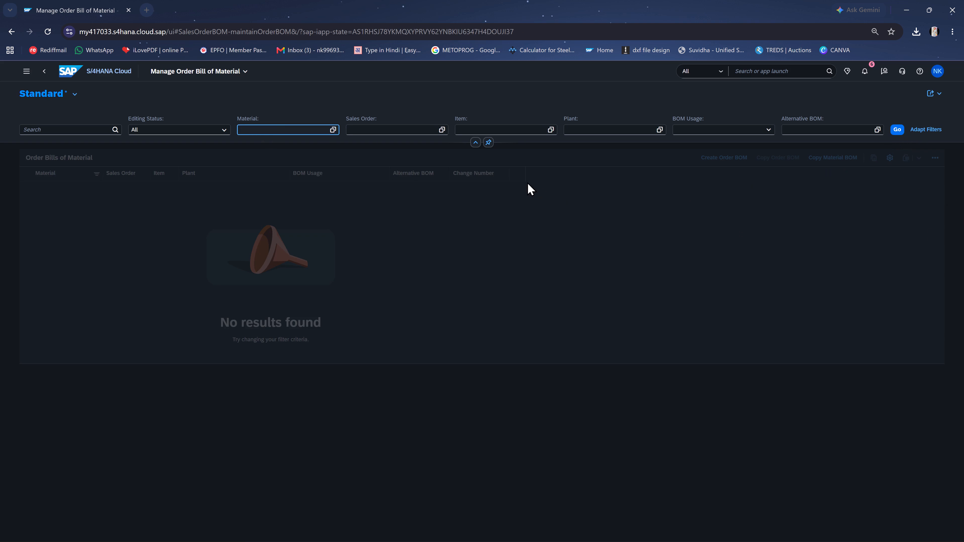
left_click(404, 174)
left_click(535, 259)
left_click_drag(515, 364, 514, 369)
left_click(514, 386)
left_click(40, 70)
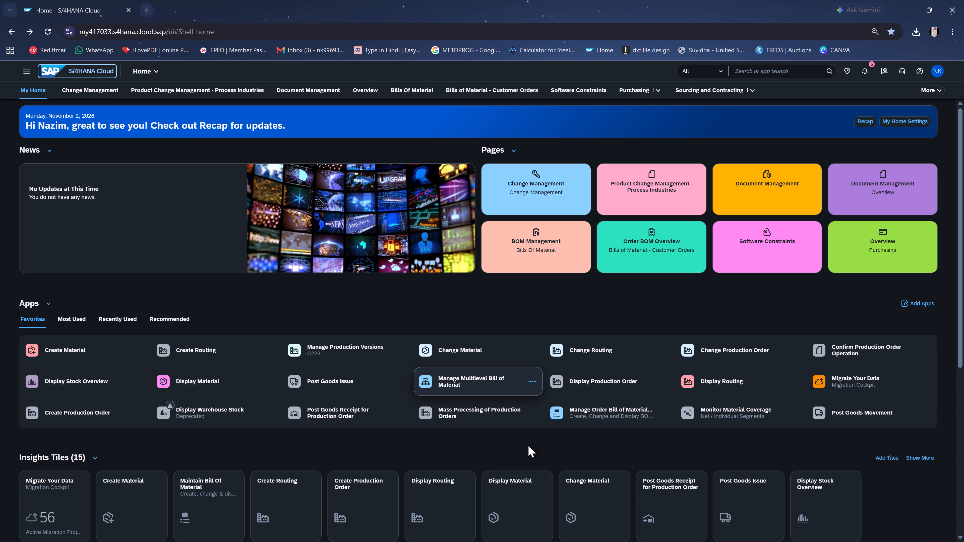
In Manage Order Bill of Material, start Copy Material BOM and filter by material 20005196, plant 1001 and BOM usage Production (1).
left_click(593, 417)
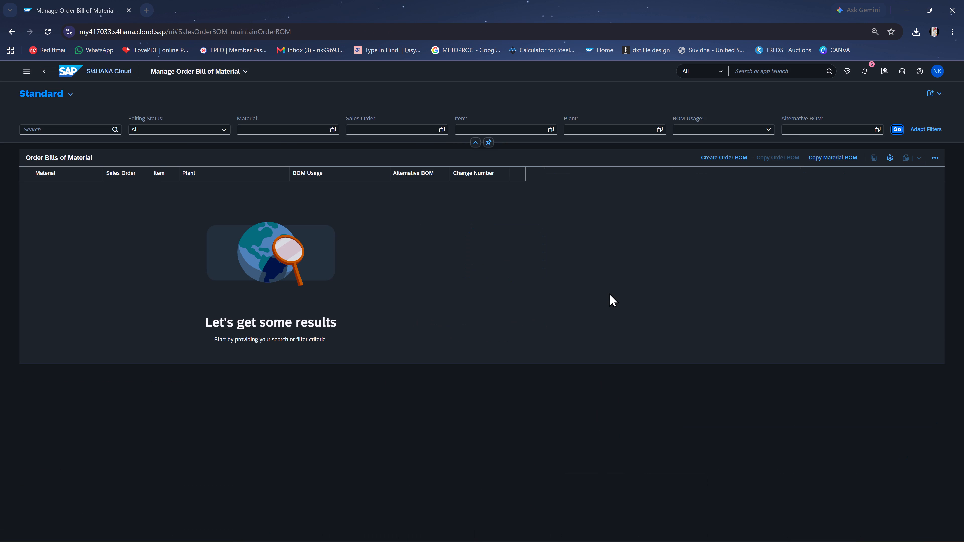
left_click(836, 157)
left_click(88, 286)
key("ctrl+v")
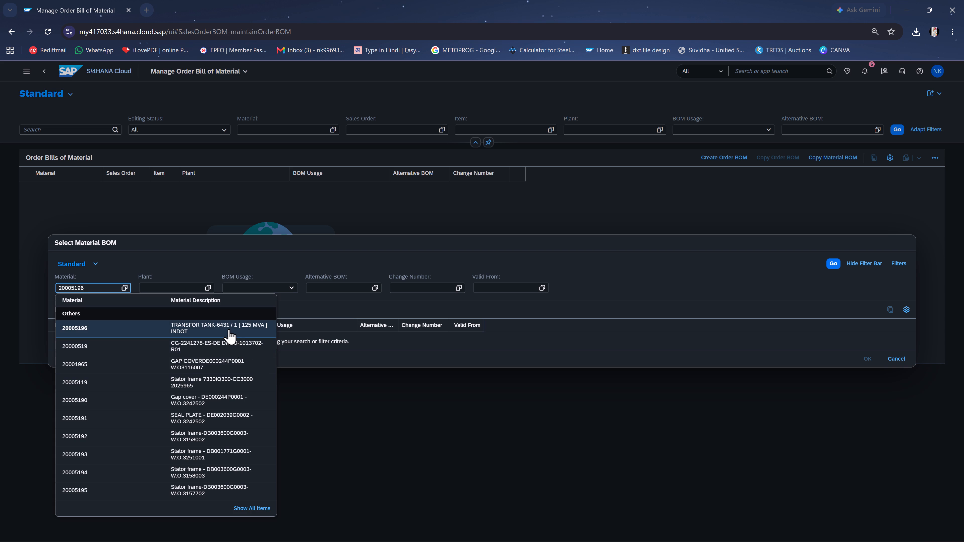
left_click(229, 329)
left_click(148, 288)
type("1001")
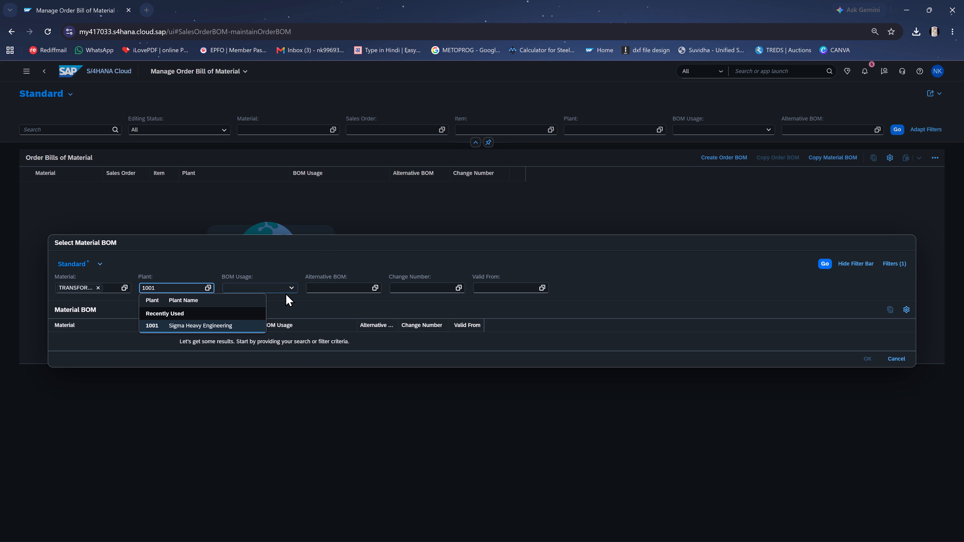
left_click(285, 293)
left_click(291, 286)
left_click(274, 301)
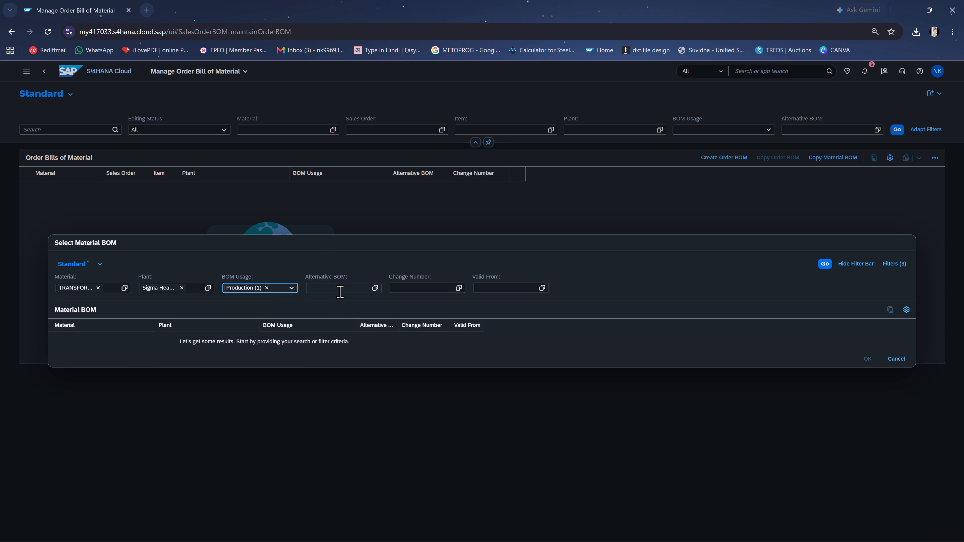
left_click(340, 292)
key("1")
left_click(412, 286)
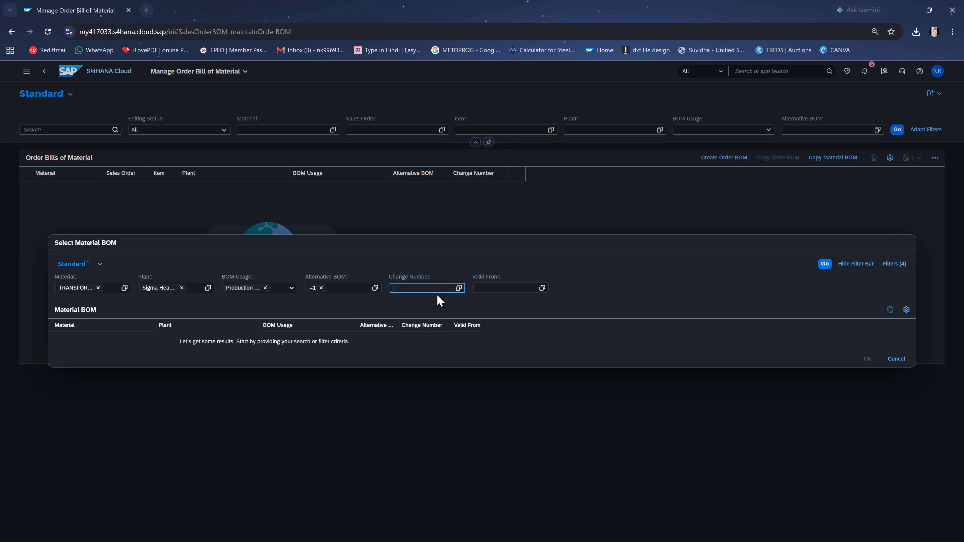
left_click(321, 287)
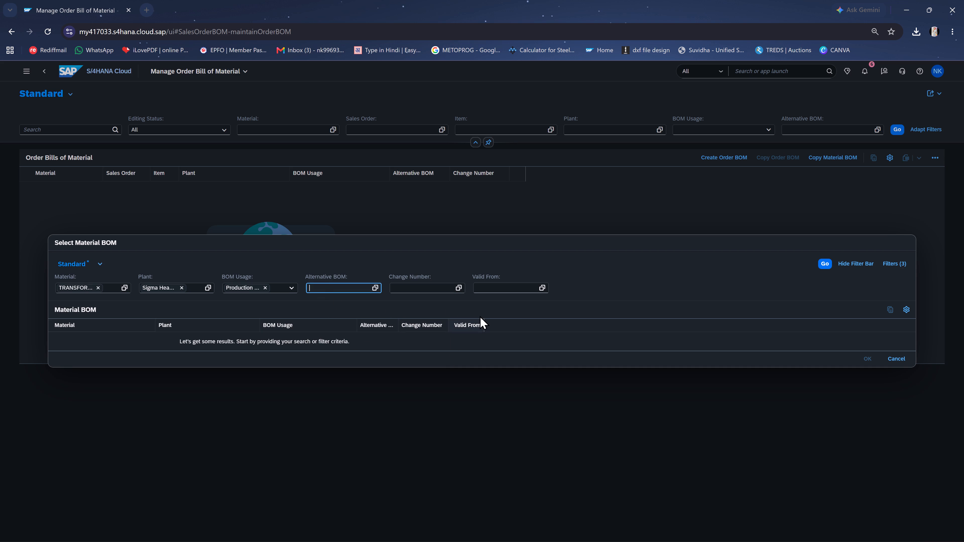
Run the filtered material BOM search and confirm the BOM of material 20005196 as the copy source.
left_click(826, 258)
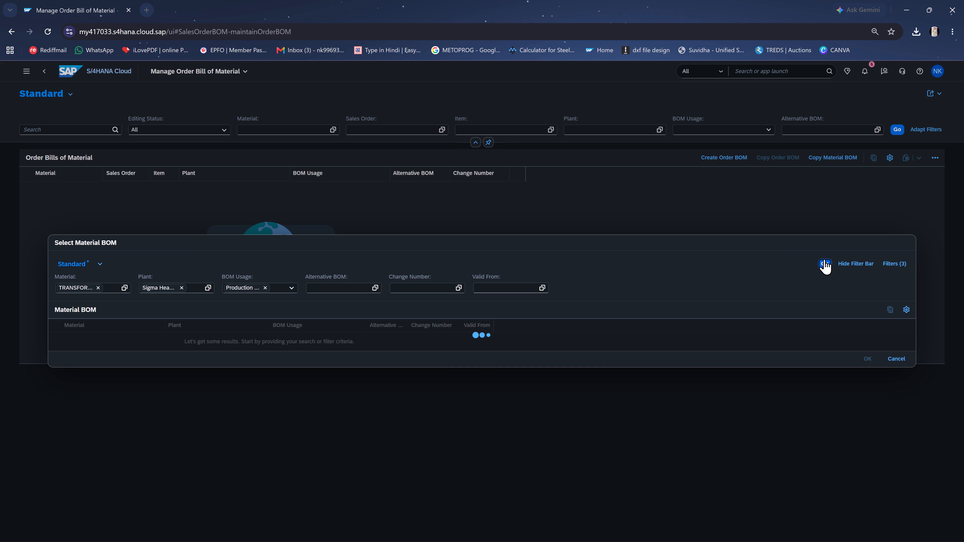
left_click(55, 338)
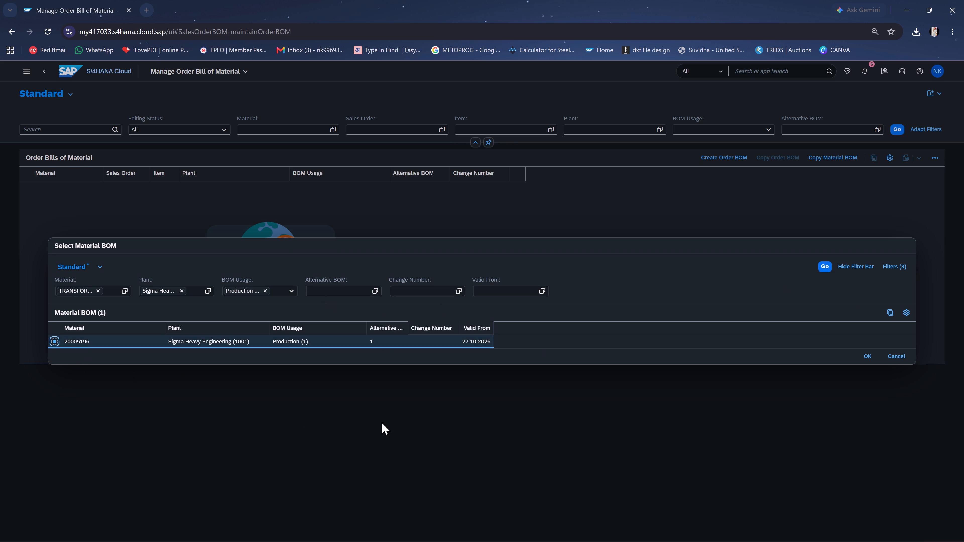
left_click(866, 357)
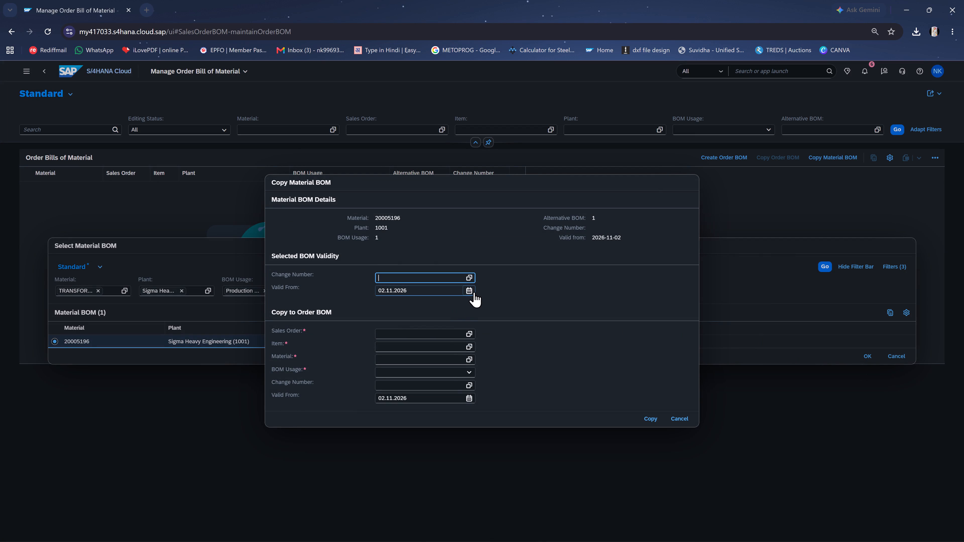
Check the work order's start date in the Excel sheet and set both Valid From dates of the copy to 27.10.2026.
left_click(688, 531)
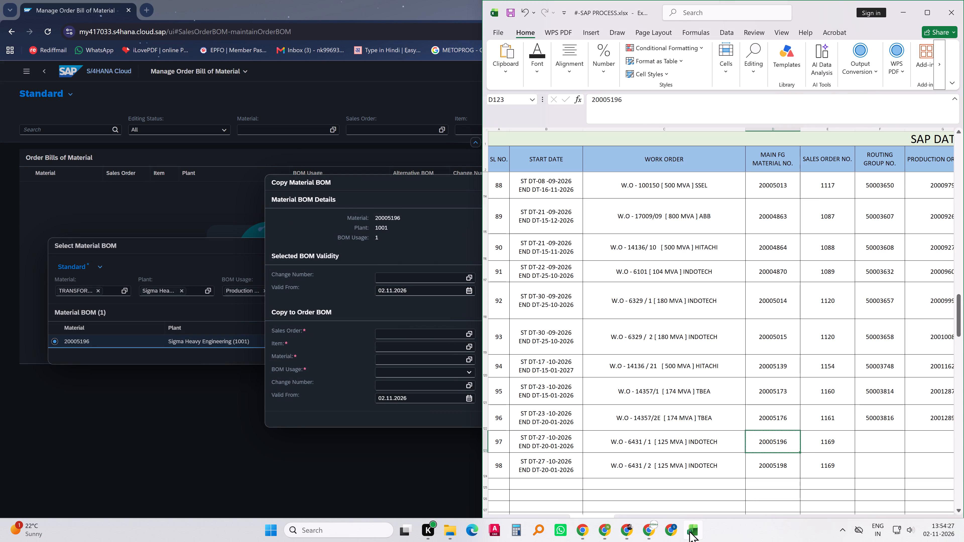
left_click(689, 530)
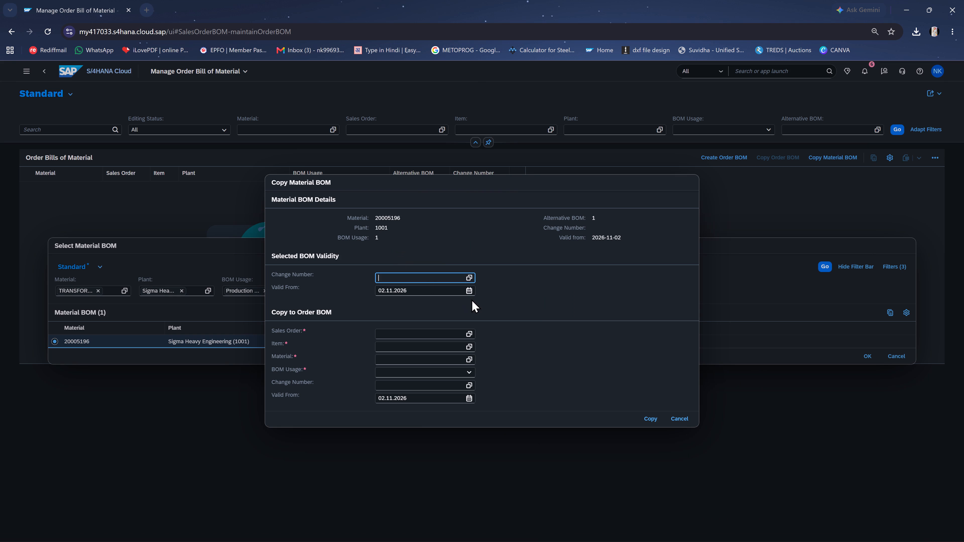
left_click(468, 291)
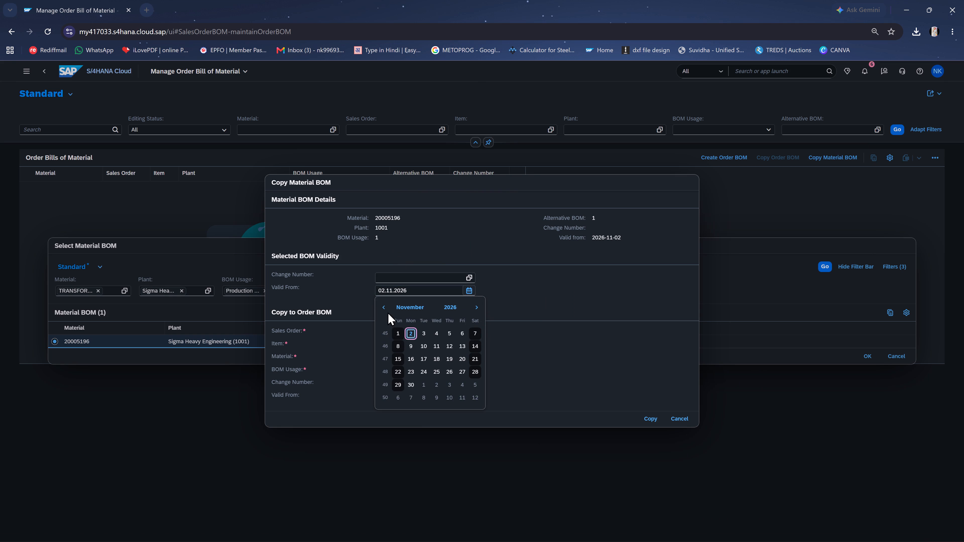
left_click(383, 305)
left_click(425, 383)
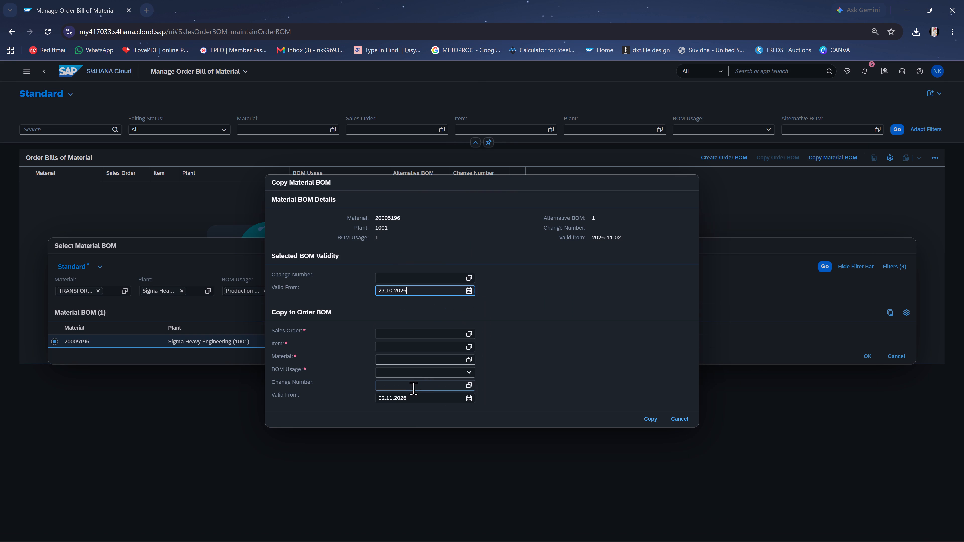
left_click(471, 400)
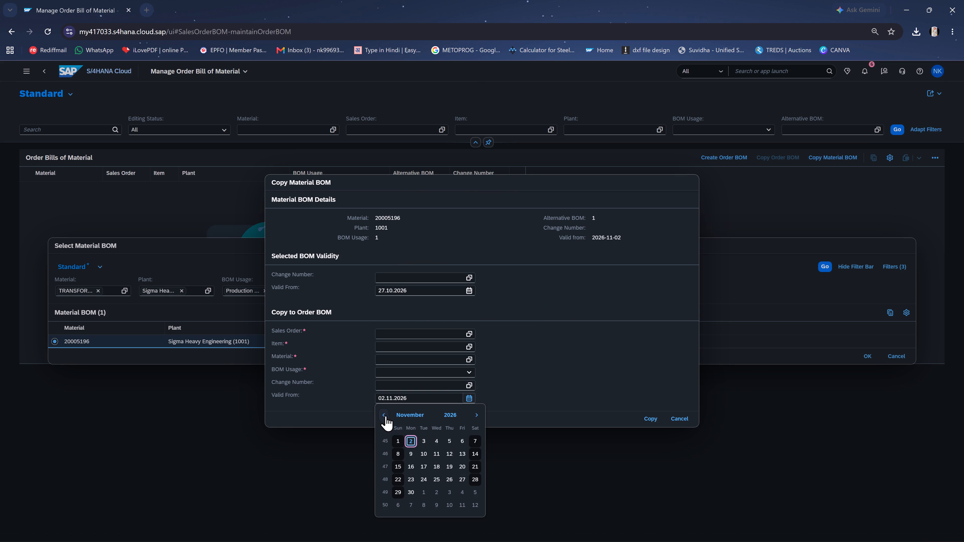
left_click(385, 415)
left_click(425, 492)
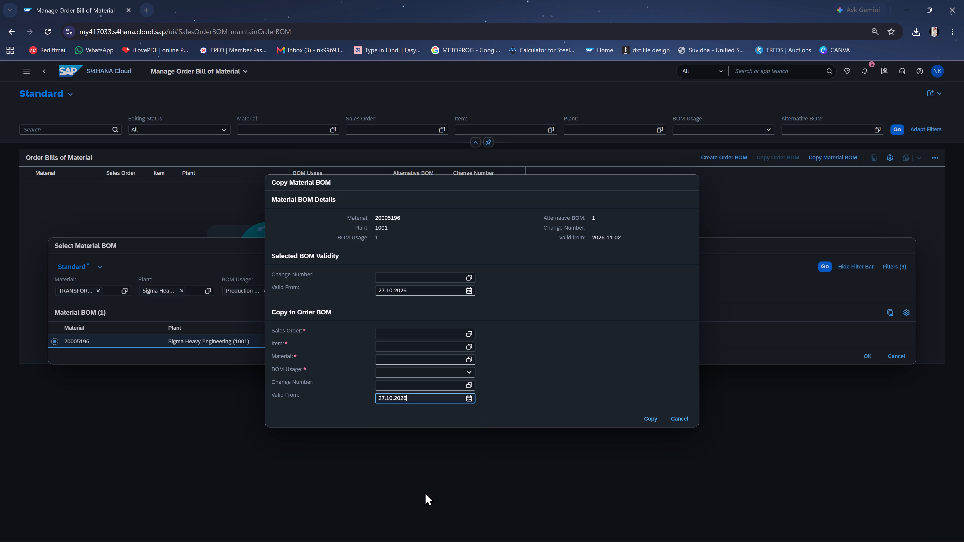
Enter the target sales order 1169, as listed in the Excel sheet, with item 10 for the order BOM.
left_click(394, 333)
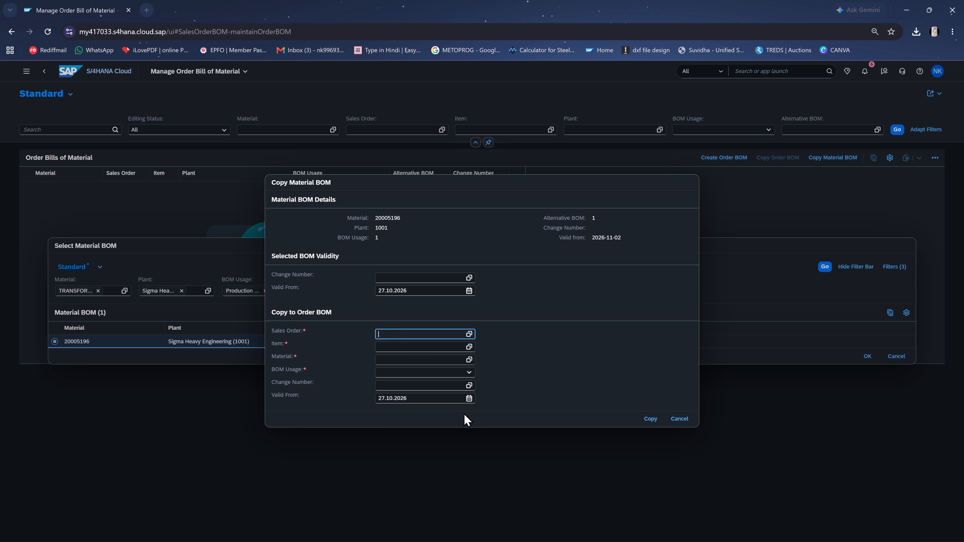
left_click(695, 530)
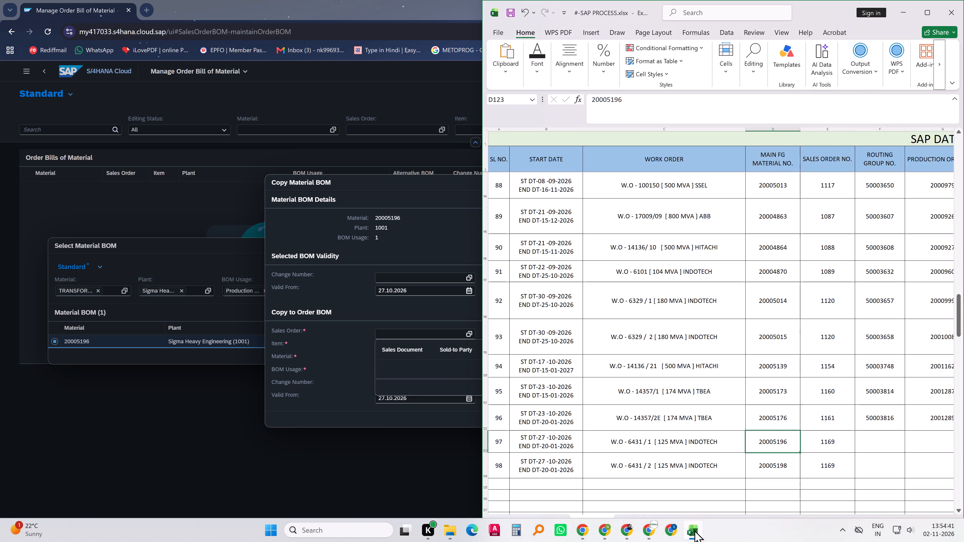
left_click(694, 530)
type("1169")
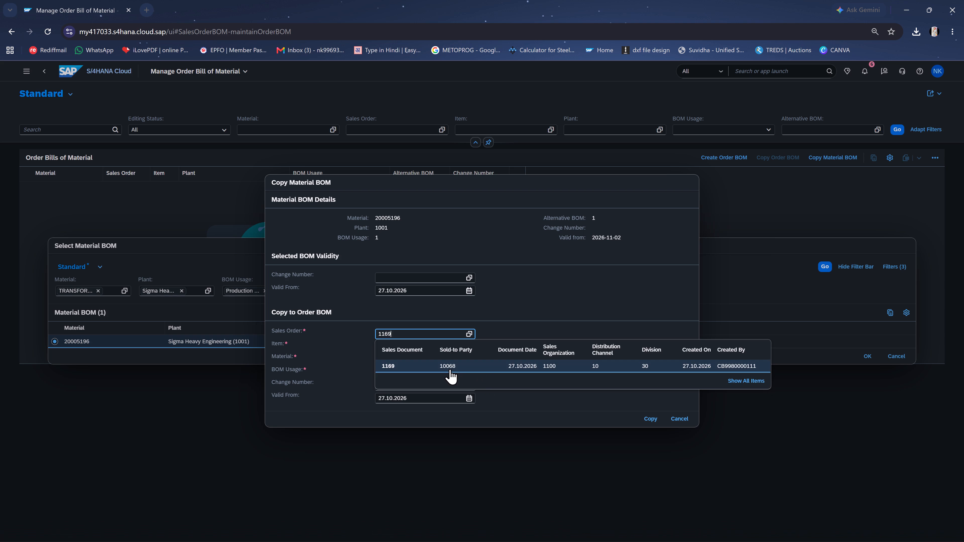
key("Tab")
type("10")
key("Tab")
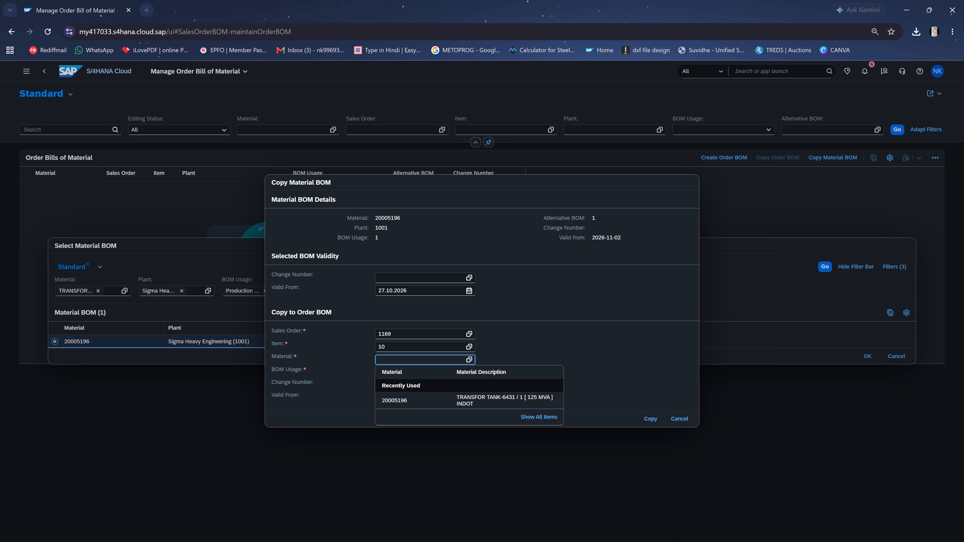
Set the order BOM's material to 20005196, copied from the Excel sheet, and its BOM usage to Production (1).
left_click(699, 532)
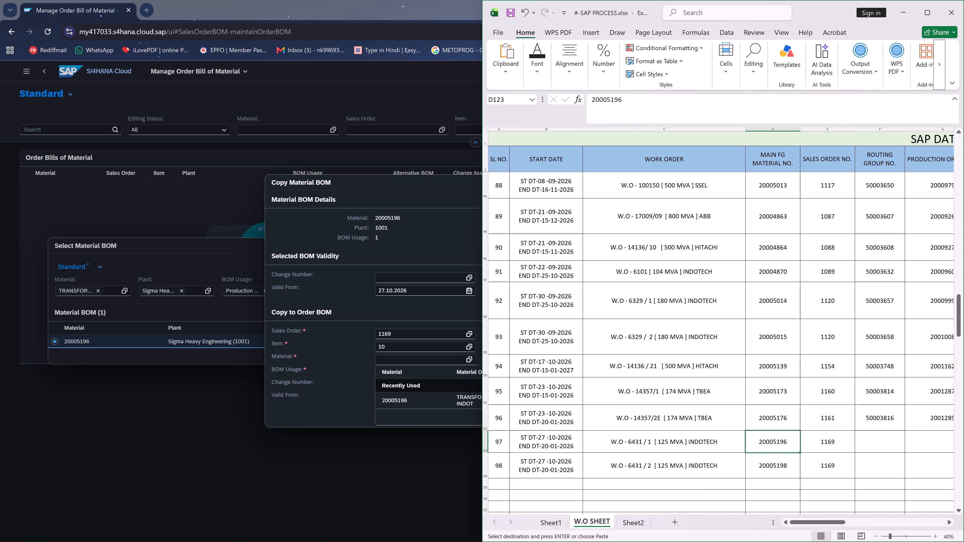
key("ctrl+c")
left_click(903, 12)
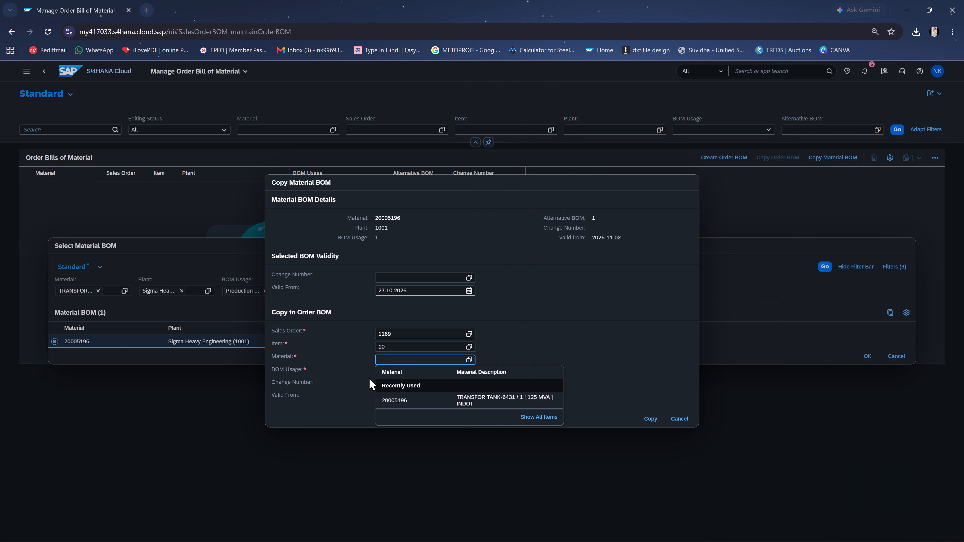
left_click(383, 362)
key("ctrl+v")
left_click(573, 462)
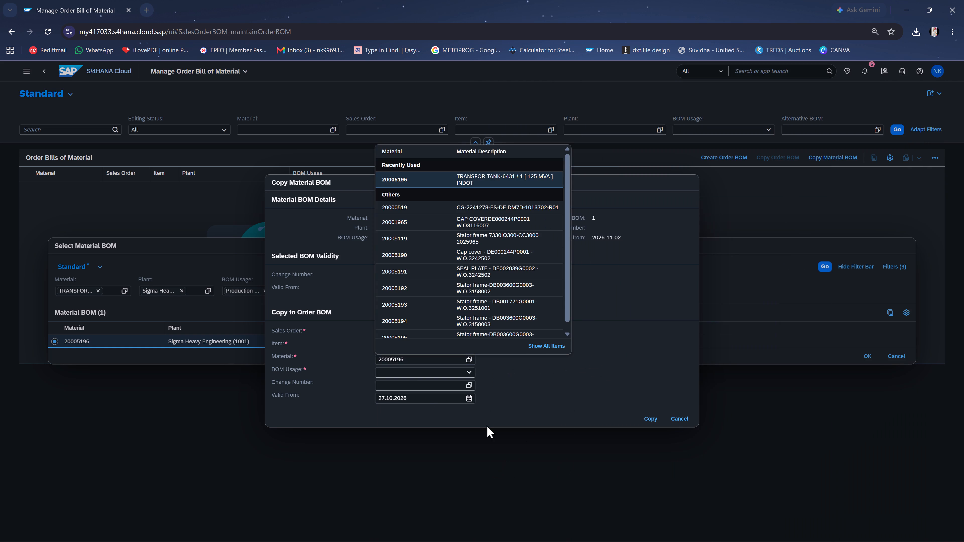
left_click(387, 375)
key("1")
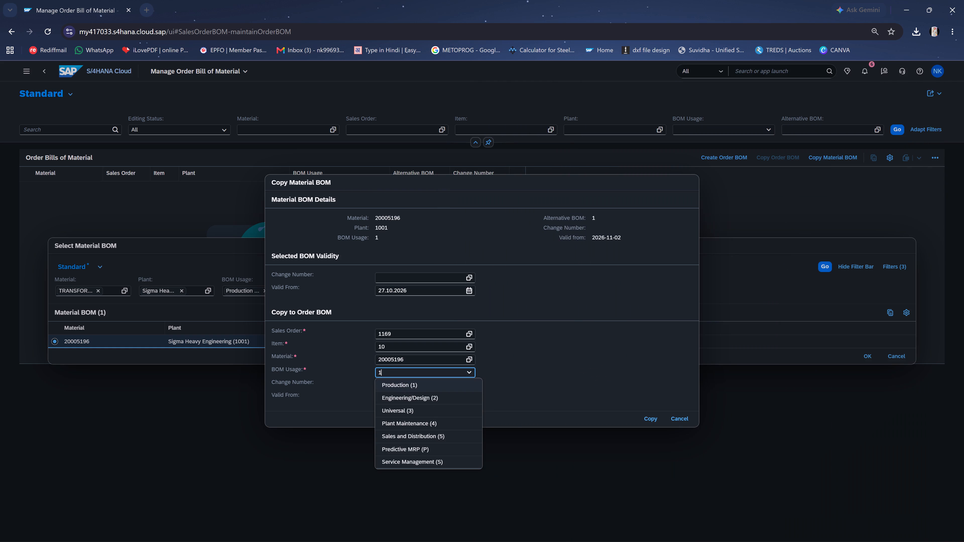
left_click(440, 388)
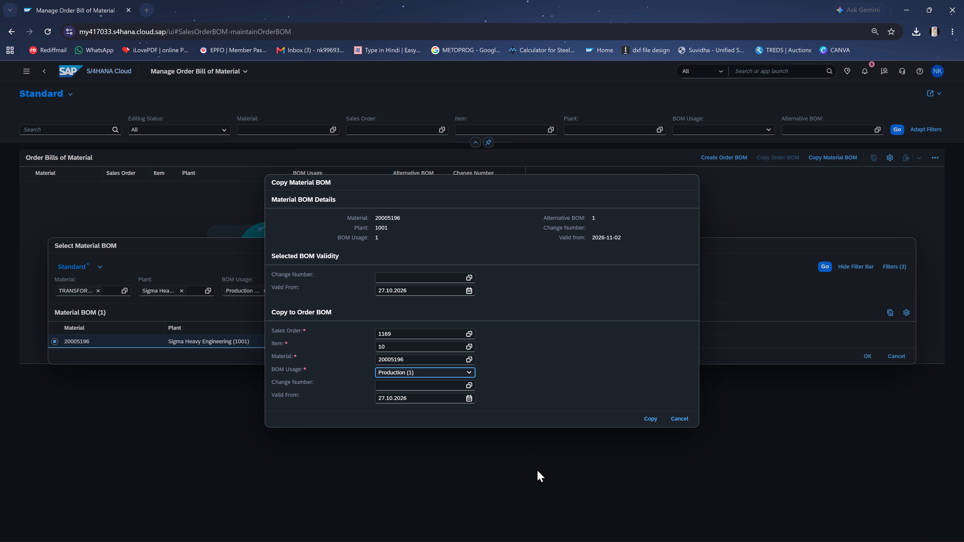
Copy the material BOM to the order BOM for sales order 1169, check its header attributes and create it.
left_click(648, 418)
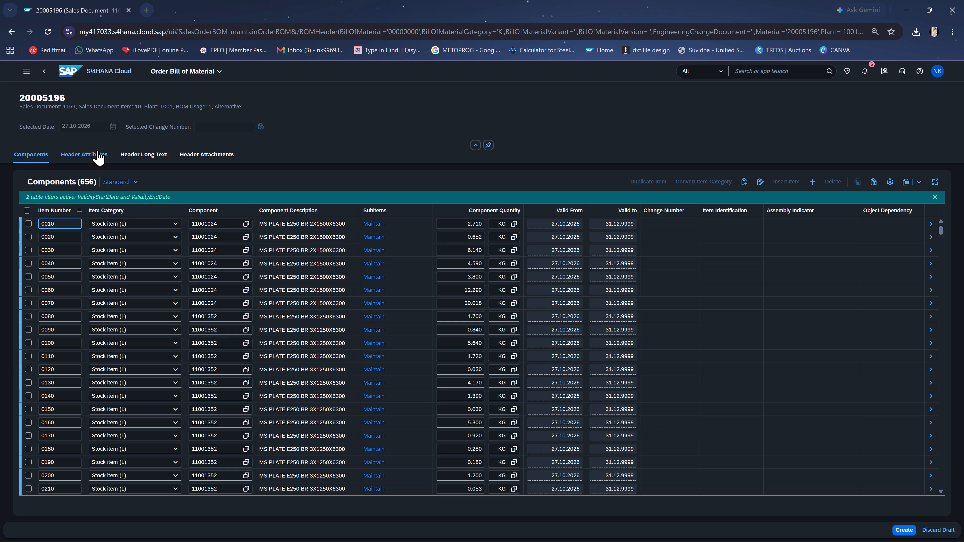
left_click(80, 153)
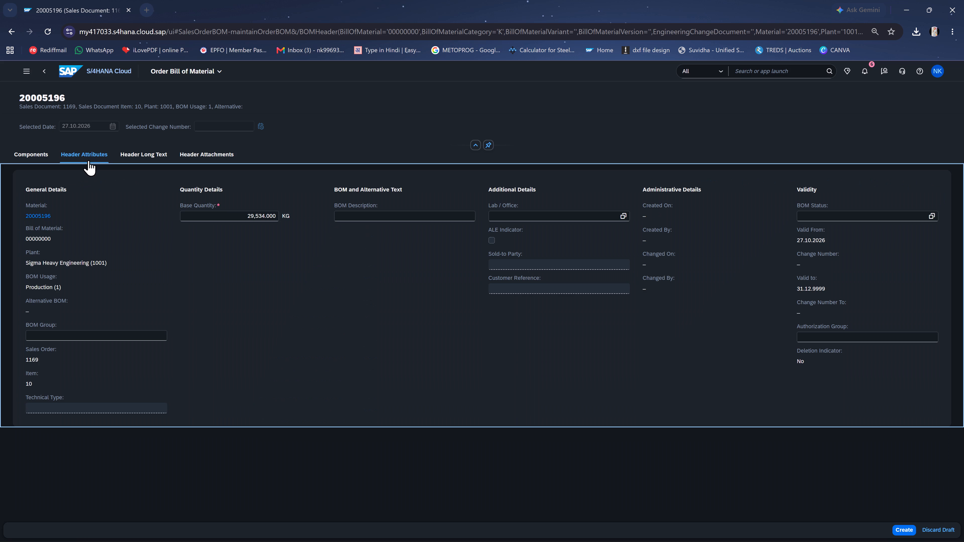
left_click(906, 531)
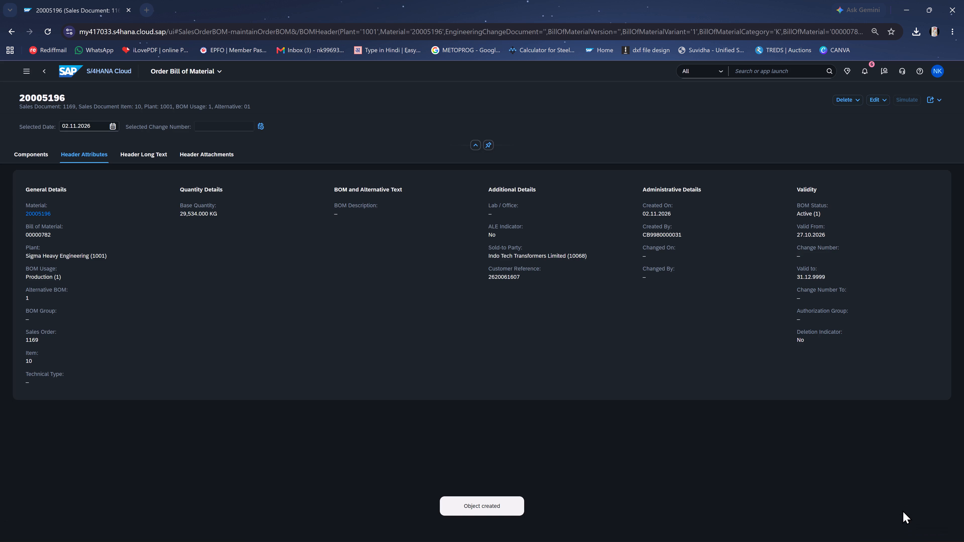
Return to the home page and open the Create Routing app.
left_click(65, 69)
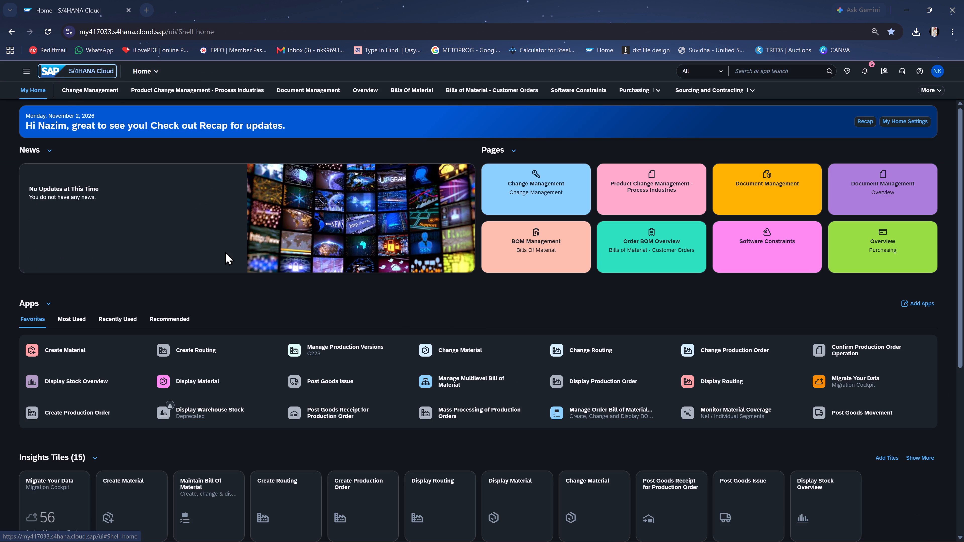
scroll(443, 202, "down", 2)
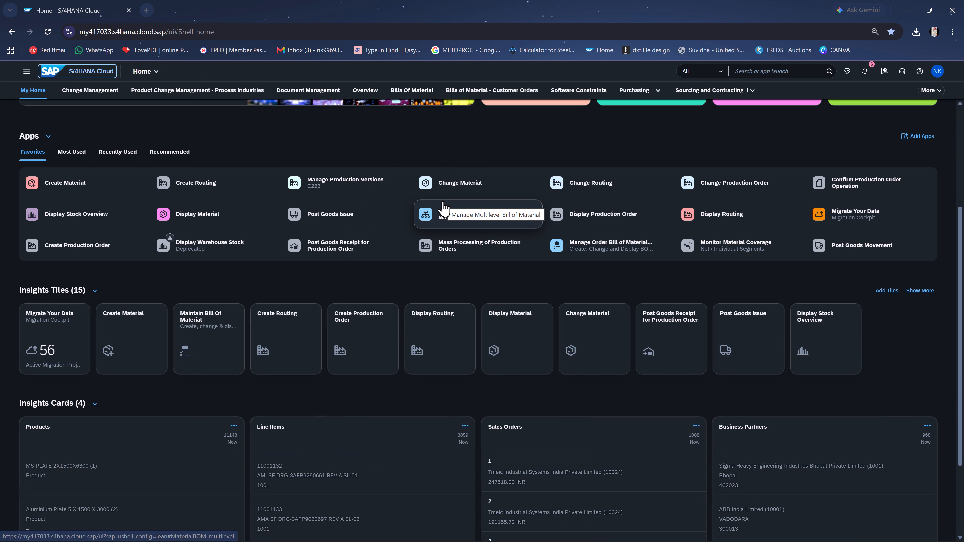
scroll(443, 201, "up", 1)
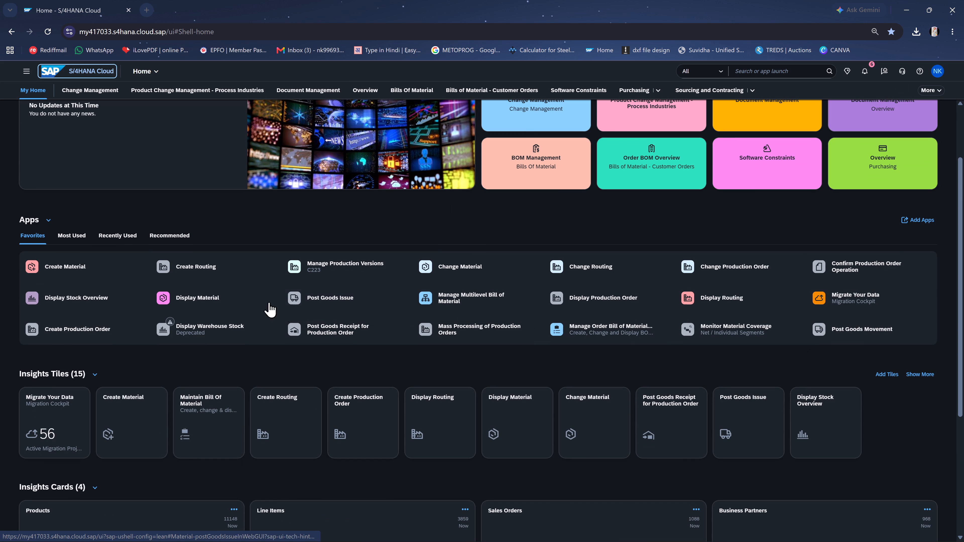
left_click(198, 274)
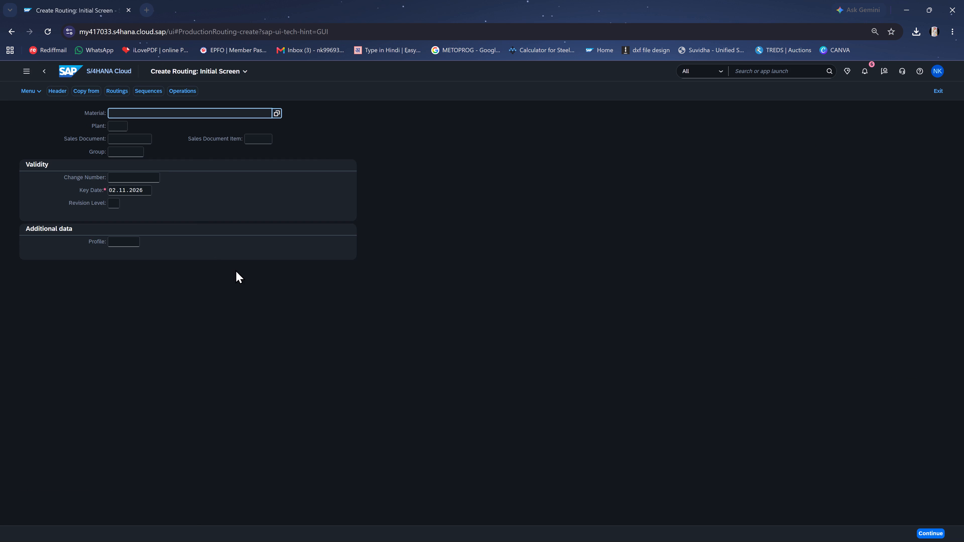
Enter material 20005196, copied from the Excel sheet alongside, and plant 1001 for the new routing.
key("super+Left")
left_click_drag(597, 126, 599, 128)
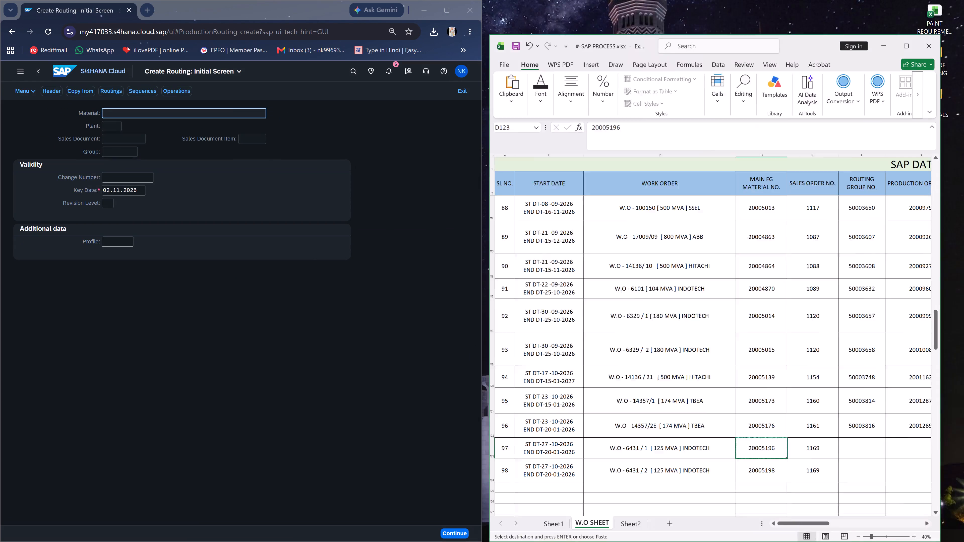
key("ctrl+c")
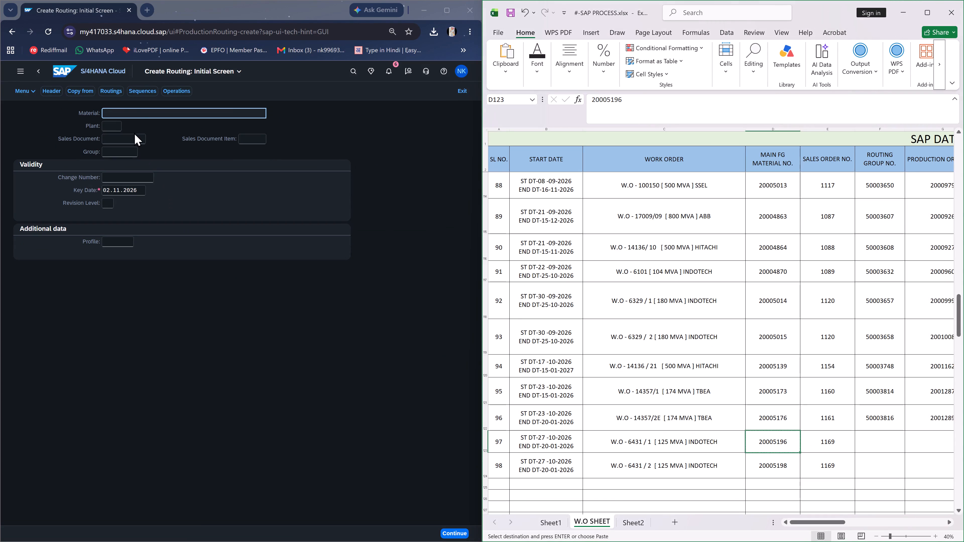
left_click(118, 109)
key("ctrl+v")
left_click(114, 123)
key("1")
type("001")
left_click(365, 408)
Set the routing's key date to 27.10.2026 and continue to the header details.
left_click(133, 193)
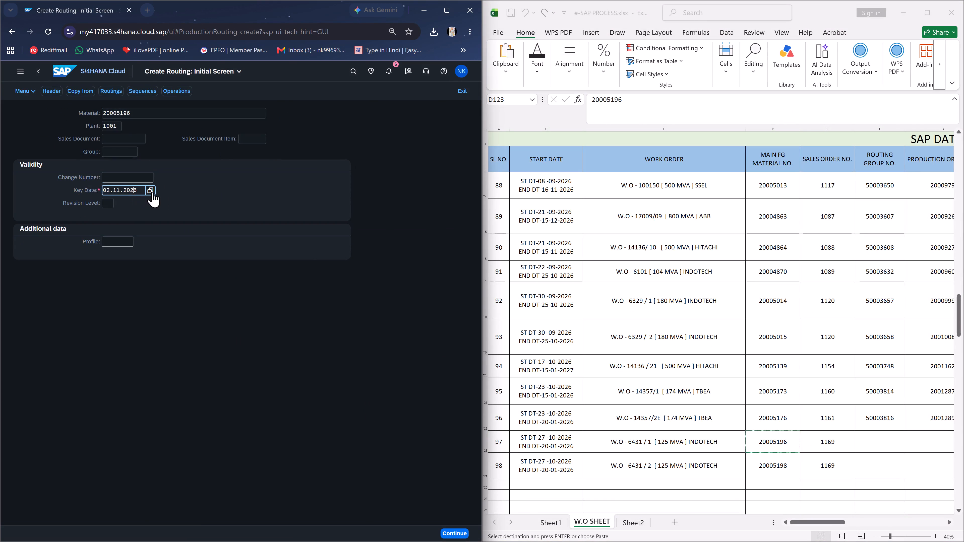
left_click(154, 190)
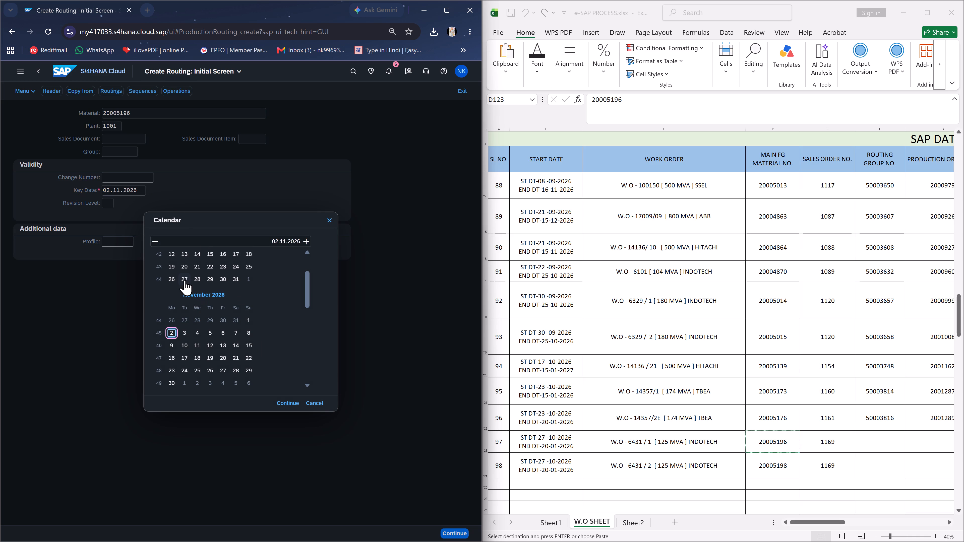
left_click(183, 278)
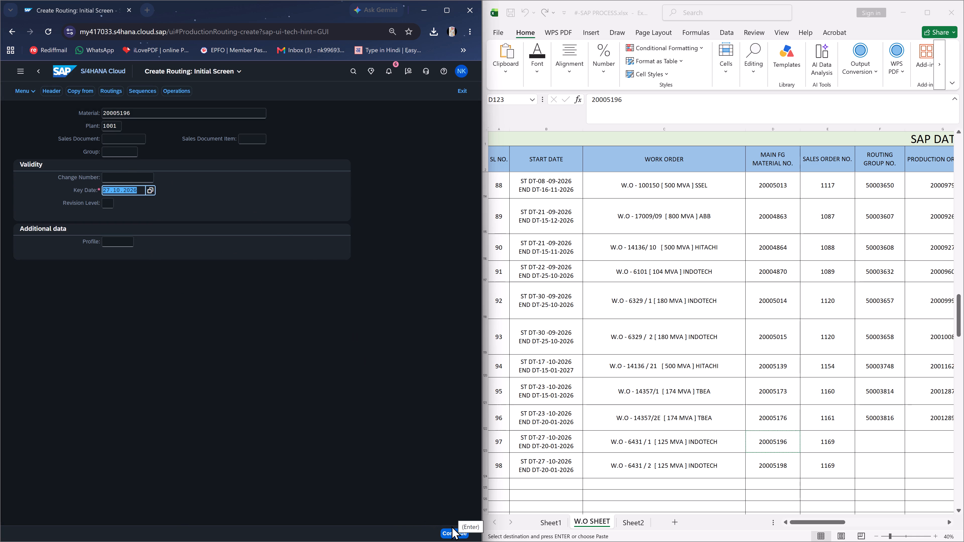
left_click(455, 532)
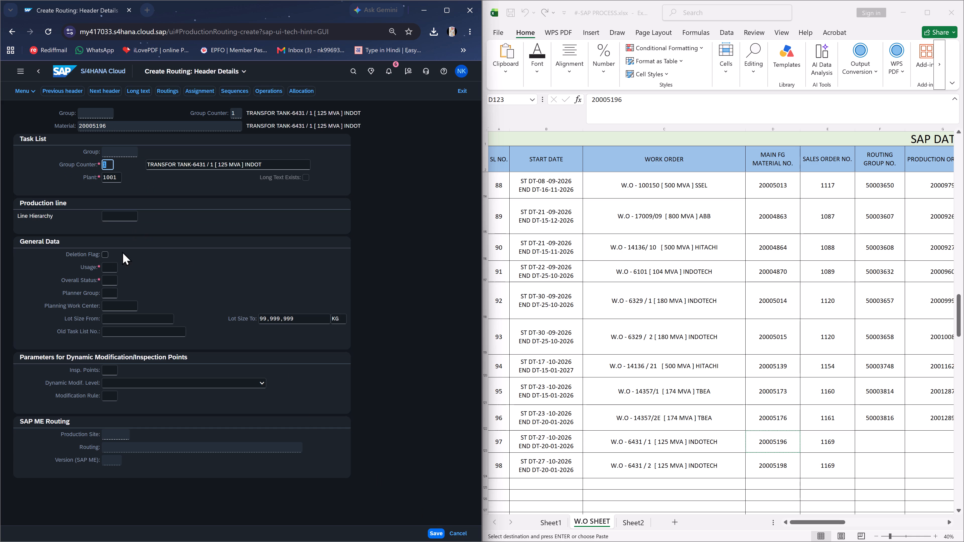
Set the routing header's usage to 1 and overall status to 4, and open its operation overview.
left_click(105, 264)
key("1")
left_click(102, 276)
key("4")
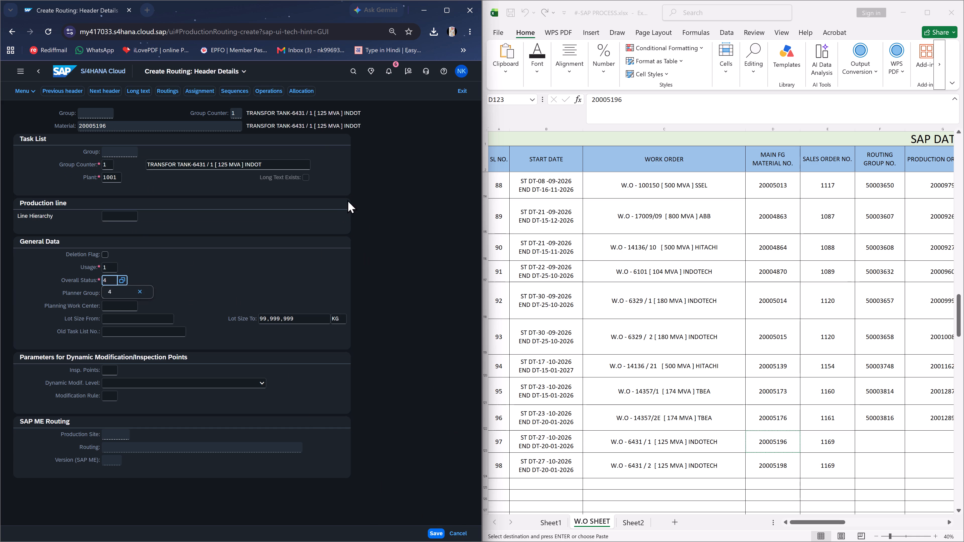
left_click(270, 89)
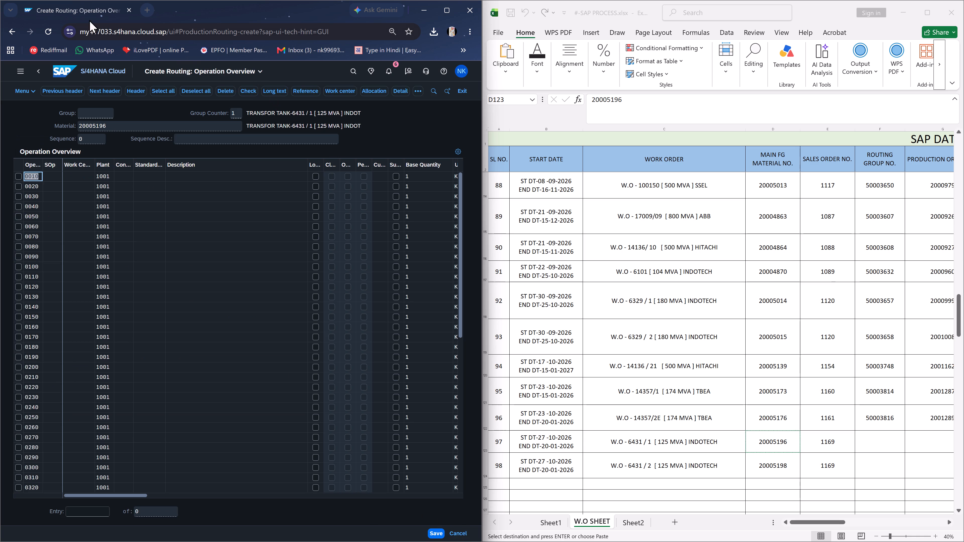
Duplicate the routing browser tab and switch the copy to Display Routing.
right_click(74, 8)
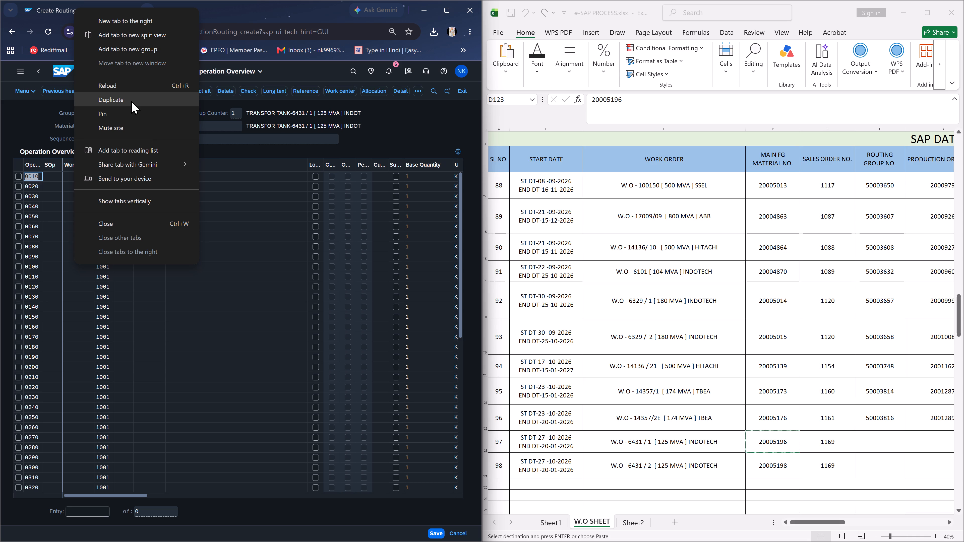
left_click(131, 100)
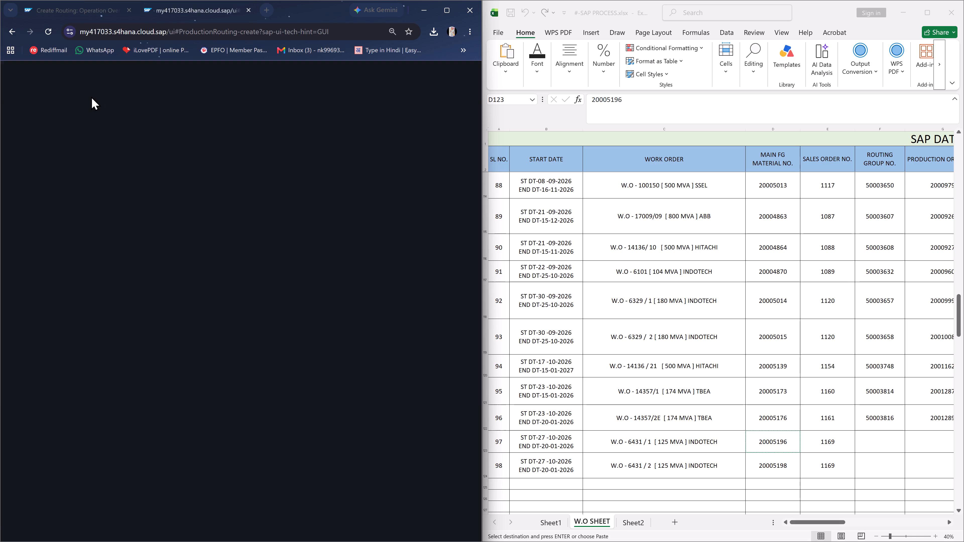
left_click(28, 90)
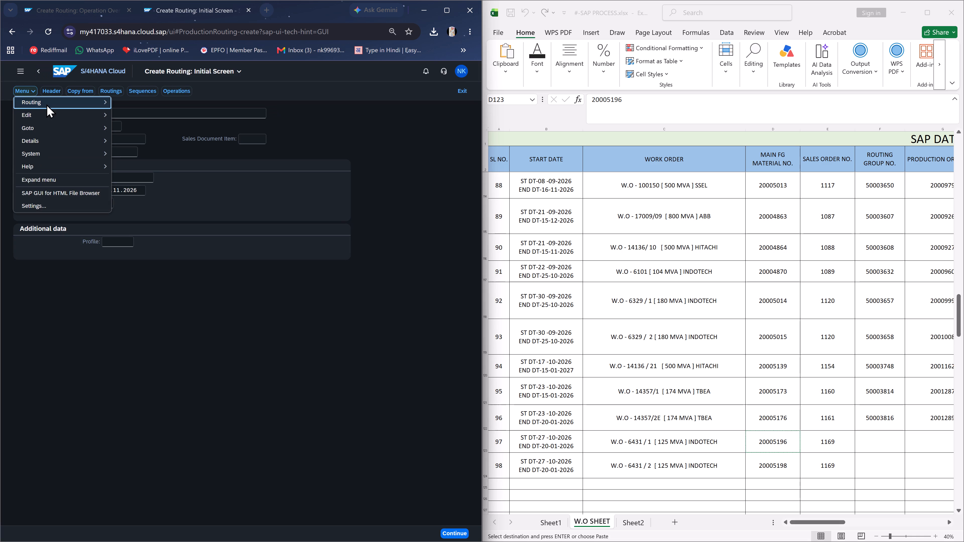
left_click(46, 104)
left_click(137, 144)
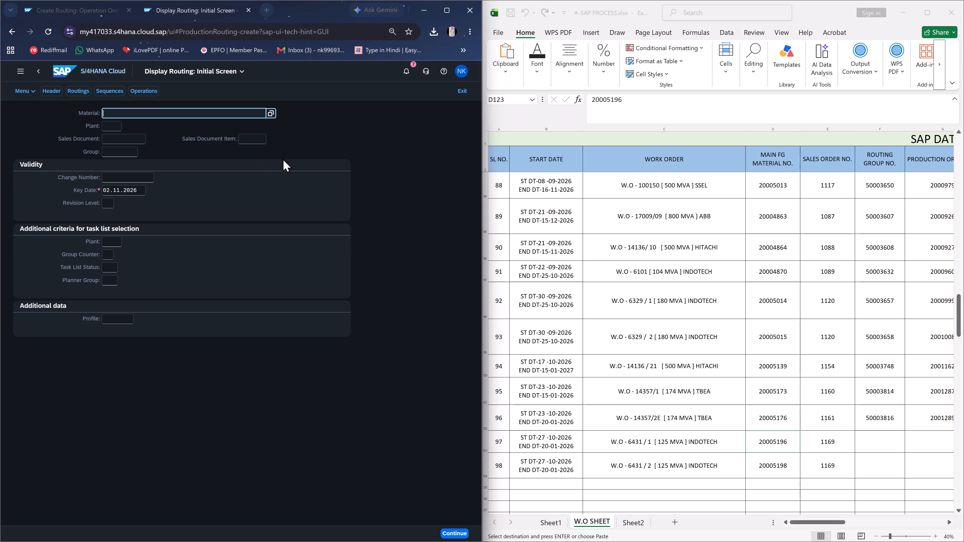
Display the reference routing of material 20005176, copied from the Excel sheet, for plant 1001.
left_click(774, 413)
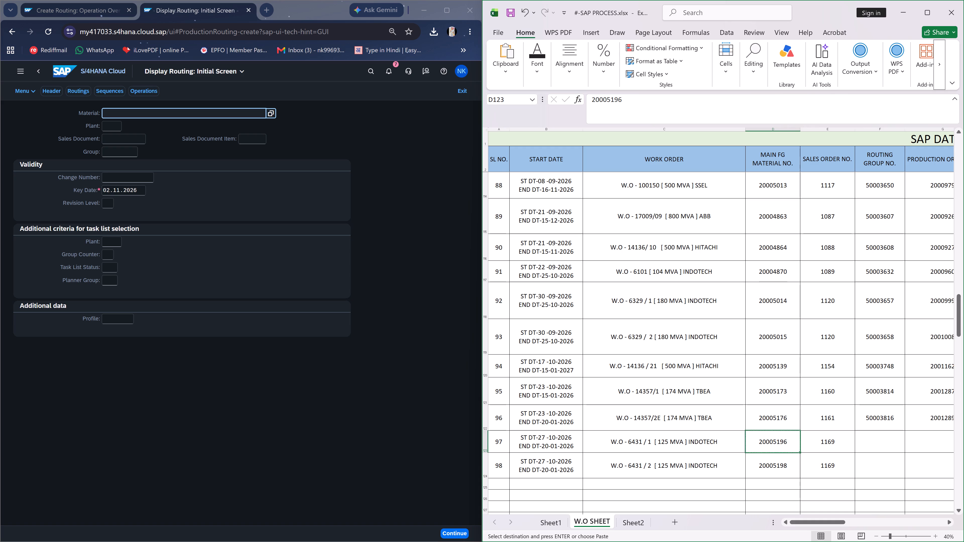
left_click(765, 412)
key("ctrl+c")
left_click(122, 115)
key("ctrl+v")
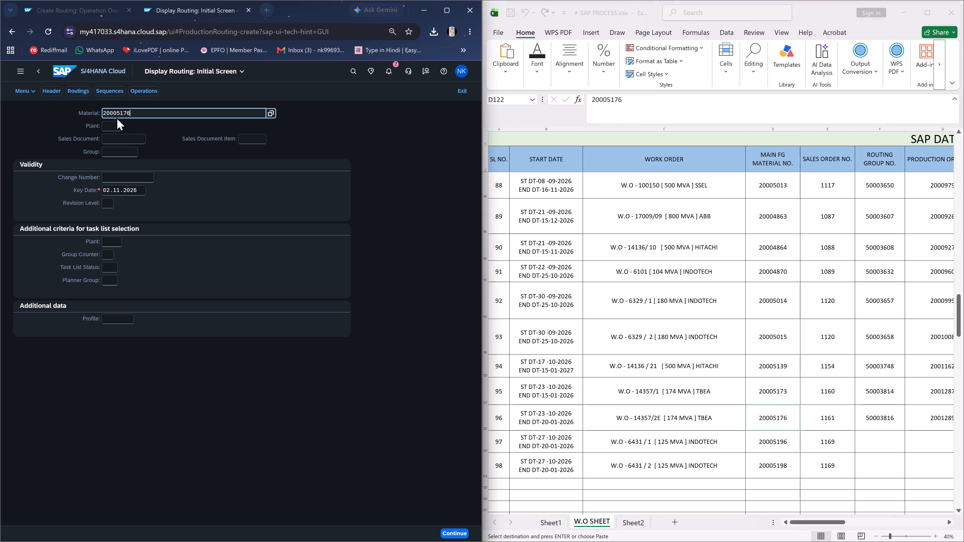
left_click(108, 125)
key("1")
key("0")
key("0")
key("1")
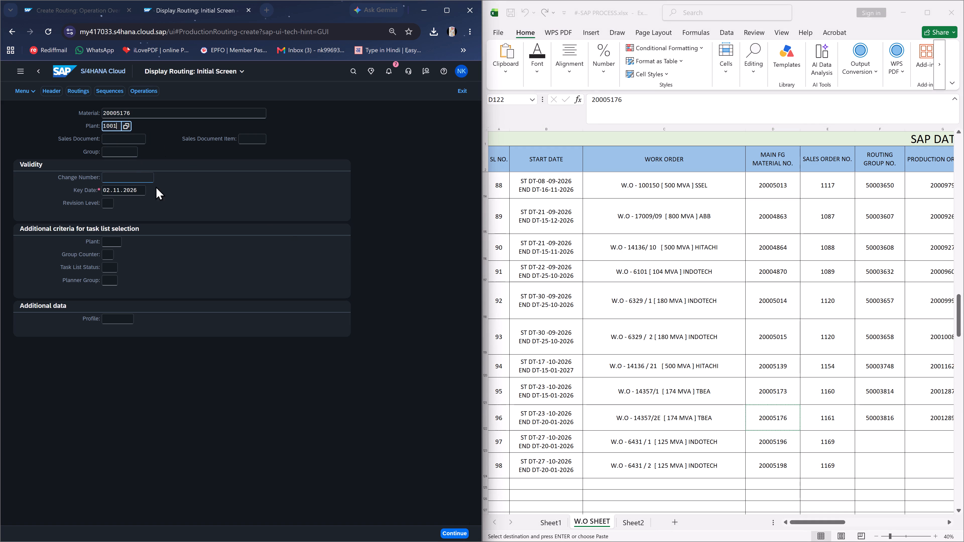
left_click(453, 398)
left_click(457, 535)
Copy the work centers TTNOT to TTPACKNG from the reference routing into operations 0010 to 0130 of the new routing.
left_click_drag(78, 173, 79, 234)
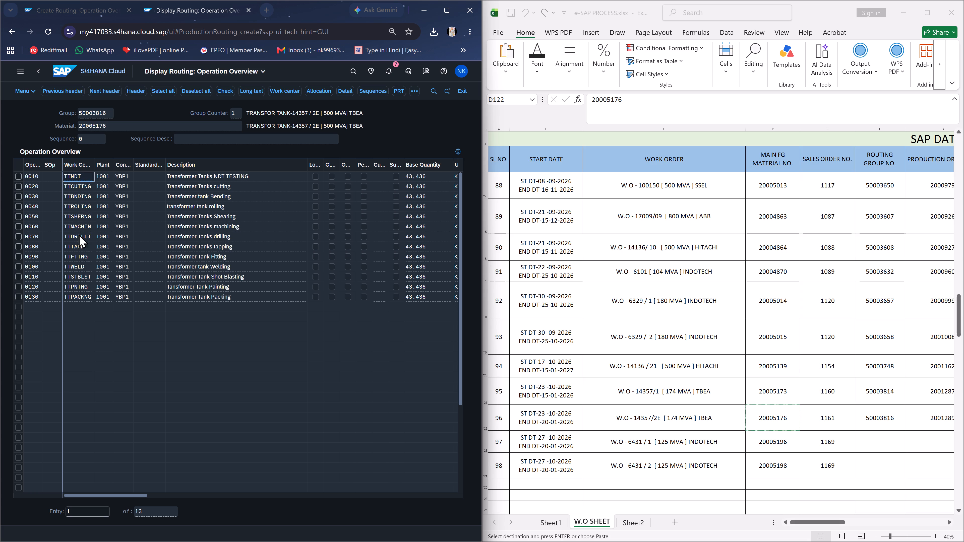
left_click_drag(79, 234, 82, 299)
key("ctrl+c")
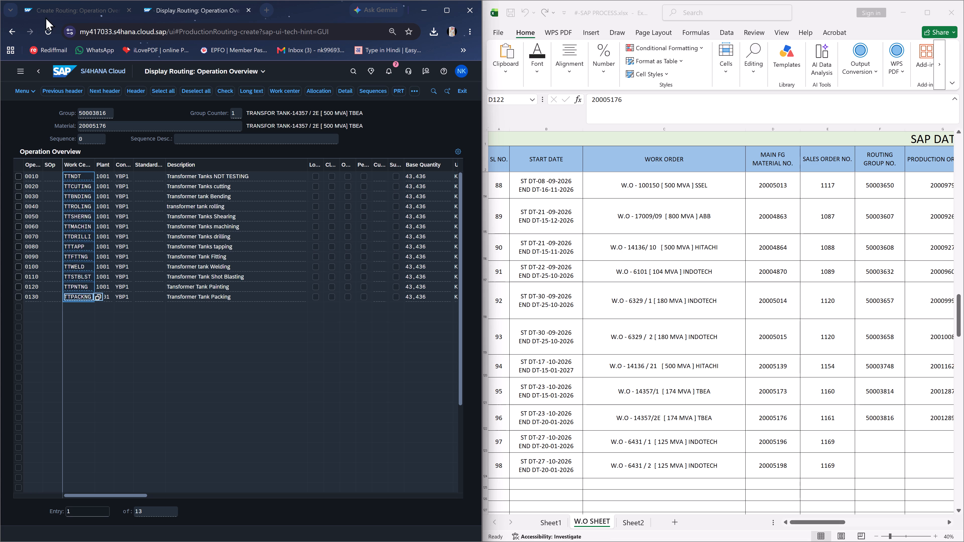
left_click(59, 0)
left_click(69, 8)
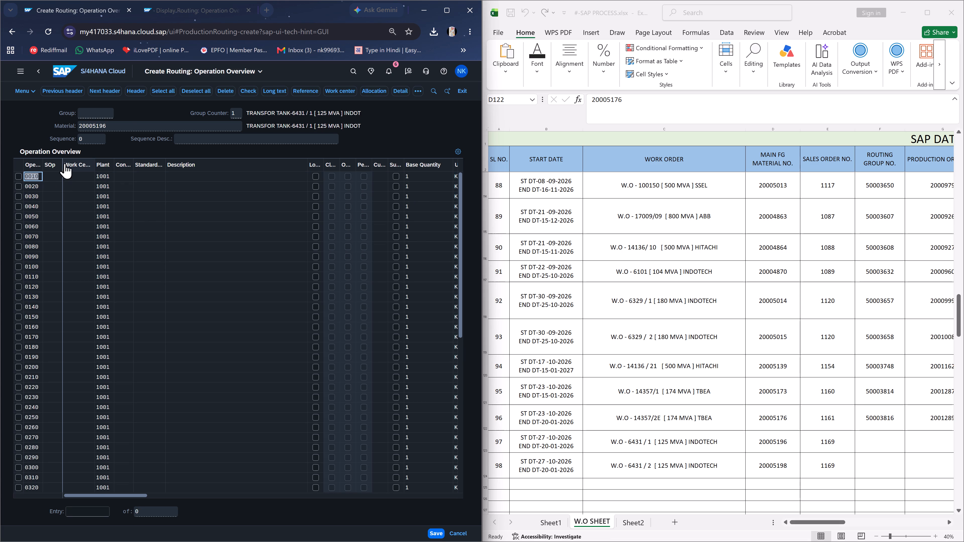
left_click(73, 174)
key("ctrl+v")
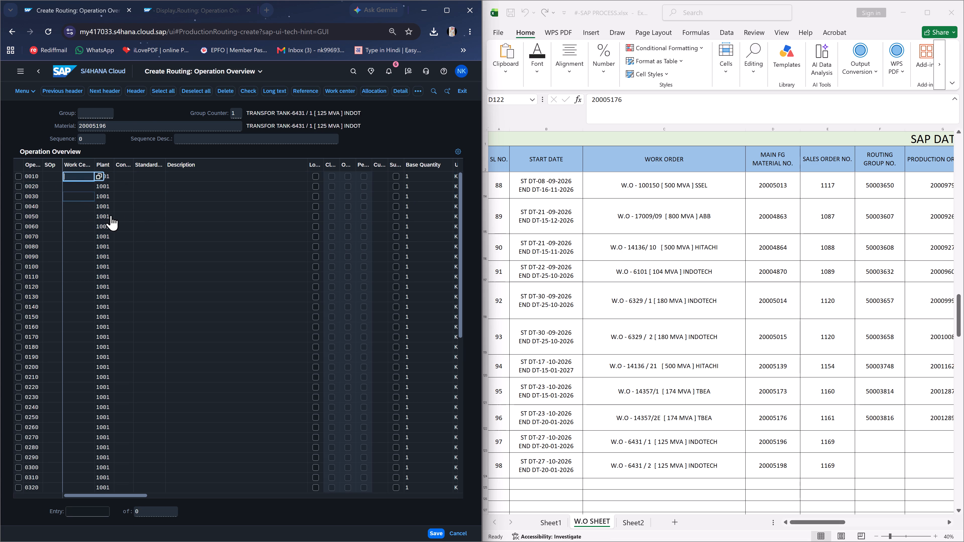
Copy the control key YBP1 from the reference routing into operations 0010 to 0130 of the new routing.
left_click(188, 4)
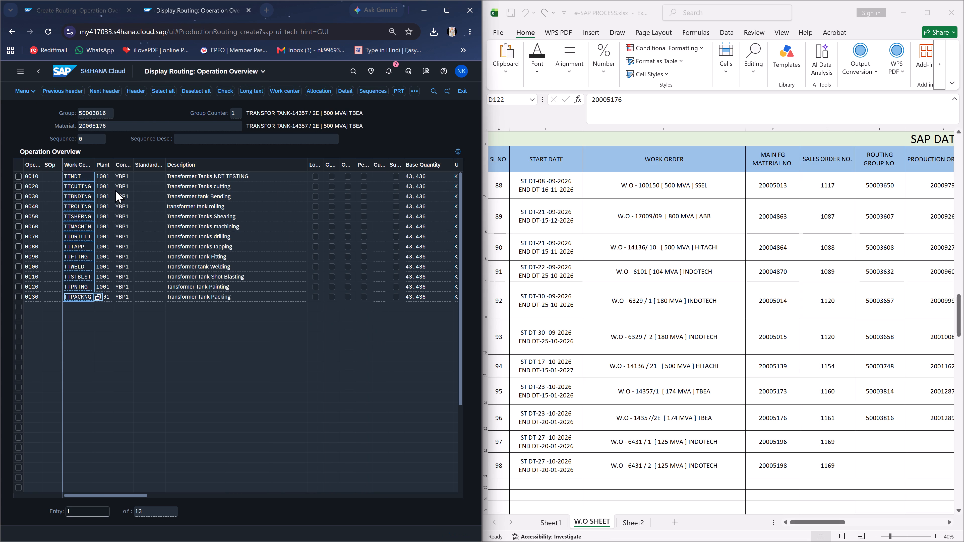
left_click_drag(122, 170, 126, 207)
left_click_drag(121, 174, 120, 298)
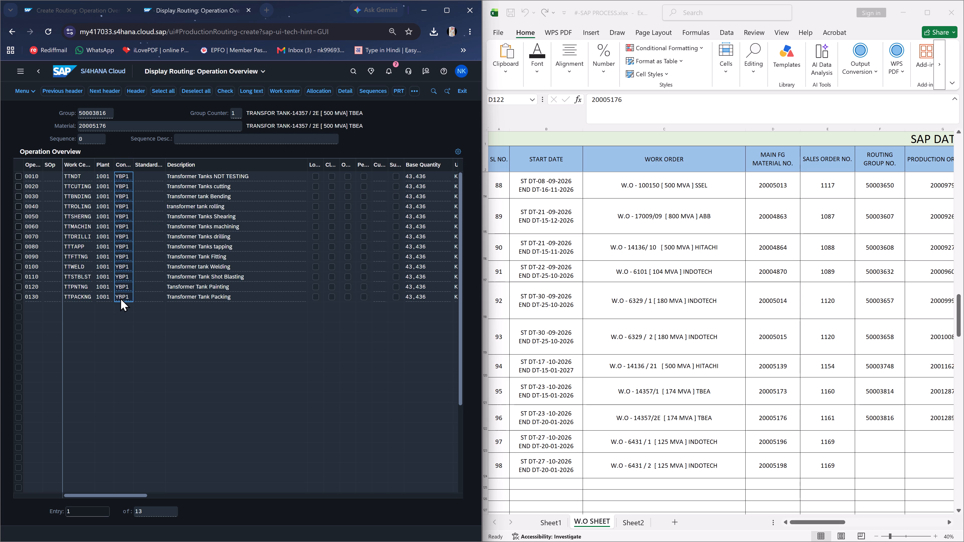
left_click_drag(120, 298, 120, 298)
key("ctrl+c")
left_click(74, 9)
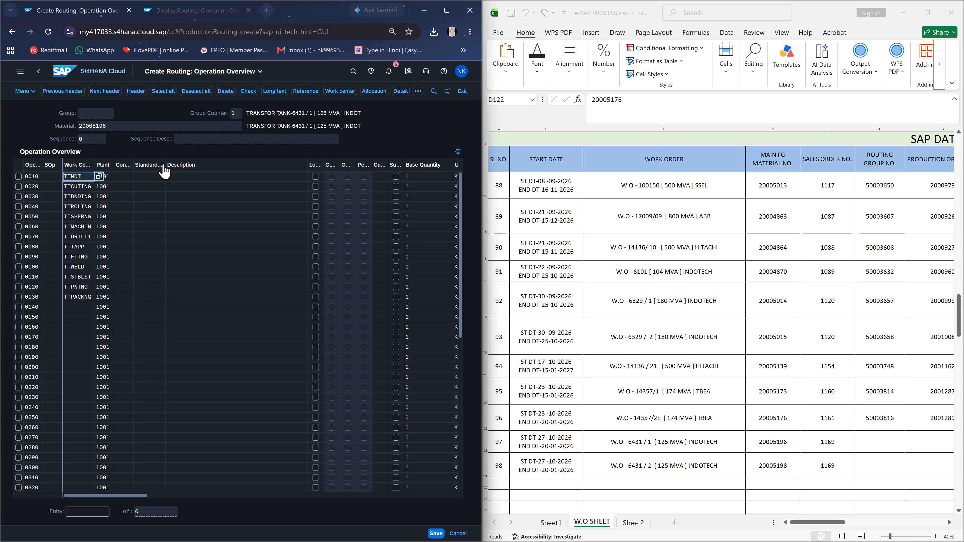
left_click(124, 176)
key("ctrl+v")
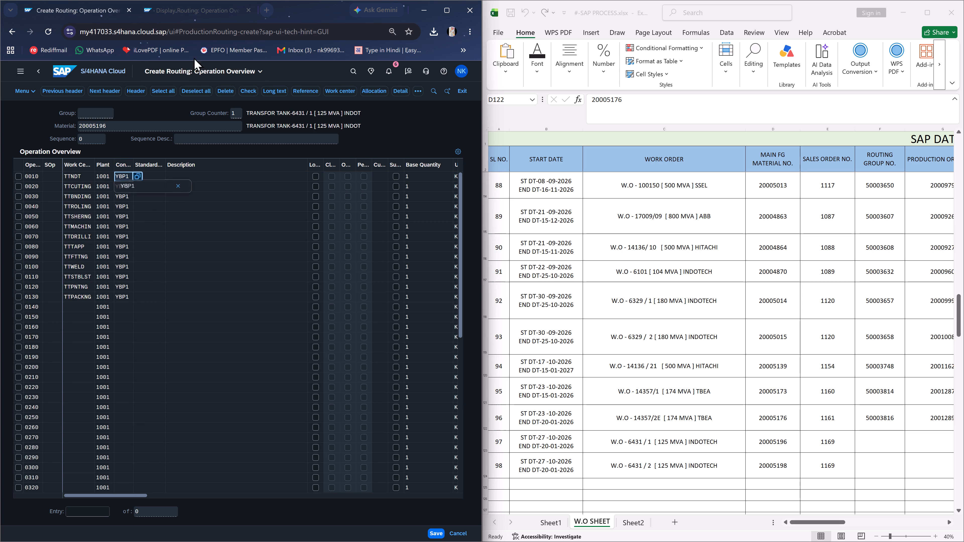
Copy the operation descriptions, from Transformer Tanks NOT TESTING to Transformer Tank Packing, from the reference routing into the new routing.
left_click(185, 6)
left_click_drag(197, 174, 199, 233)
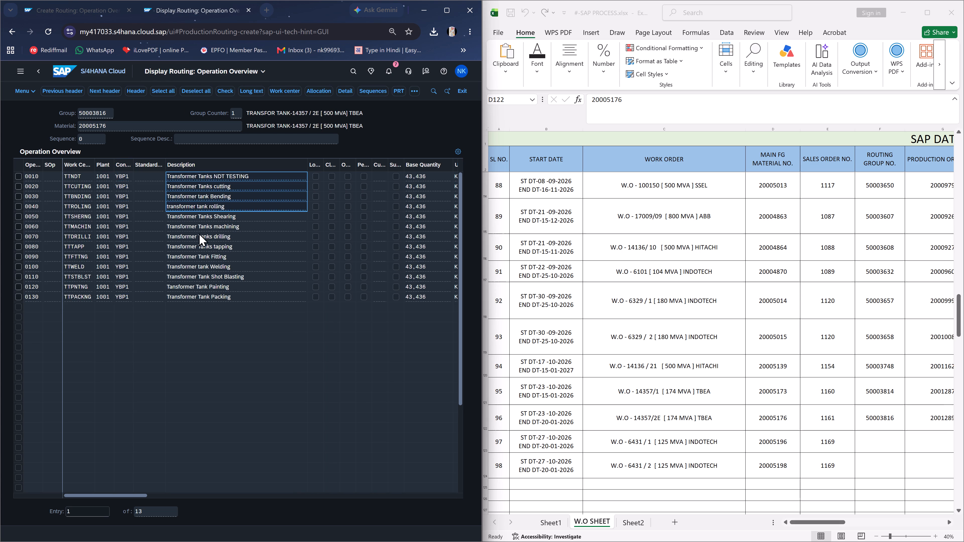
left_click_drag(199, 233, 201, 295)
key("ctrl+c")
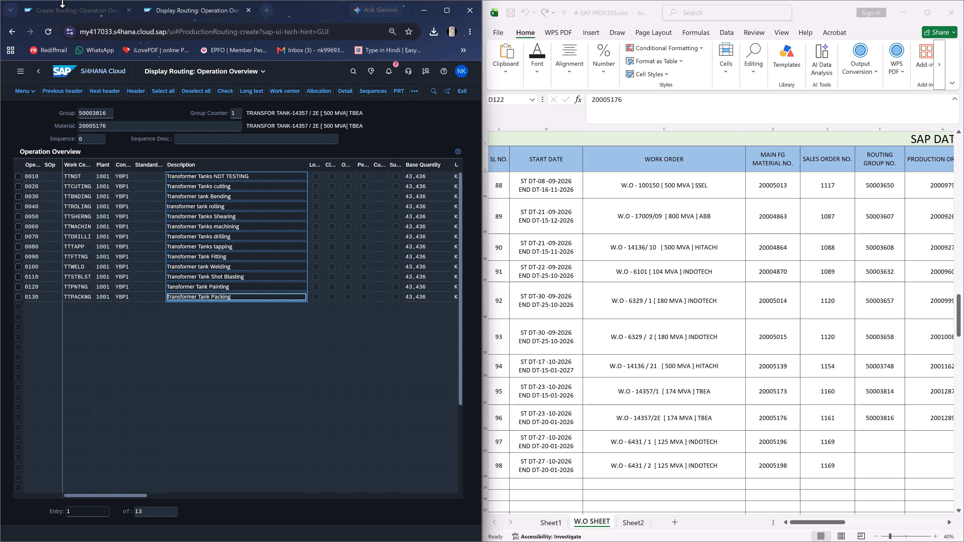
left_click(66, 10)
left_click(178, 176)
key("ctrl+v")
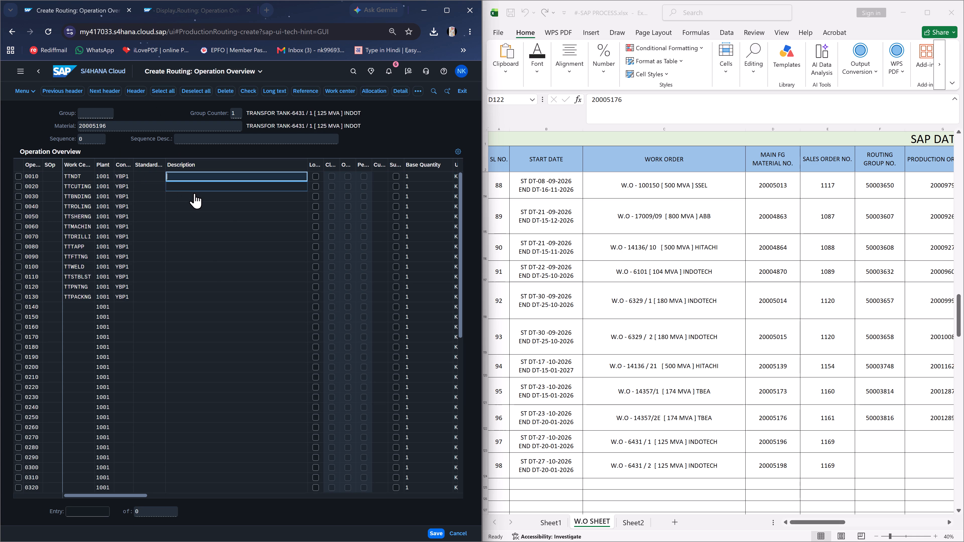
Look up the tank weight for W.O - 6431 / 1 in the Excel sheet and set operation 0010's base quantity to 29,534.
left_click(186, 9)
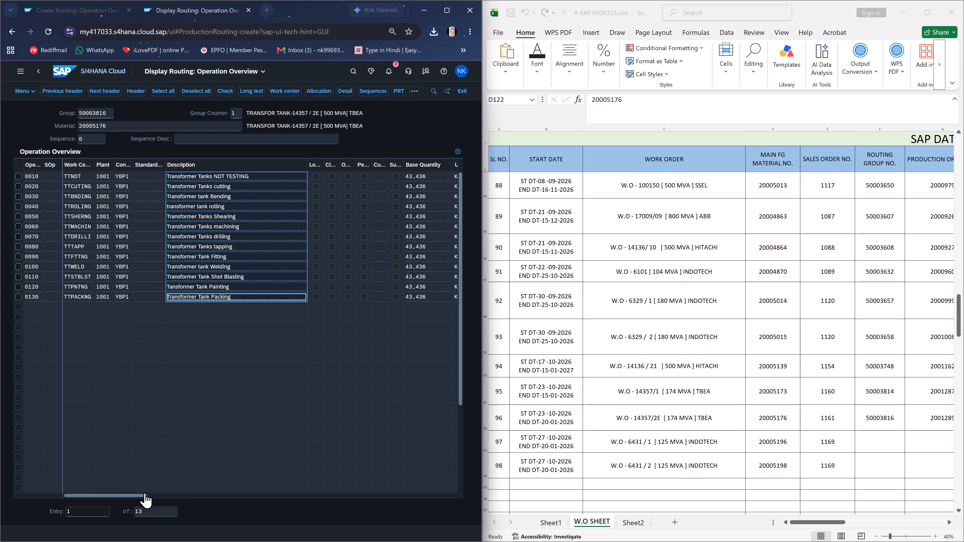
left_click_drag(141, 495, 182, 496)
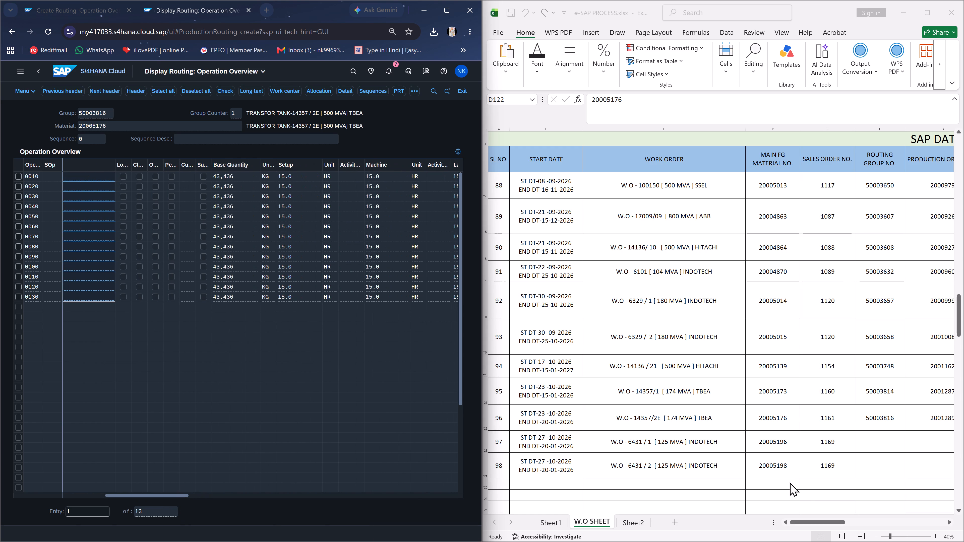
left_click_drag(800, 525, 820, 525)
left_click_drag(817, 523, 841, 522)
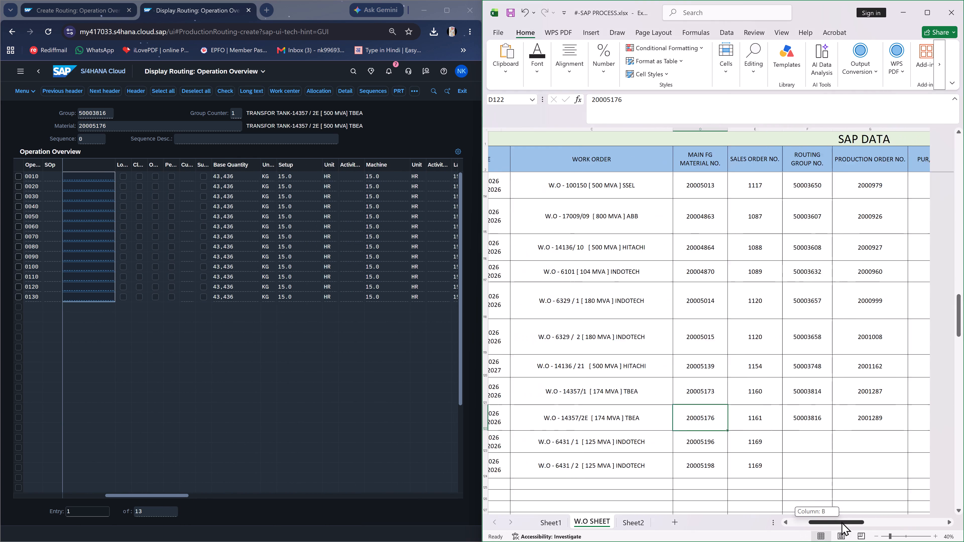
left_click_drag(841, 522, 910, 513)
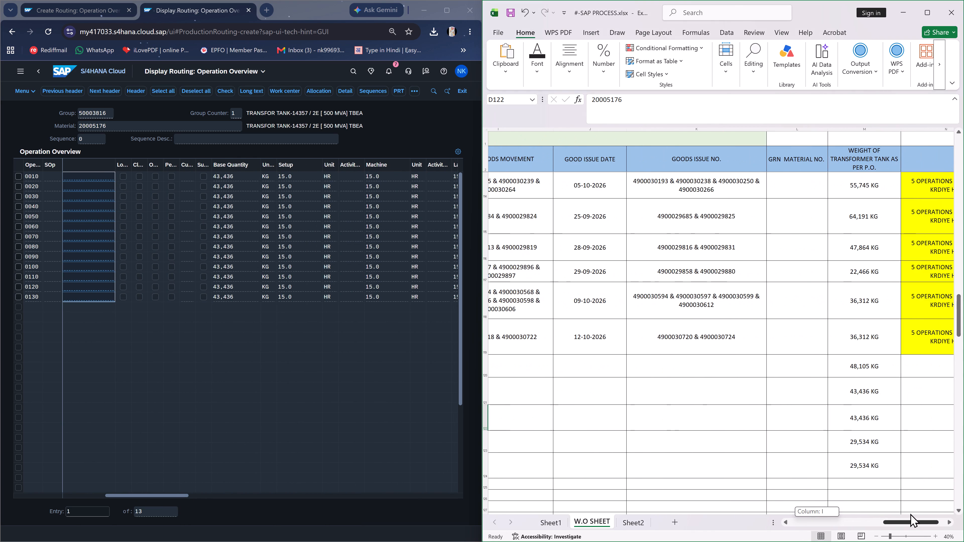
left_click_drag(910, 513, 823, 510)
left_click(67, 10)
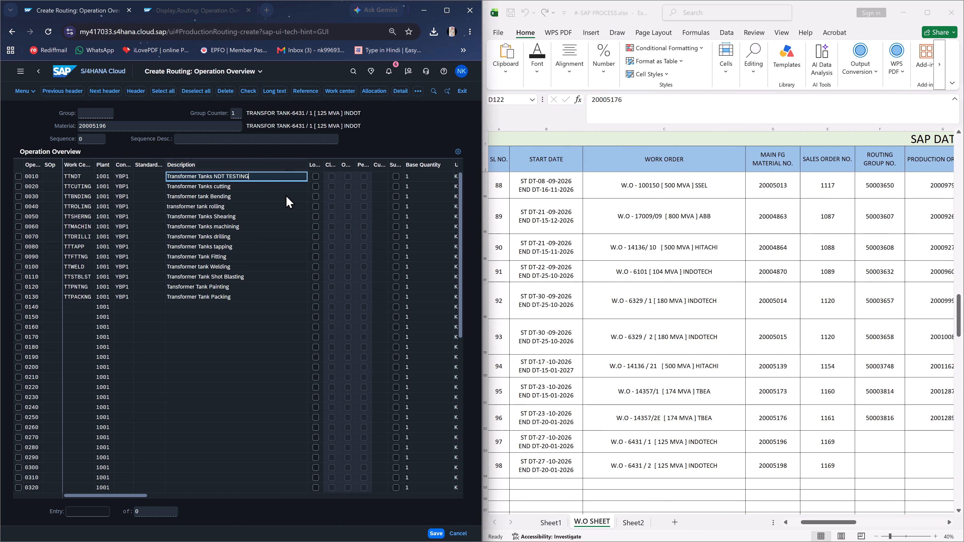
left_click(412, 178)
type("29,534")
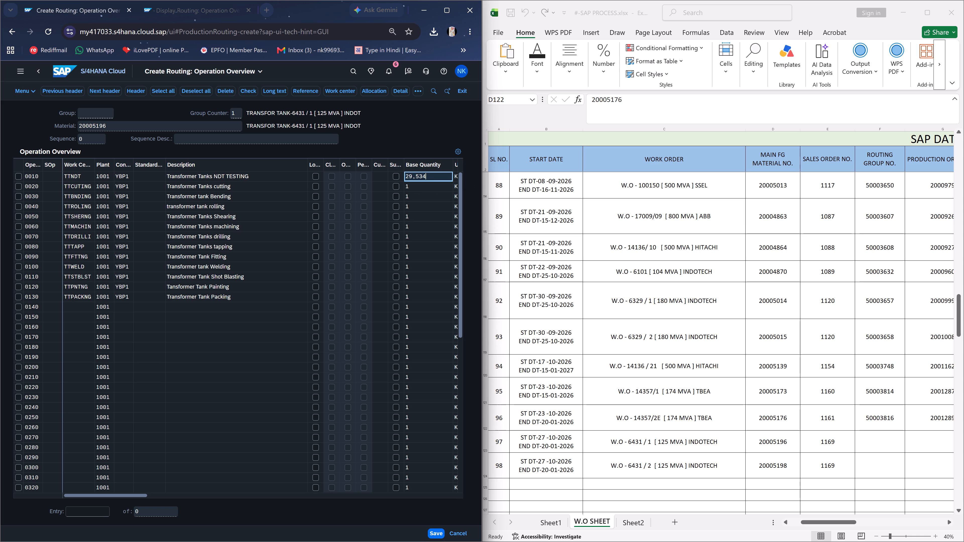
Copy the base quantity 29,534 from operation 0010 into operations 0020 to 0130 and confirm the entries.
key("shift+Left")
key("shift+Left")
key("shift+Left")
key("shift+Left")
key("shift+Left")
key("shift+Left")
key("ctrl+c")
key("Down")
key("ctrl+v")
key("Down")
key("ctrl+v")
key("Down")
key("ctrl+v")
key("Down")
key("ctrl+v")
key("Down")
key("ctrl+v")
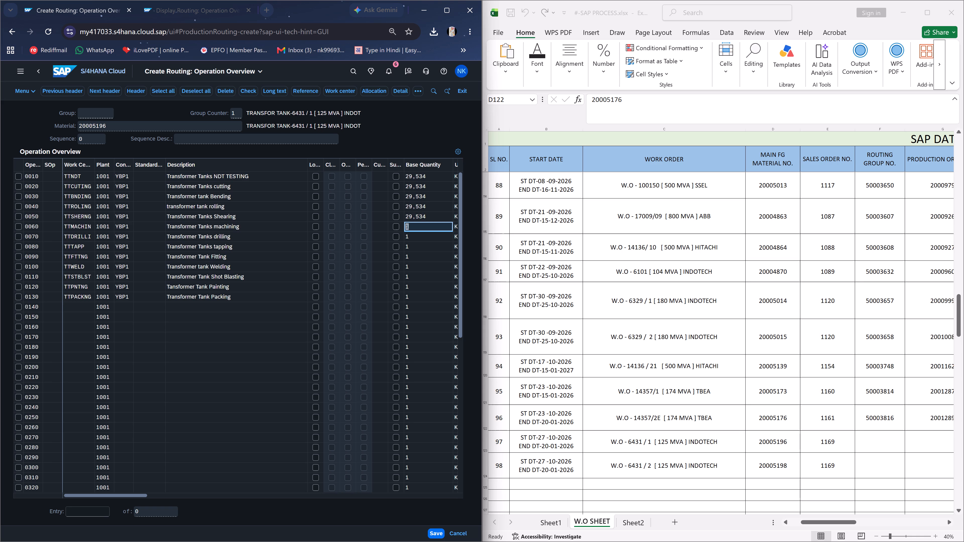
key("Down")
key("ctrl+v")
key("Down")
key("ctrl+v")
key("Down")
key("ctrl+v")
key("Down")
key("ctrl+v")
key("Down")
key("ctrl+v")
key("Down")
key("ctrl+v")
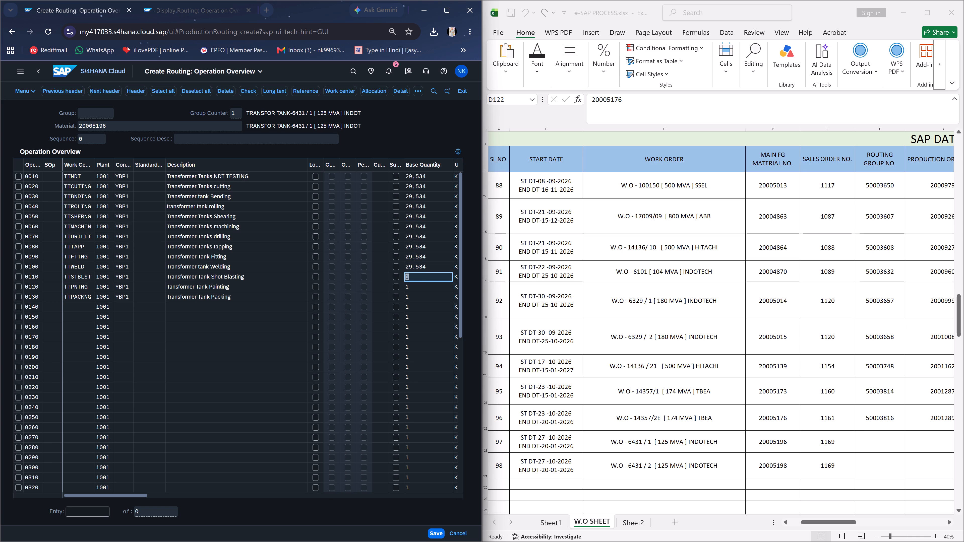
key("Down")
key("ctrl+v")
key("Down")
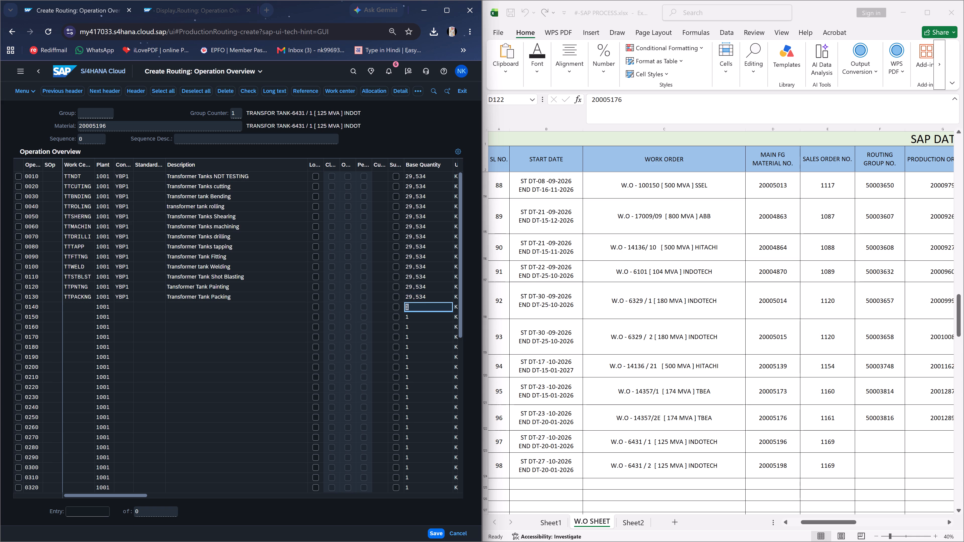
left_click(19, 295)
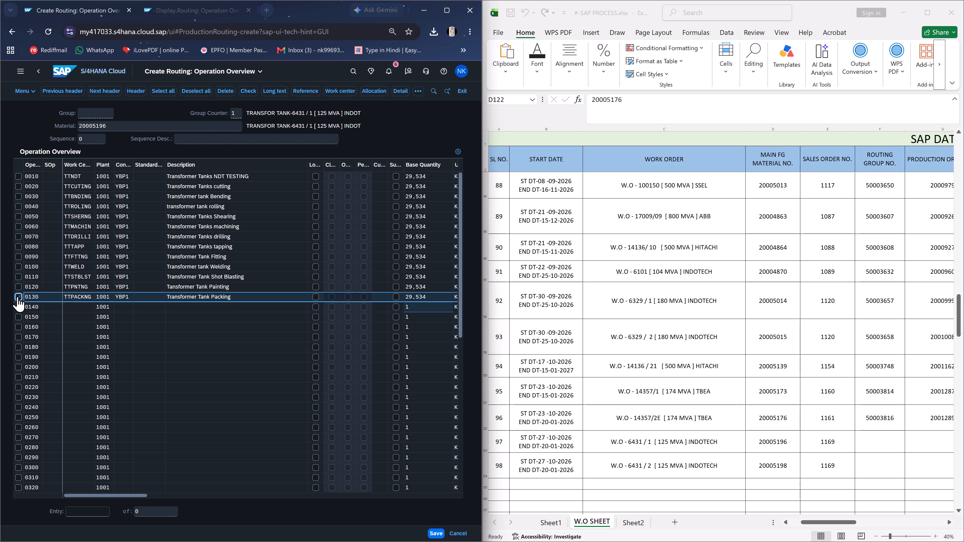
left_click_drag(17, 296, 22, 298)
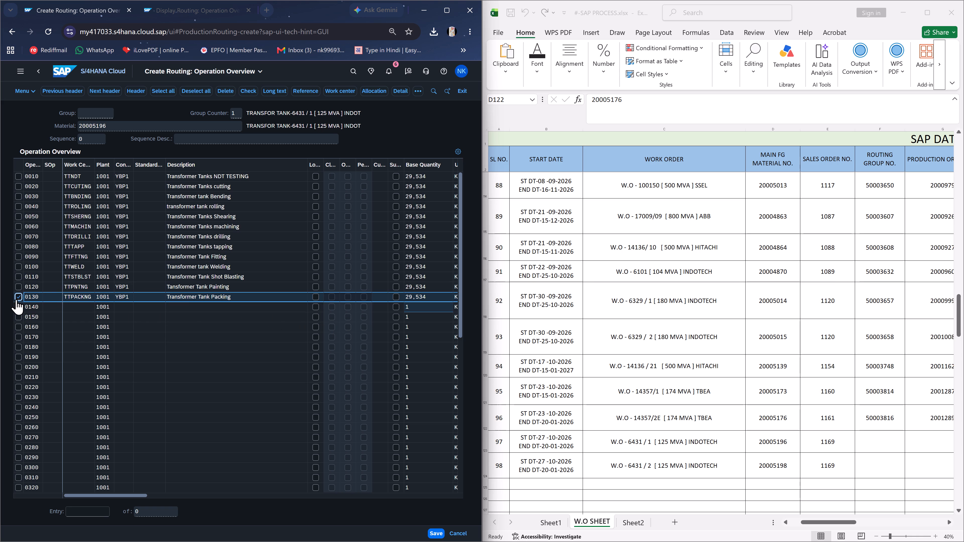
left_click(21, 296)
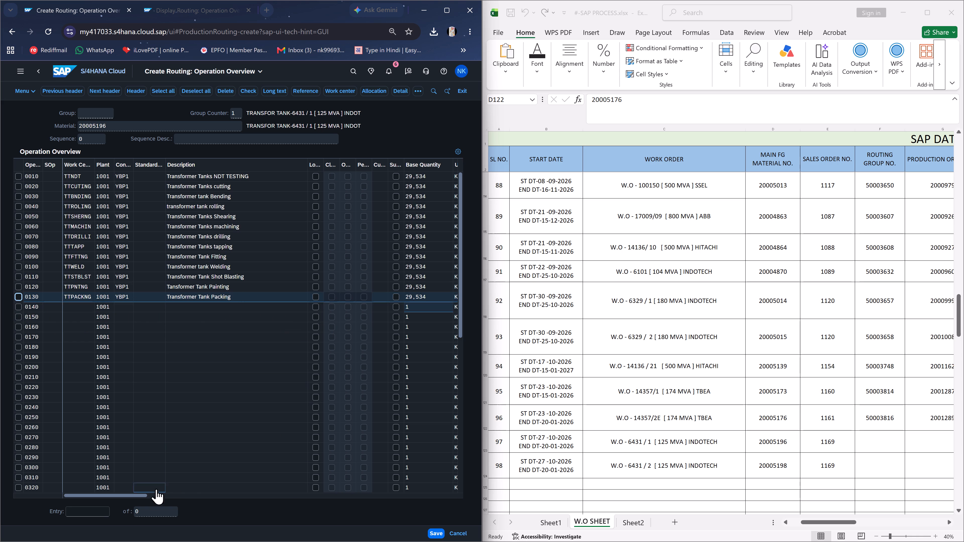
key("Return")
Enter a Setup time of 15 HR for operations 0010 to 0130.
left_click_drag(135, 495, 180, 496)
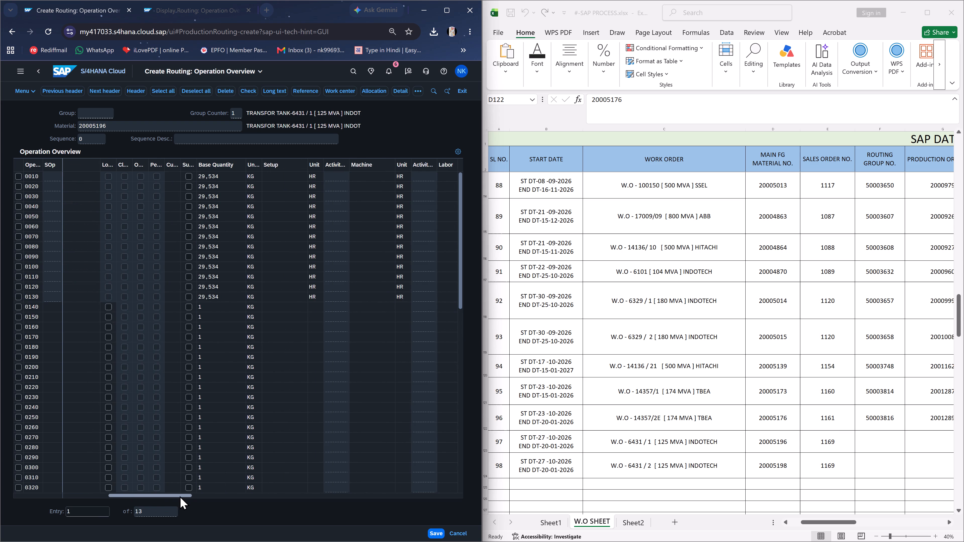
left_click_drag(180, 496, 180, 496)
left_click(275, 179)
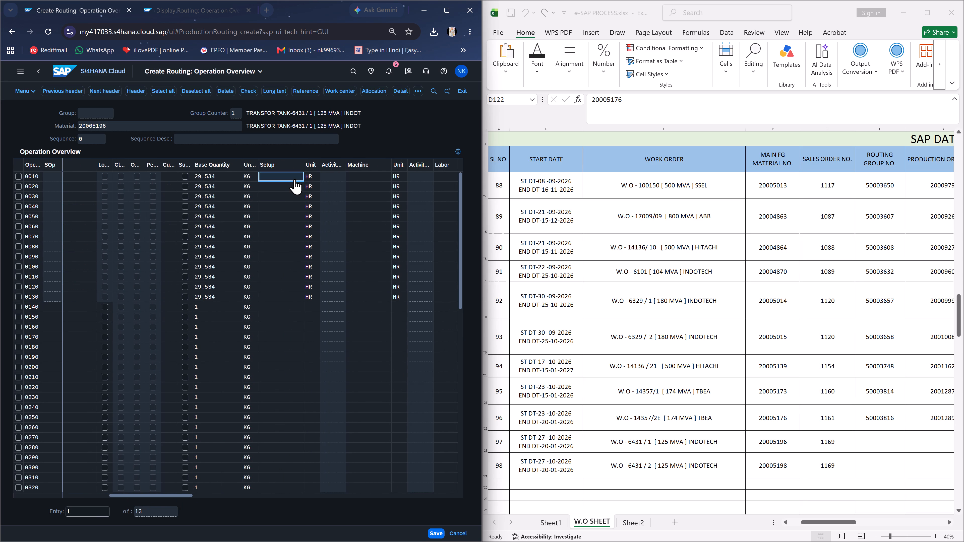
type("15")
key("Down")
type("15")
key("Down")
type("15")
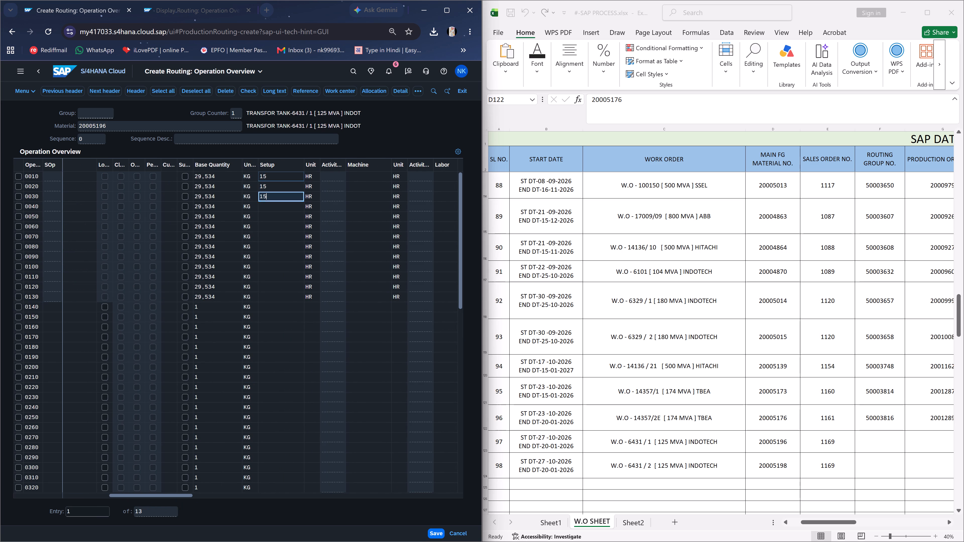
key("Down")
type("15")
key("Down")
type("15")
key("Down")
type("15")
key("Down")
type("15")
key("Down")
type("15")
key("Down")
type("15")
key("Down")
type("15")
key("Down")
type("15")
key("Down")
type("15")
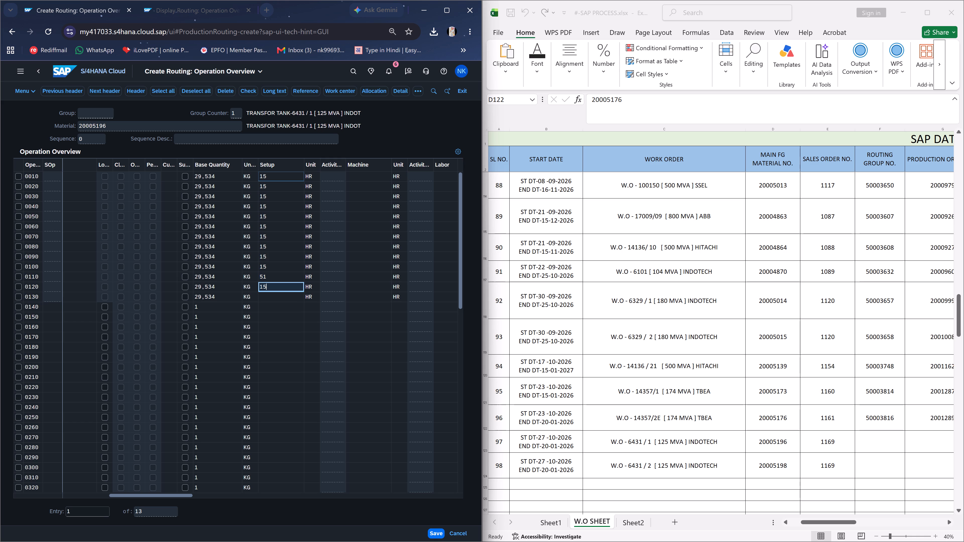
key("Down")
type("15")
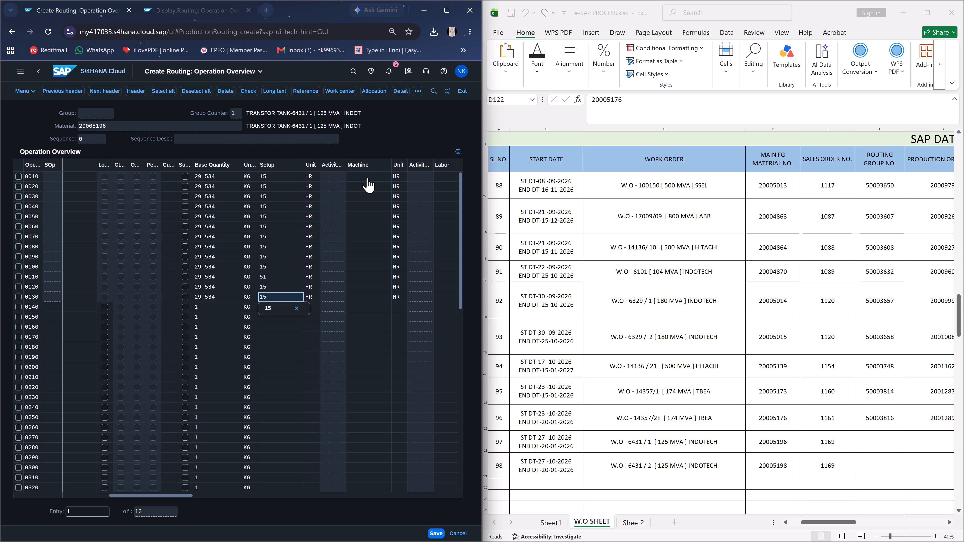
Enter a Machine time of 15 HR for operations 0010 to 0130, leaving operation 0140 empty.
left_click(367, 177)
type("15")
key("Down")
type("15")
key("Down")
type("15")
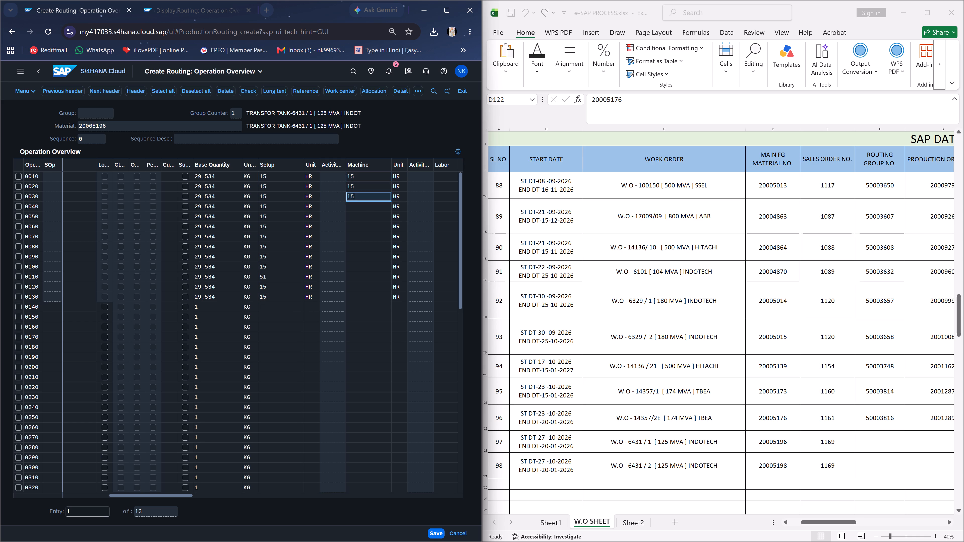
key("Down")
type("15")
key("Down")
type("15")
key("Down")
type("15")
key("Down")
type("15")
key("Down")
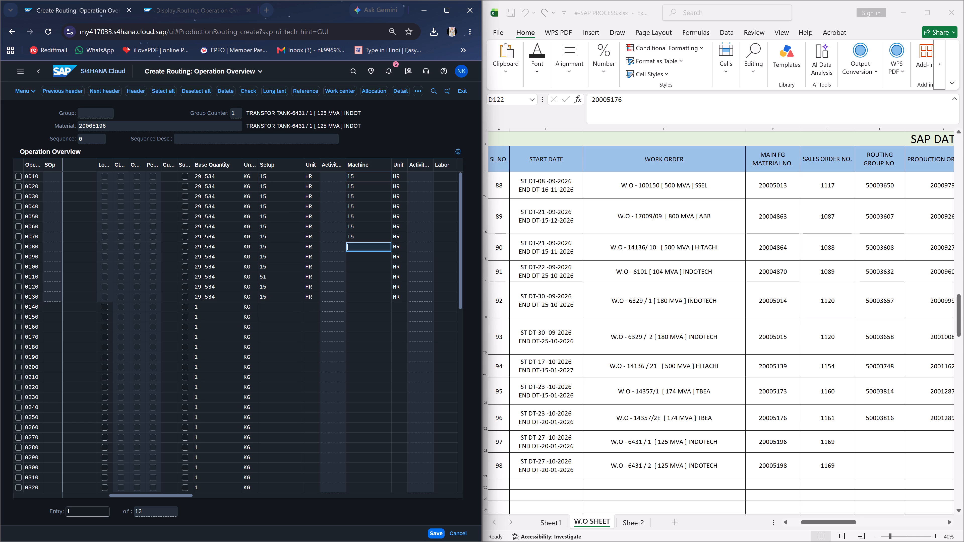
type("15")
key("Down")
type("15")
key("Down")
type("15")
key("Down")
type("15")
key("Down")
type("51")
key("Down")
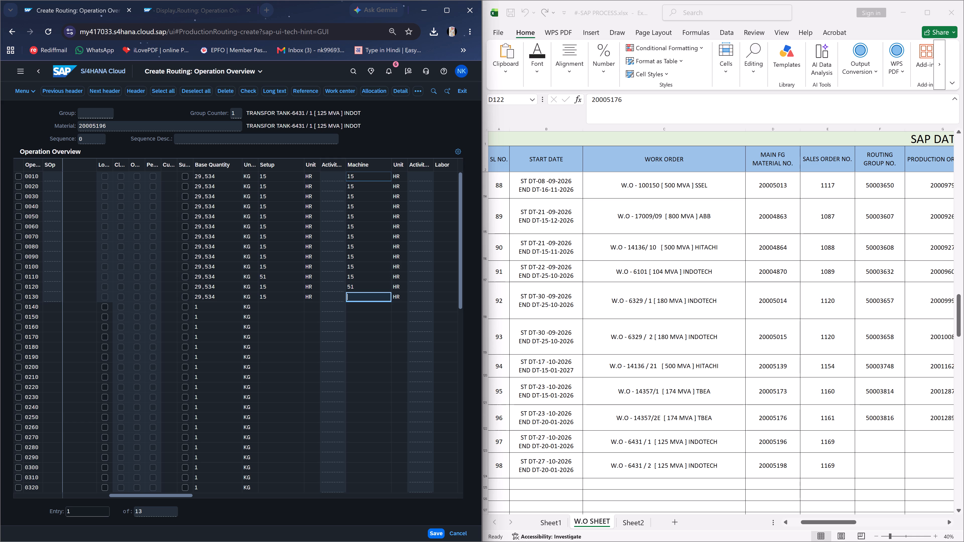
key("1")
key("Down")
key("5")
key("Up")
type("15")
key("Up")
type("15")
key("Down")
key("Down")
key("Delete")
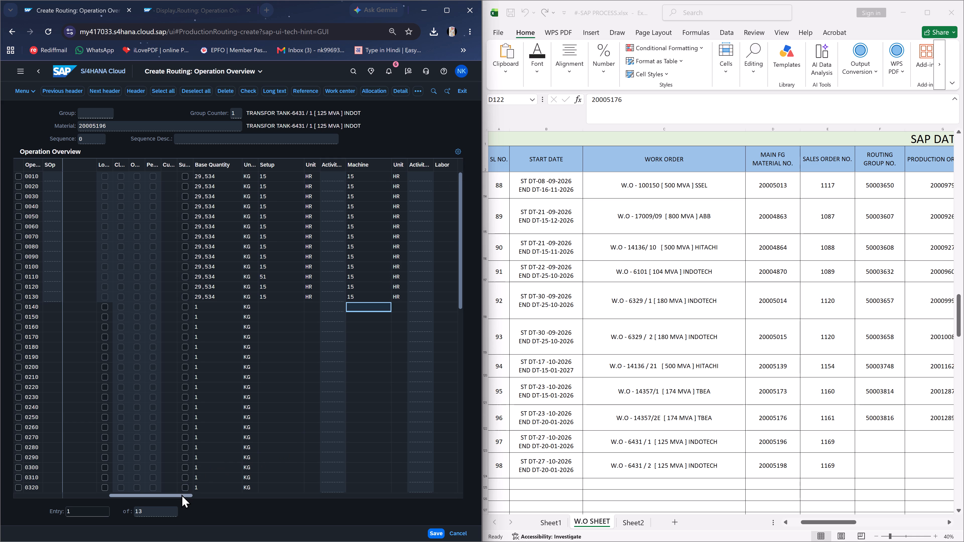
Enter a Labor time of 15 HR for operations 0010 to 0130.
left_click_drag(181, 496, 200, 495)
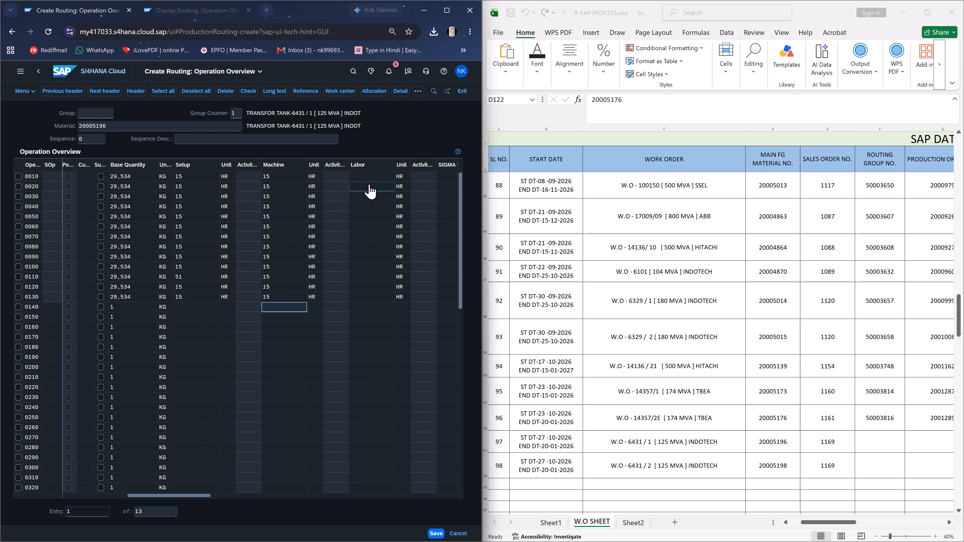
left_click(369, 178)
type("15")
key("Down")
type("15")
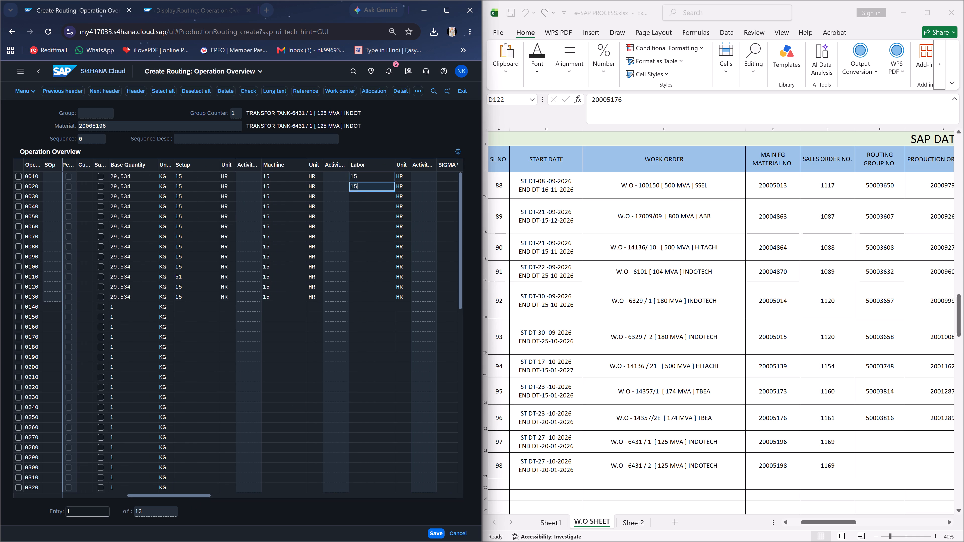
key("Down")
type("15")
key("Down")
type("15")
key("Down")
type("15")
key("Down")
type("15")
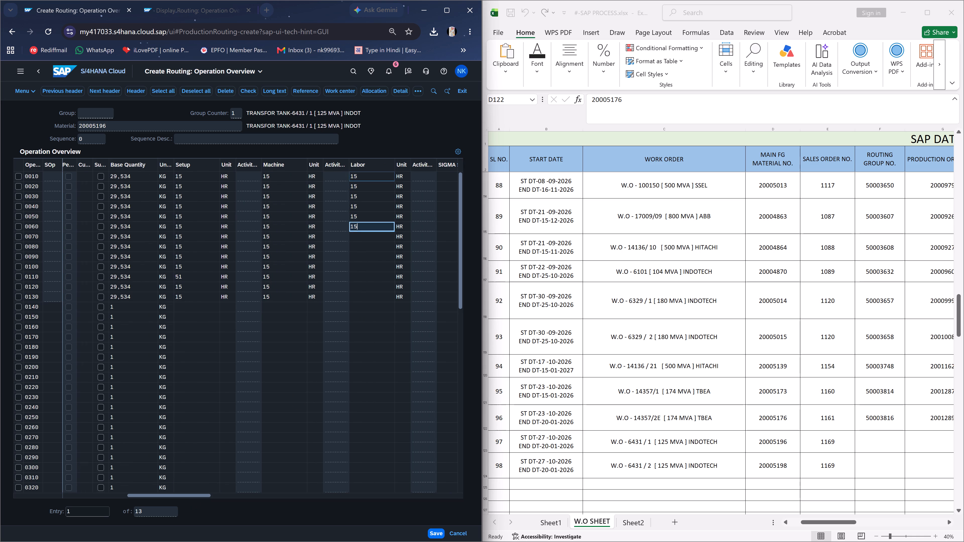
key("Down")
type("15")
key("Down")
type("15")
key("Down")
type("15")
key("Down")
type("15")
key("Down")
type("515")
key("Down")
type("15")
key("Down")
type("15")
key("Up")
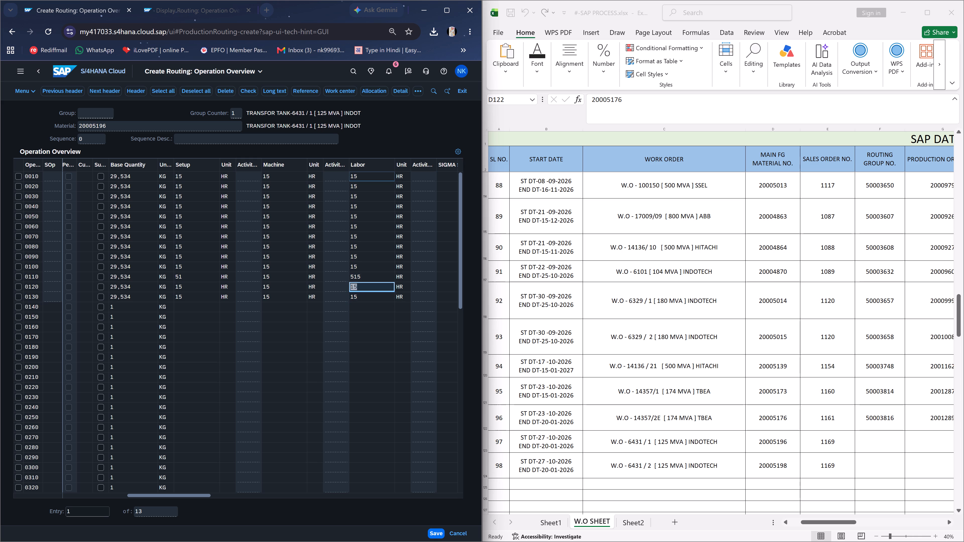
key("Up")
type("15")
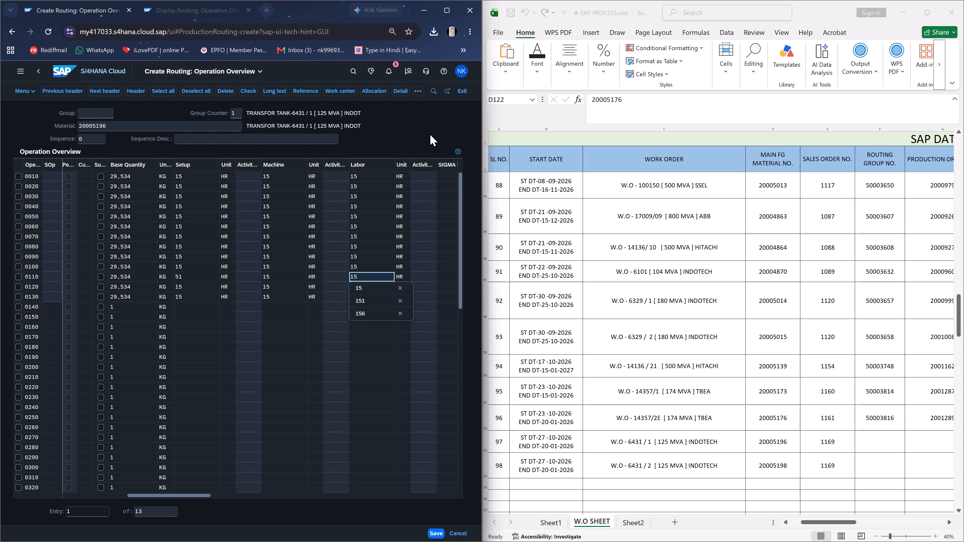
Review the complete operation overview and save the new routing for material 20005196.
left_click(445, 7)
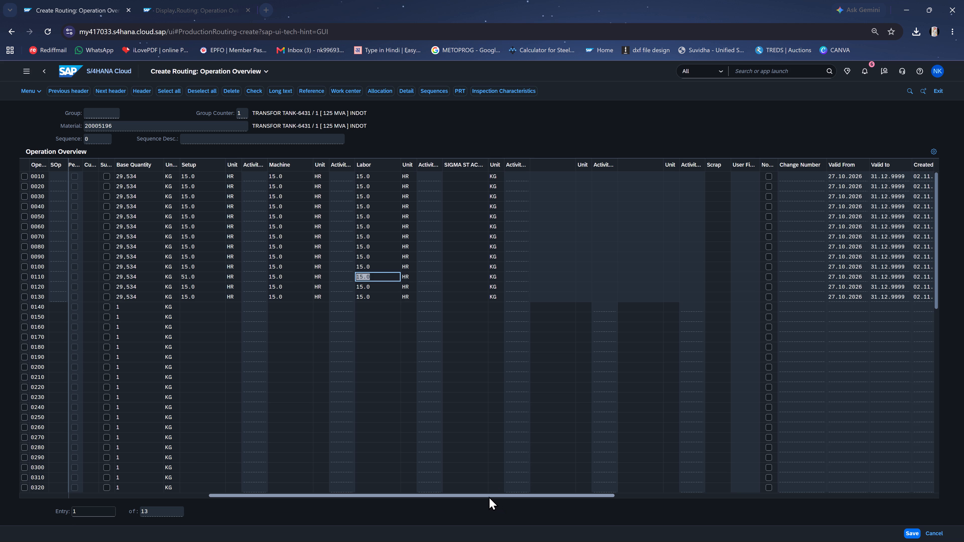
left_click_drag(489, 496, 95, 492)
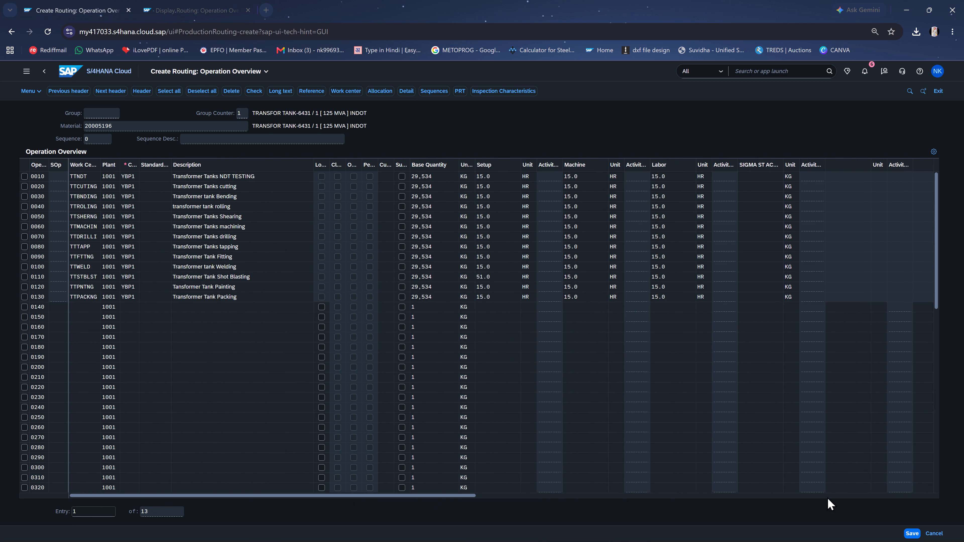
left_click(910, 533)
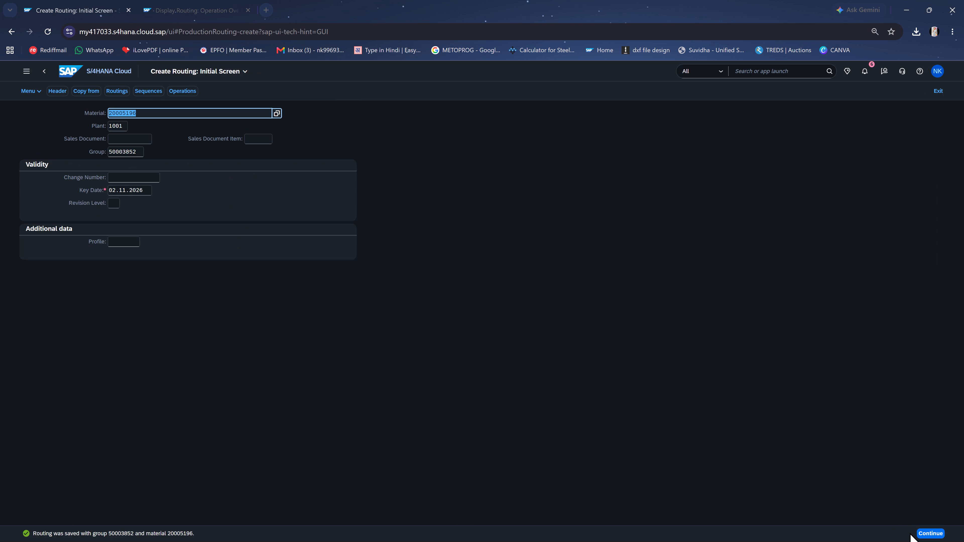
Record routing group number 50003852 for W.O - 6431 / 1 in the Excel W.O SHEET and save the workbook.
left_click_drag(139, 151, 107, 146)
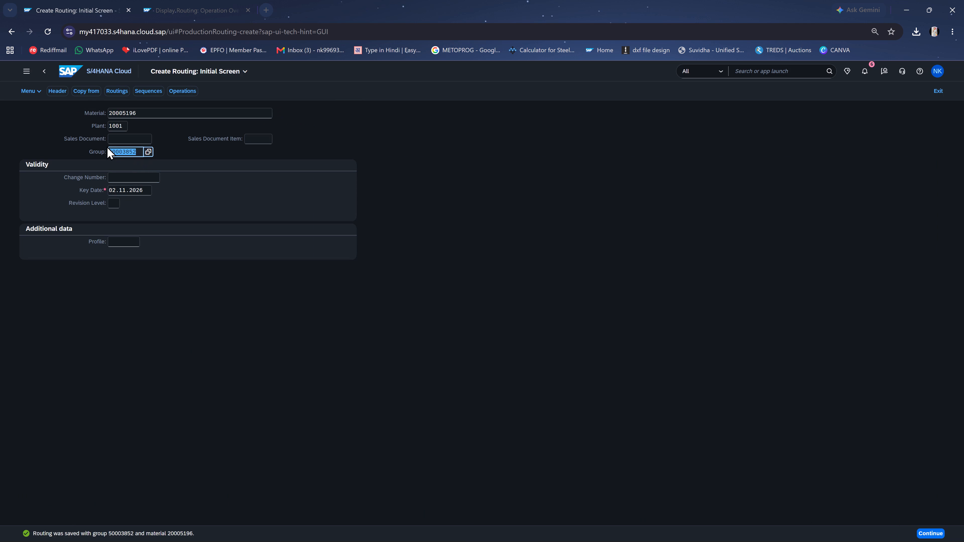
left_click_drag(107, 146, 103, 146)
key("ctrl+c")
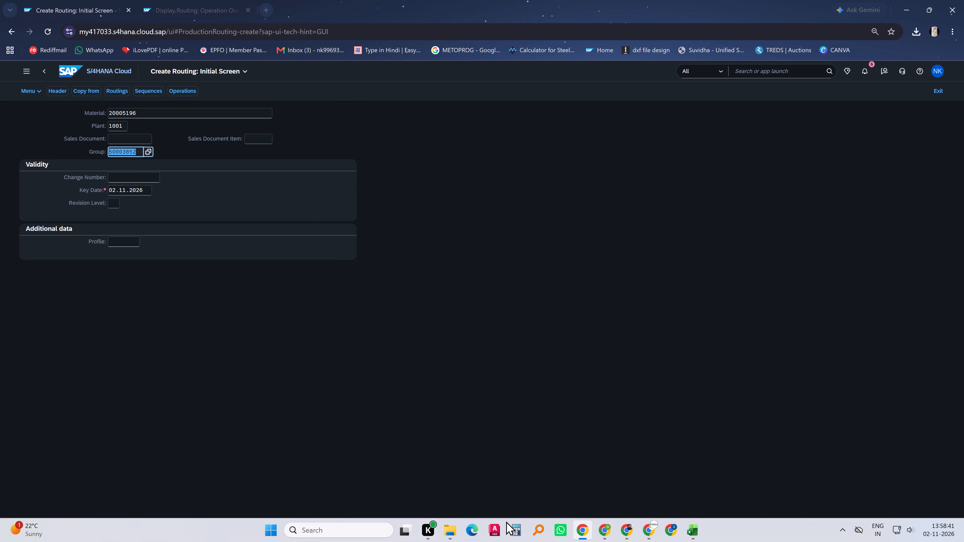
left_click(690, 532)
double_click(870, 447)
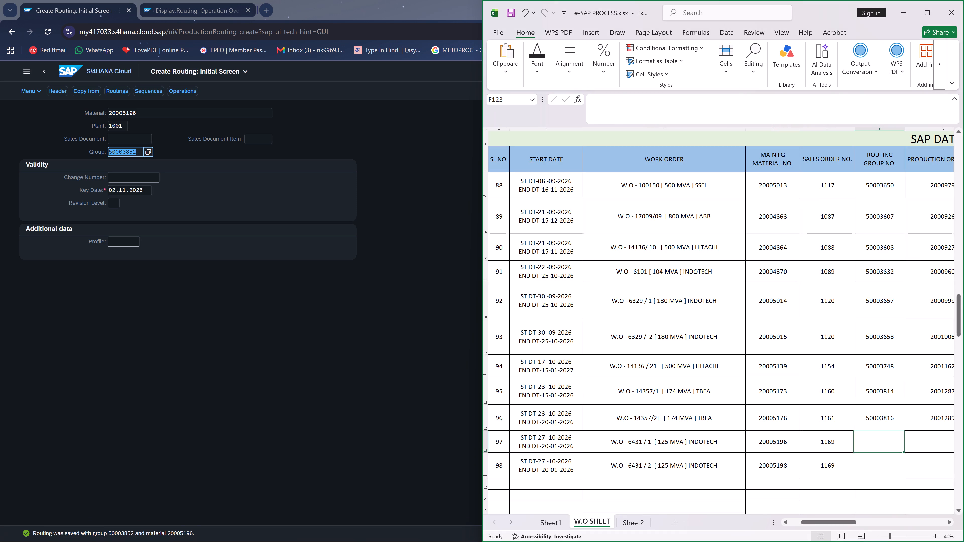
left_click(881, 440)
key("ctrl+v")
left_click(920, 447)
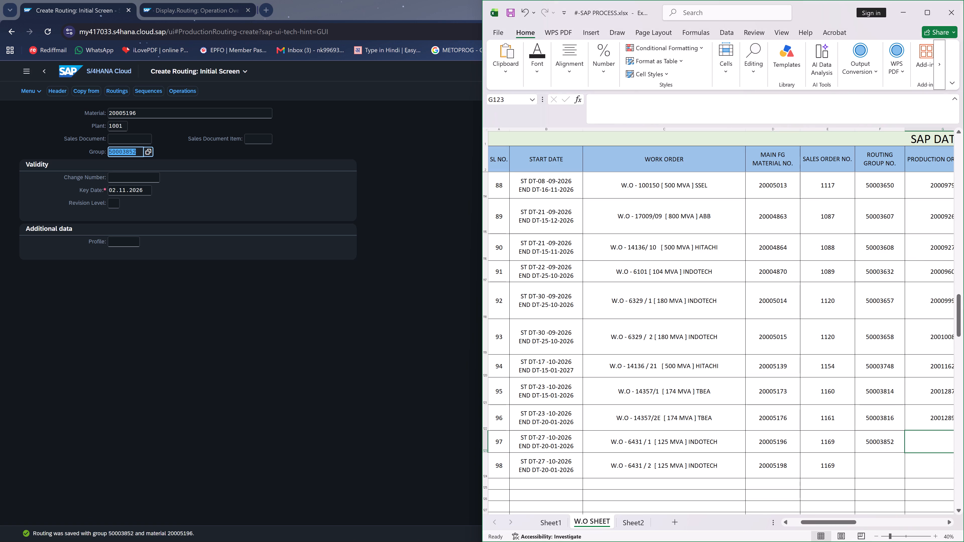
key("ctrl+s")
key("ctrl+s")
key("ctrl+s")
key("ctrl+s")
key("ctrl+s")
In SAP, open Manage Production Versions and select plant 1001 with material 20005196 copied from the Excel sheet.
left_click(64, 72)
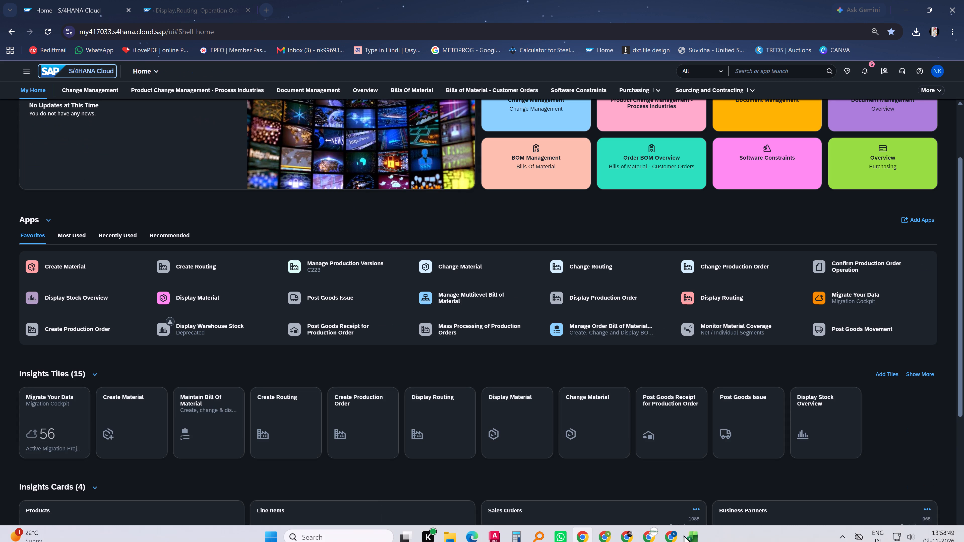
left_click(694, 533)
left_click(789, 448)
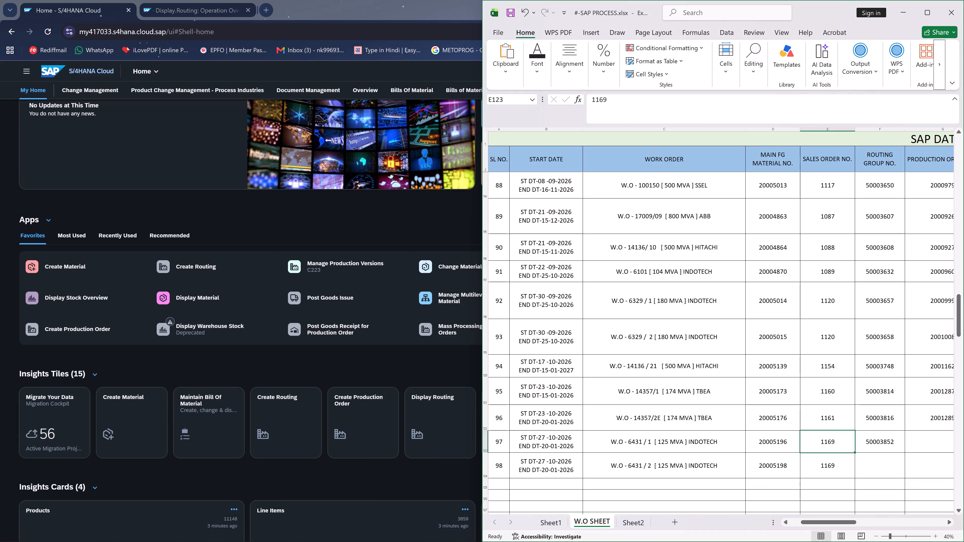
left_click(762, 448)
key("ctrl+c")
left_click(908, 5)
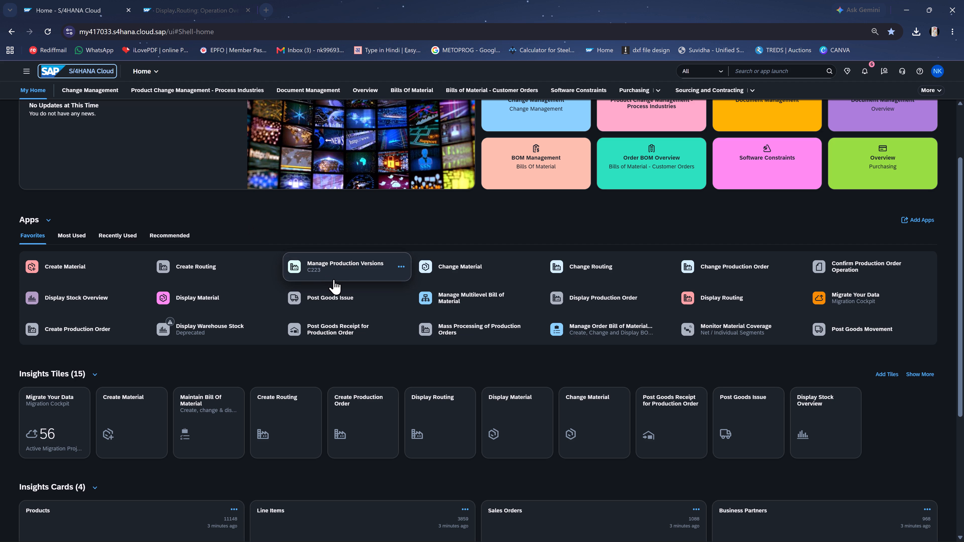
left_click(337, 273)
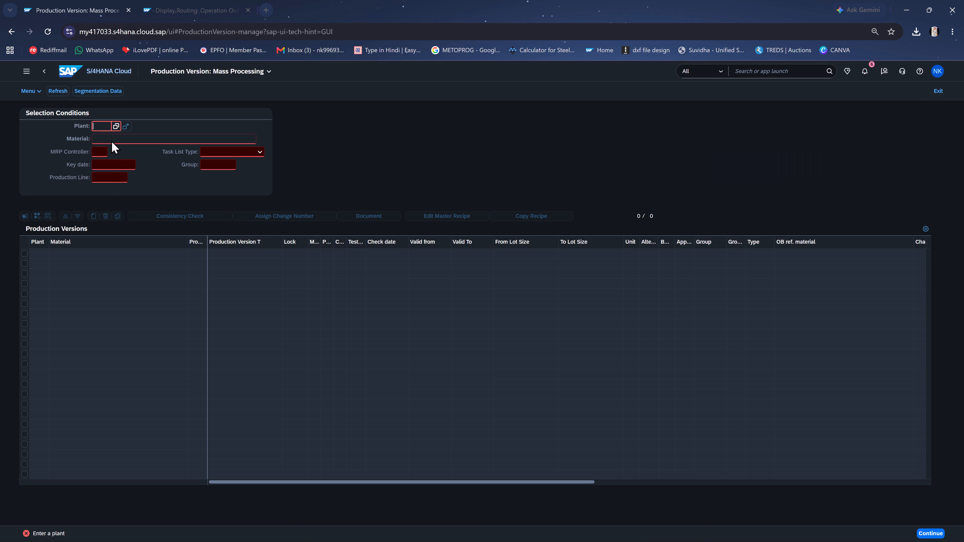
key("1")
key("0")
type("01")
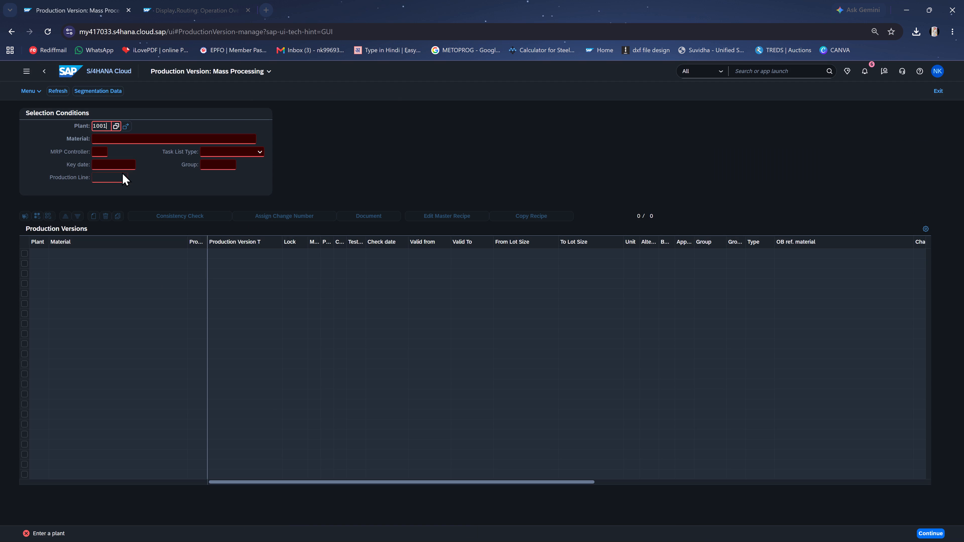
key("Tab")
key("Tab")
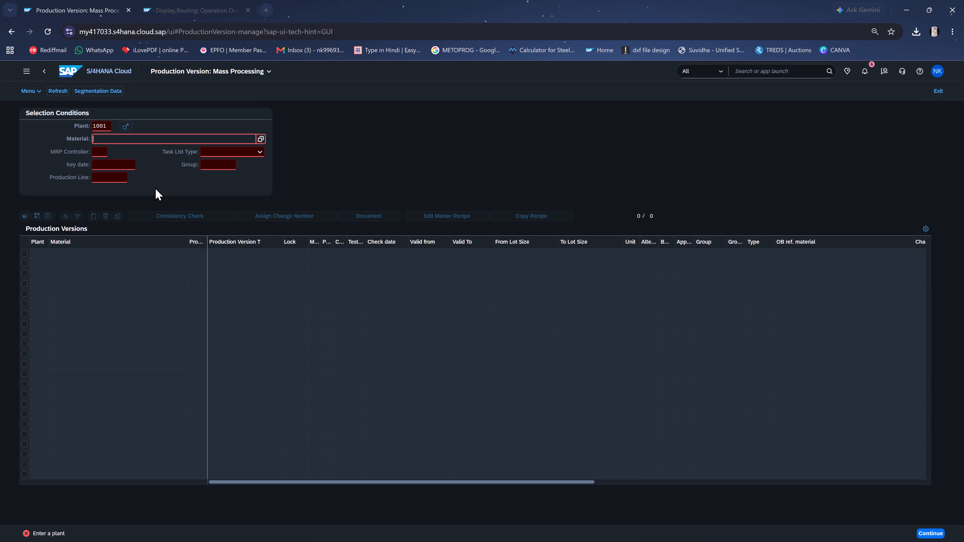
key("ctrl+c")
key("ctrl+v")
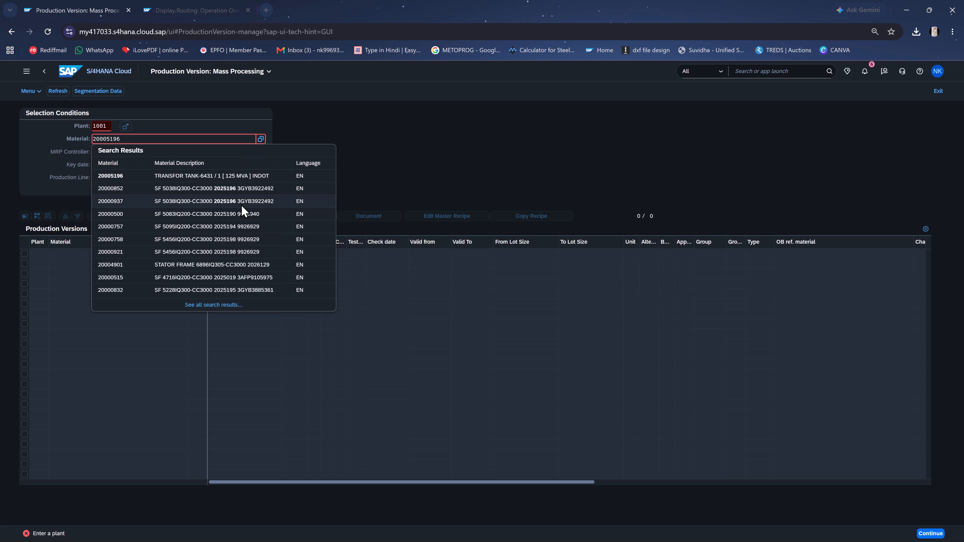
key("Return")
key("backslash")
Create a new production version entry for material 20005196 with version ID PV01.
left_click(94, 221)
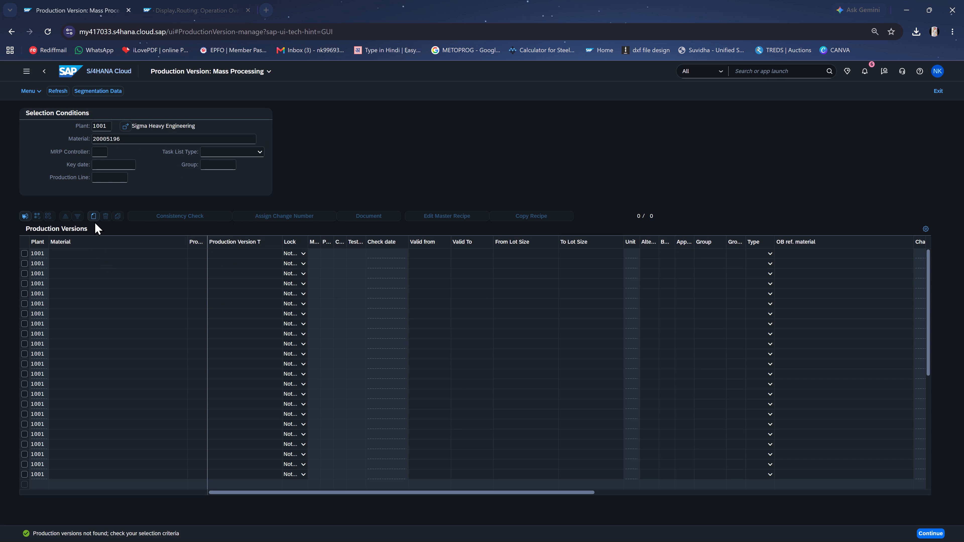
left_click(94, 220)
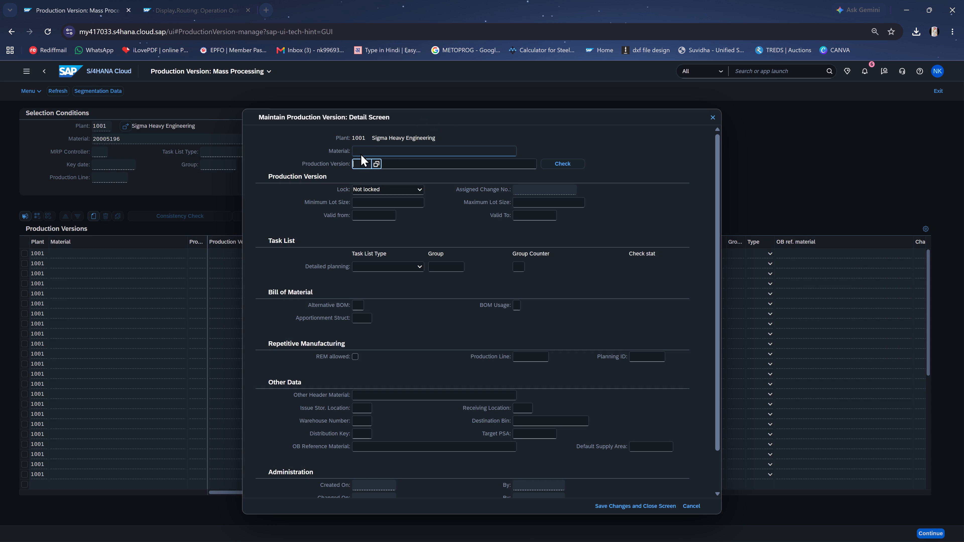
left_click(360, 153)
key("ctrl+v")
left_click(362, 160)
type("PV01")
key("Tab")
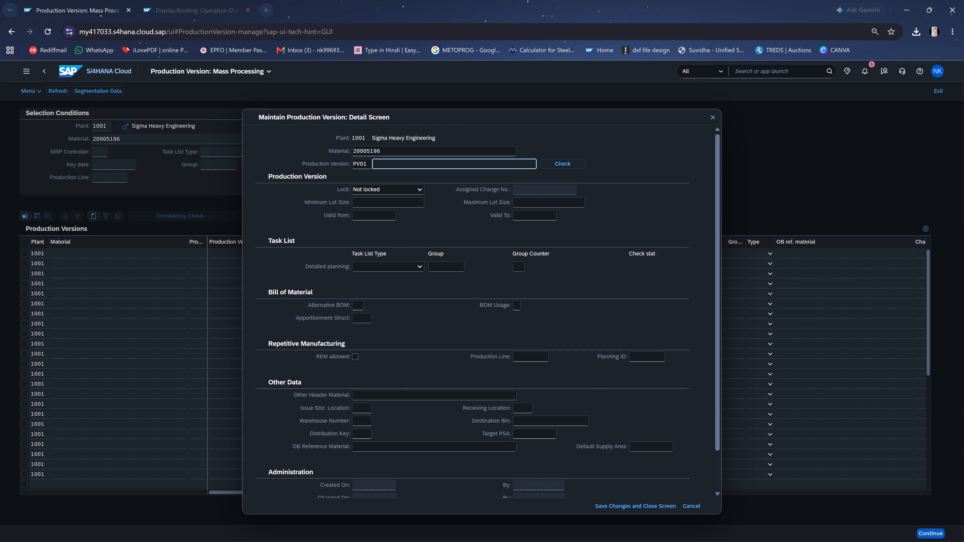
Copy "W.O - 6431 / 1 [ 125 MVA ] INDOTECH" from the Excel sheet as the description of production version PV01.
left_click(693, 529)
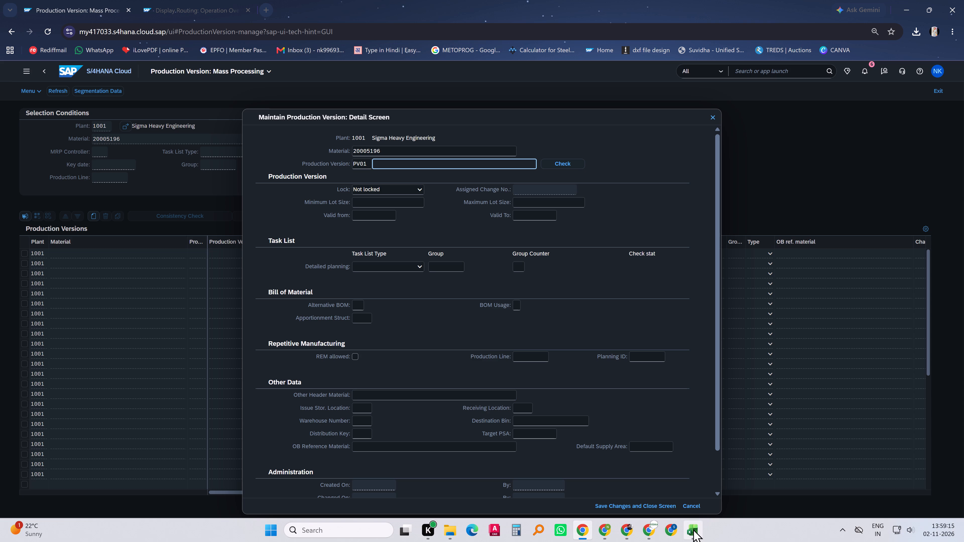
double_click(678, 438)
left_click_drag(700, 439, 595, 440)
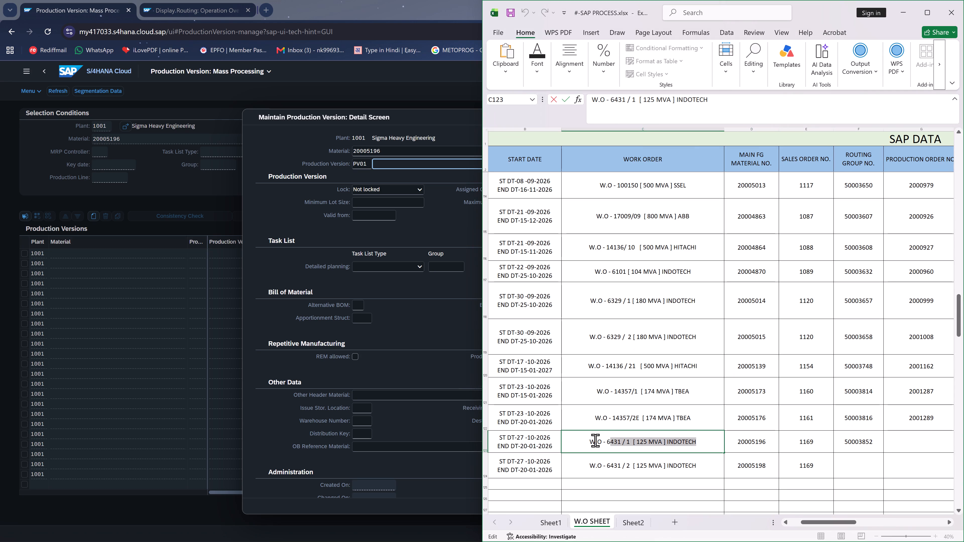
left_click_drag(595, 440, 590, 440)
key("ctrl+c")
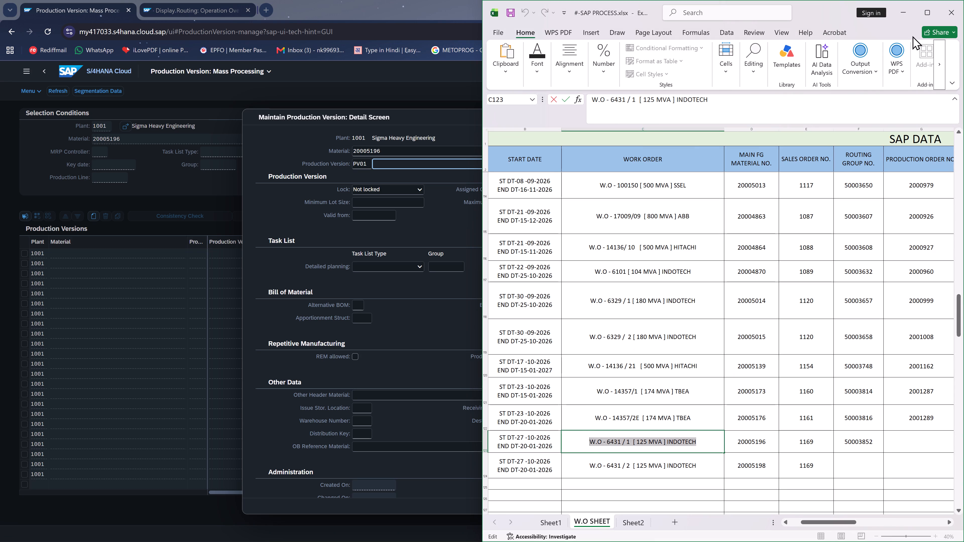
left_click(901, 17)
left_click(414, 164)
key("ctrl+v")
Set the Valid from date of production version PV01 to 27.10.2026.
left_click(371, 214)
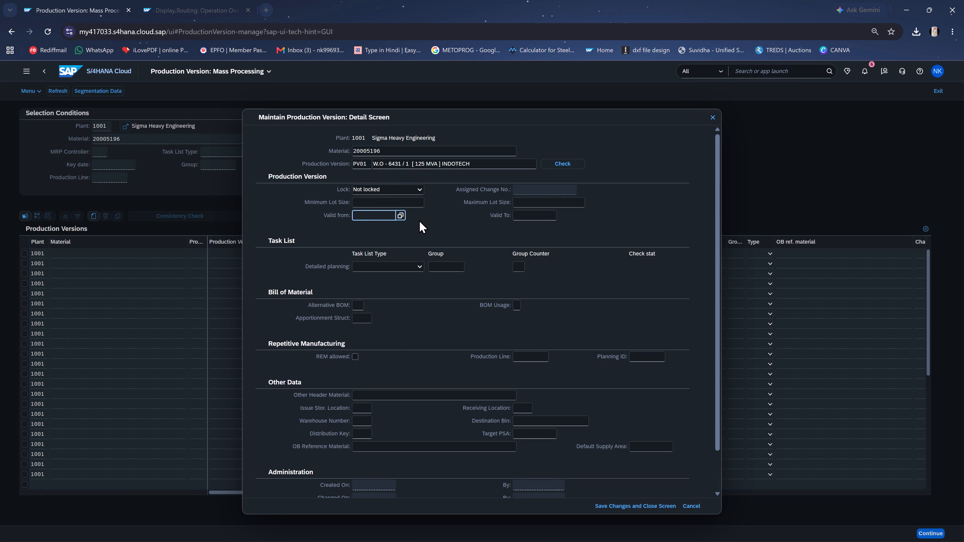
left_click(699, 528)
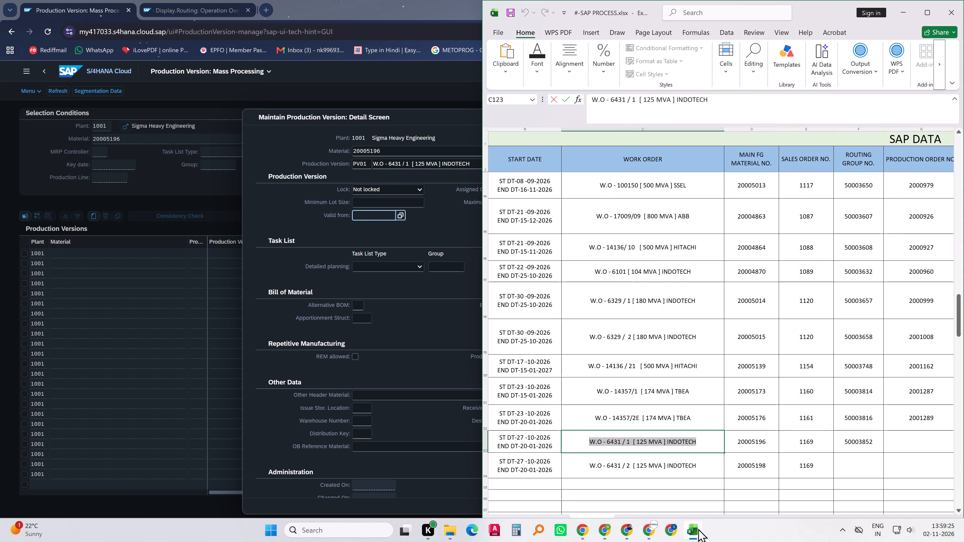
left_click(698, 528)
left_click(404, 215)
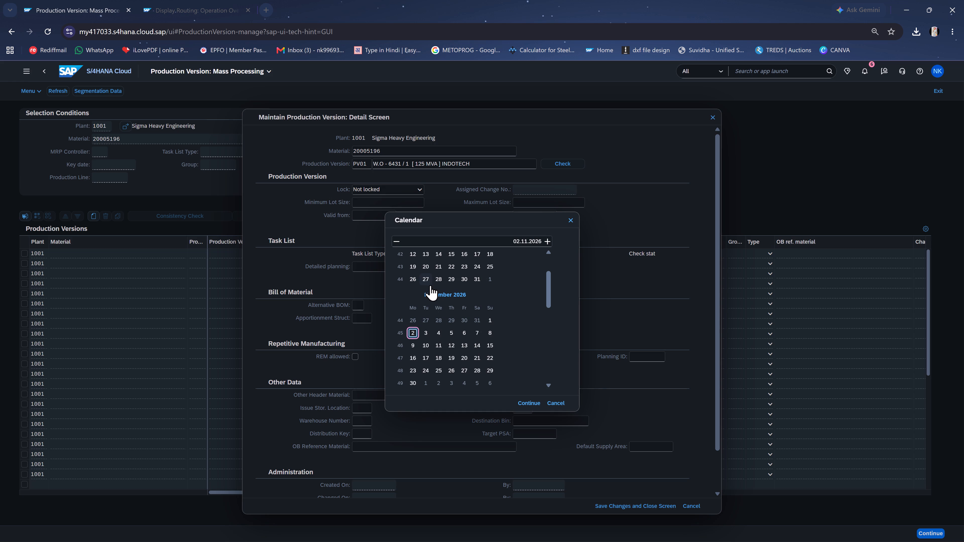
left_click(428, 280)
Assign the detailed-planning task list: type N Routing, group 50003852 copied from the Excel sheet, and group counter 1.
left_click(415, 266)
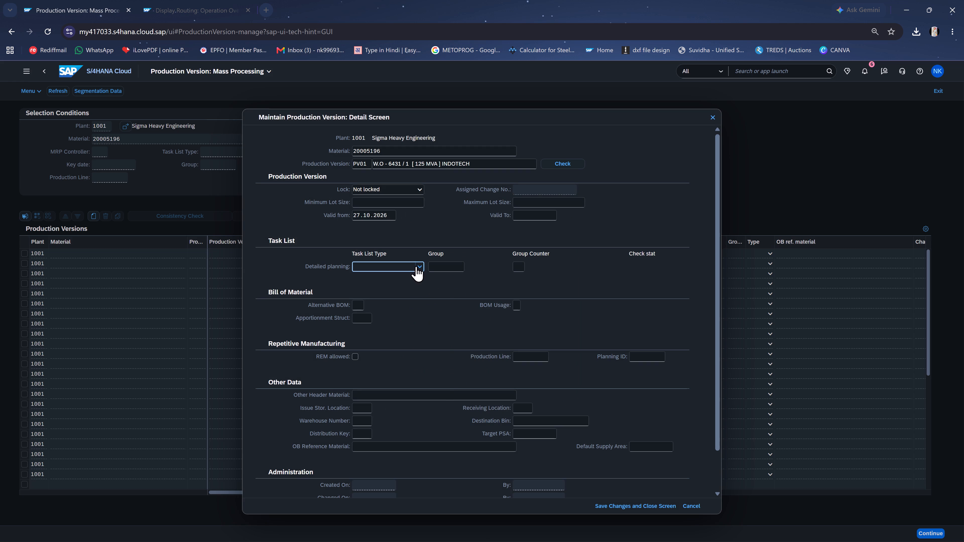
left_click(396, 342)
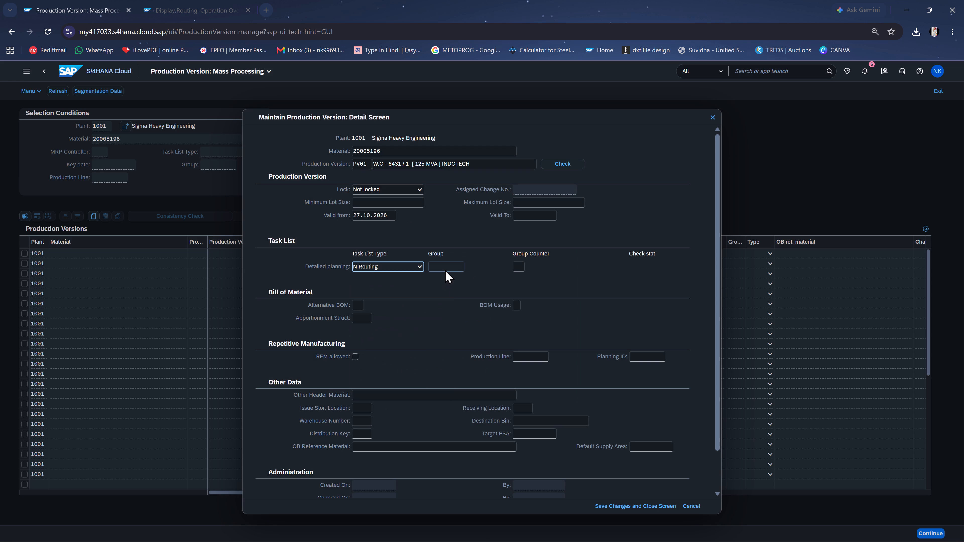
left_click(445, 266)
left_click(704, 532)
left_click(697, 532)
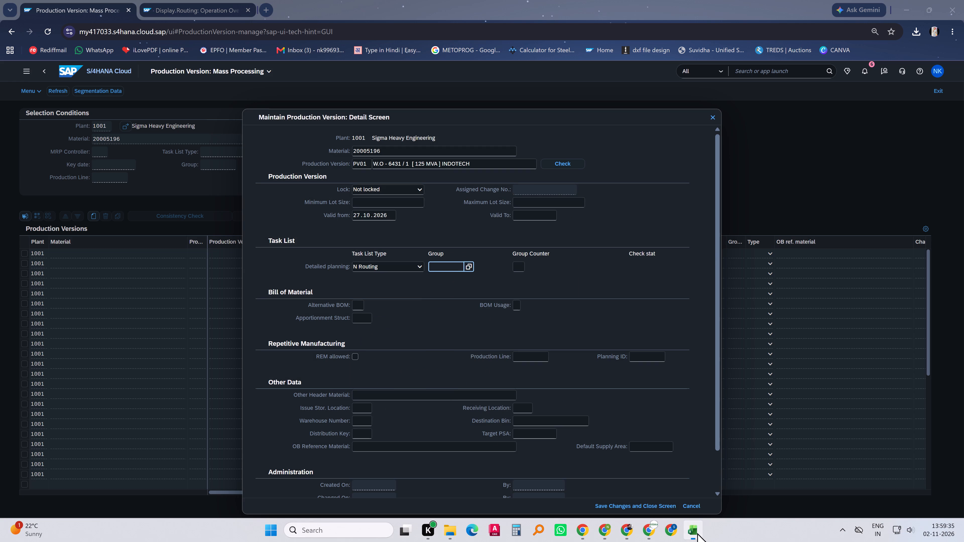
double_click(854, 442)
left_click_drag(873, 440, 829, 445)
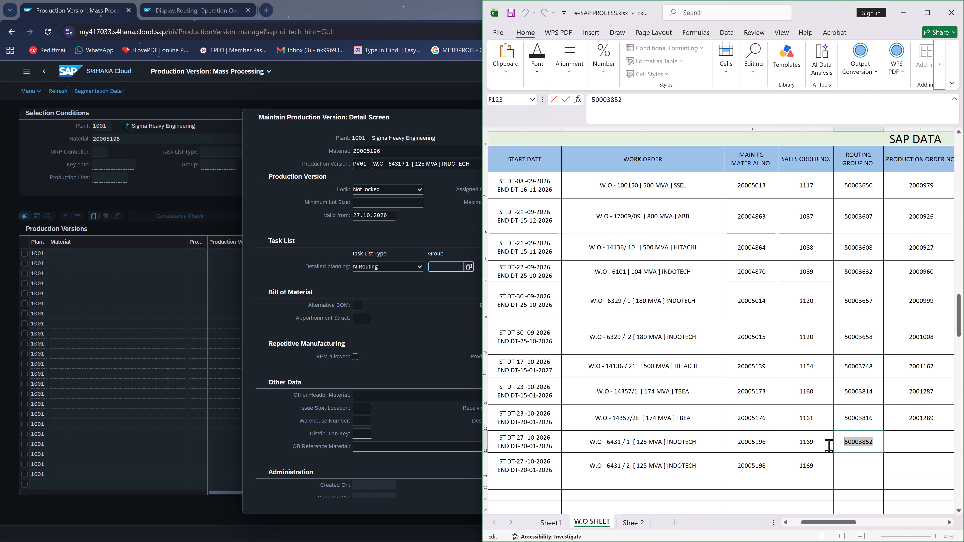
left_click_drag(829, 445, 828, 445)
key("ctrl+c")
left_click(905, 10)
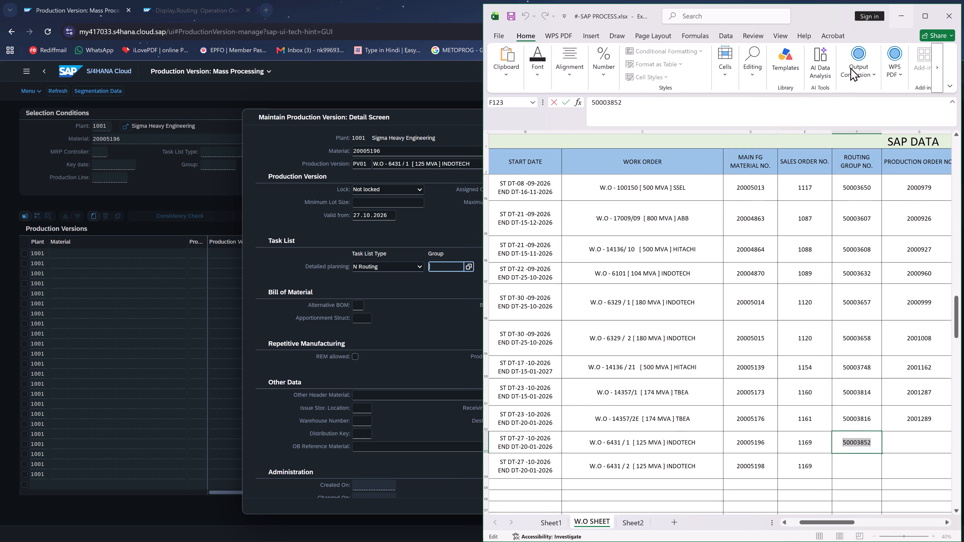
left_click(447, 262)
key("ctrl+v")
left_click(515, 268)
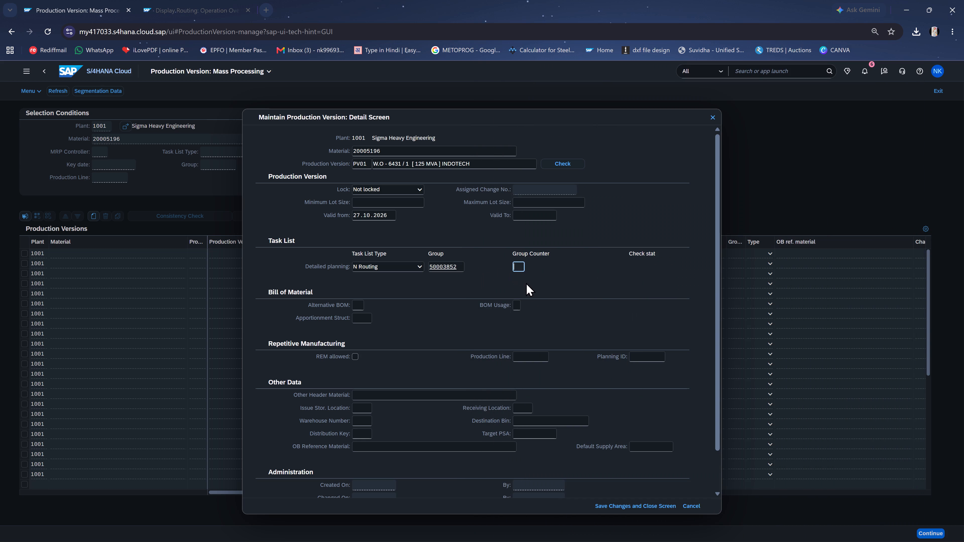
key("1")
key("Return")
left_click(527, 349)
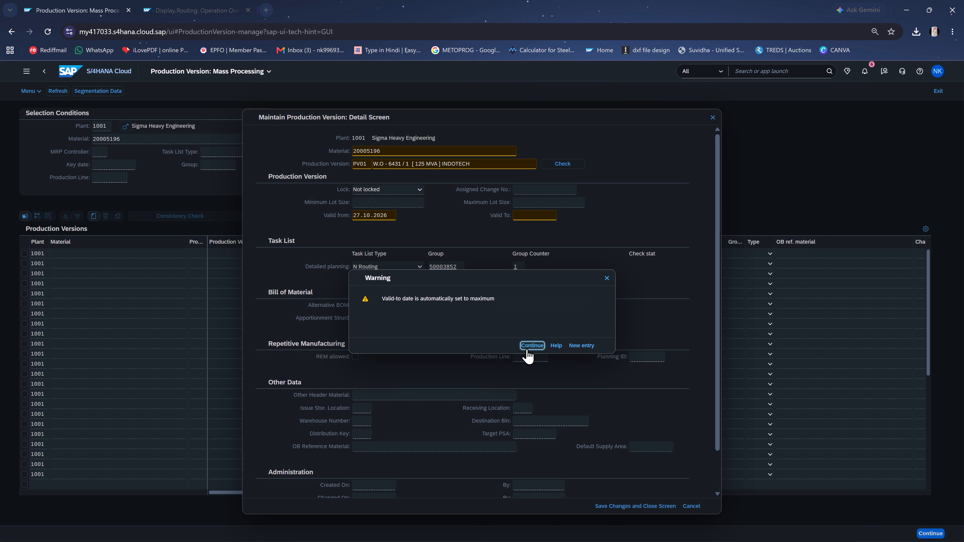
Run the consistency check on production version PV01 and close its log.
left_click(572, 161)
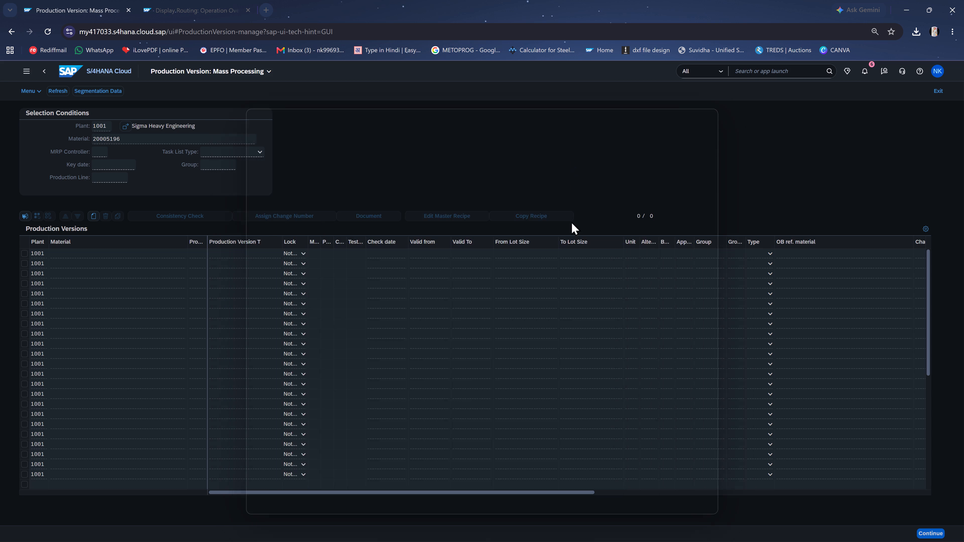
left_click(693, 507)
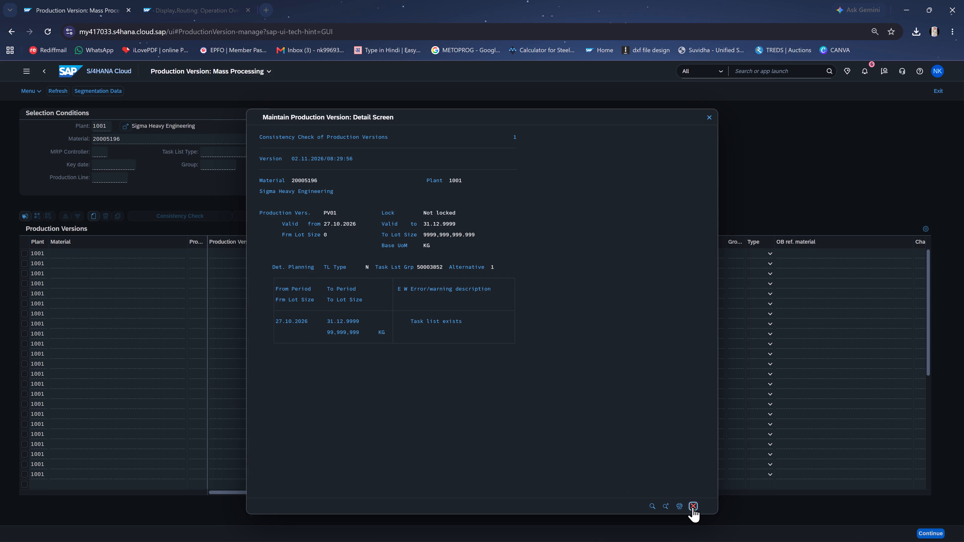
Accept the PV01 details, save the production version for material 20005196 and return to the SAP home page.
left_click(632, 505)
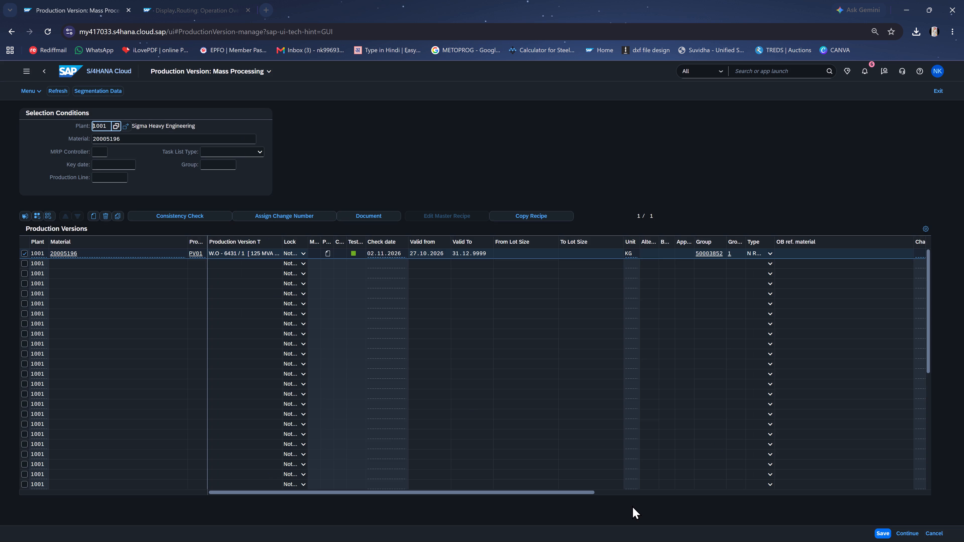
left_click(882, 532)
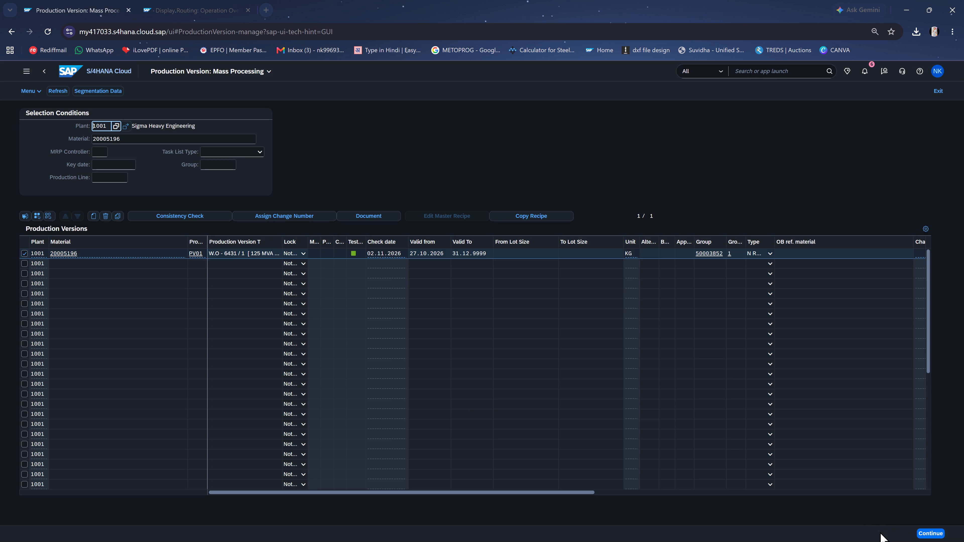
left_click(938, 526)
left_click(931, 532)
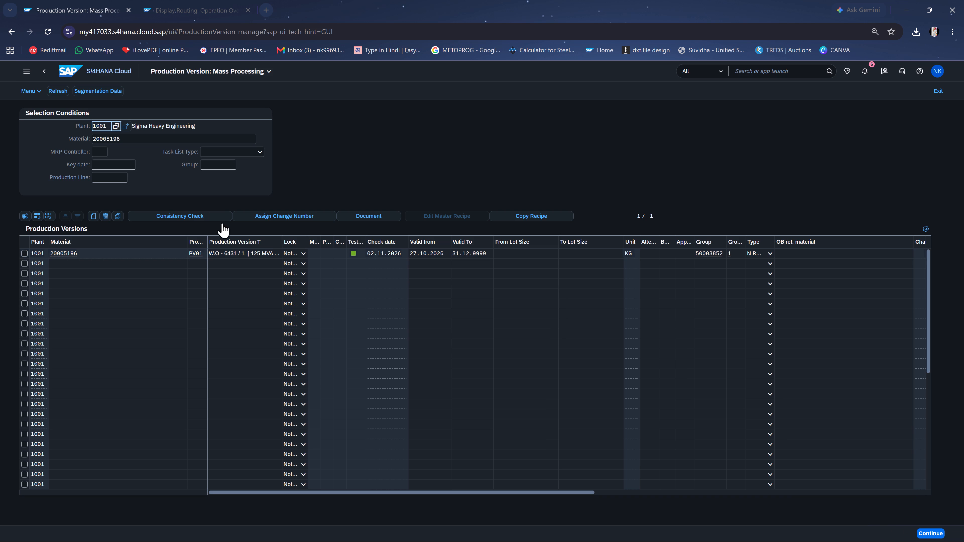
left_click(69, 68)
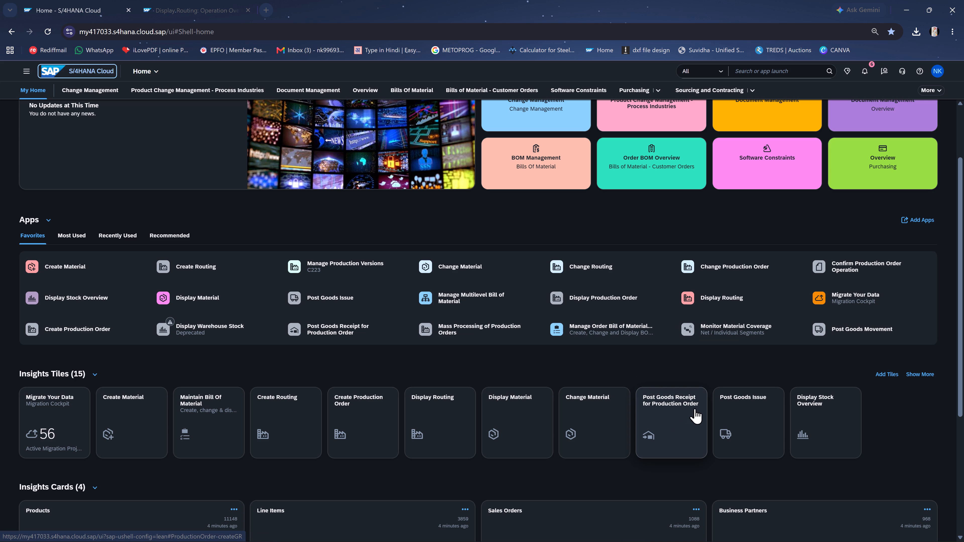
Open Monitor Material Coverage for net and individual segments and filter it by material 20005196 copied from the Excel sheet.
left_click(736, 332)
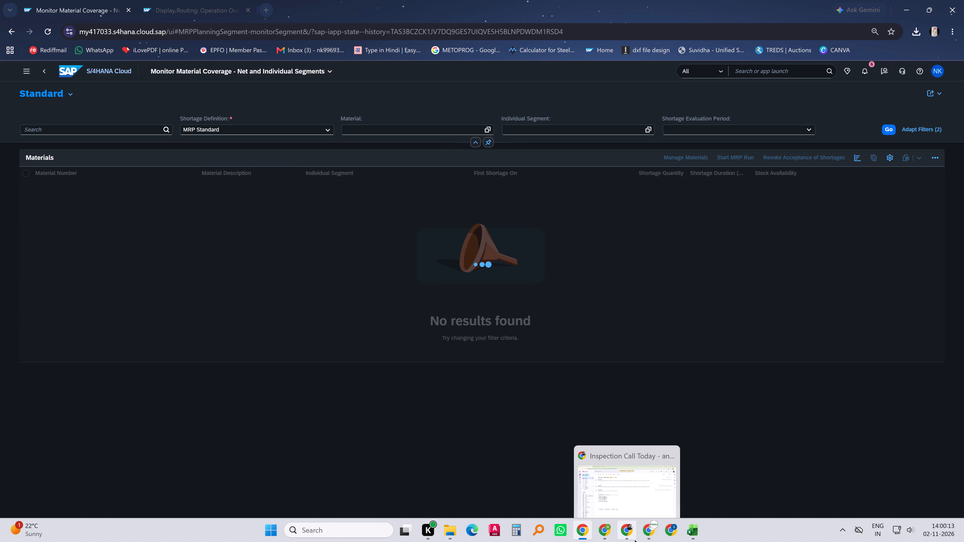
left_click(696, 531)
left_click(691, 534)
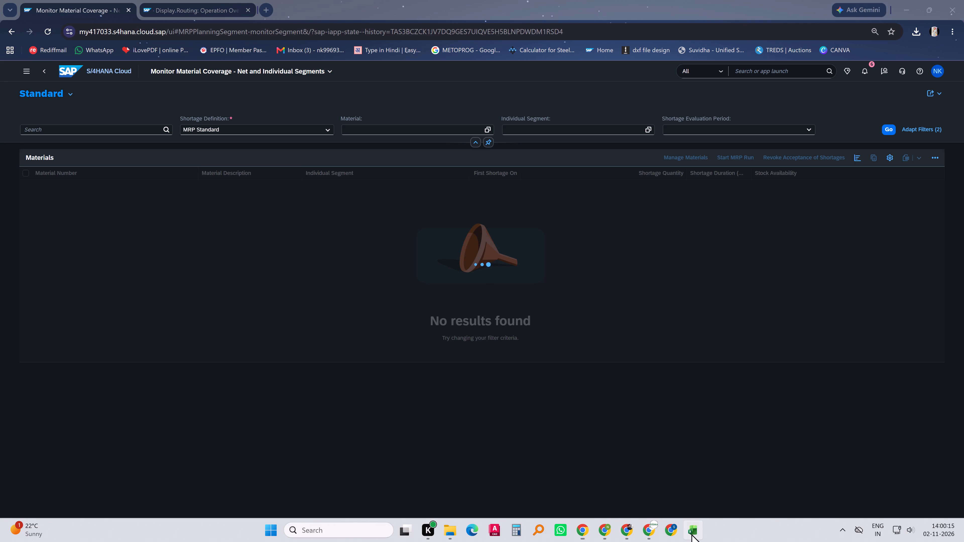
left_click_drag(768, 440, 768, 443)
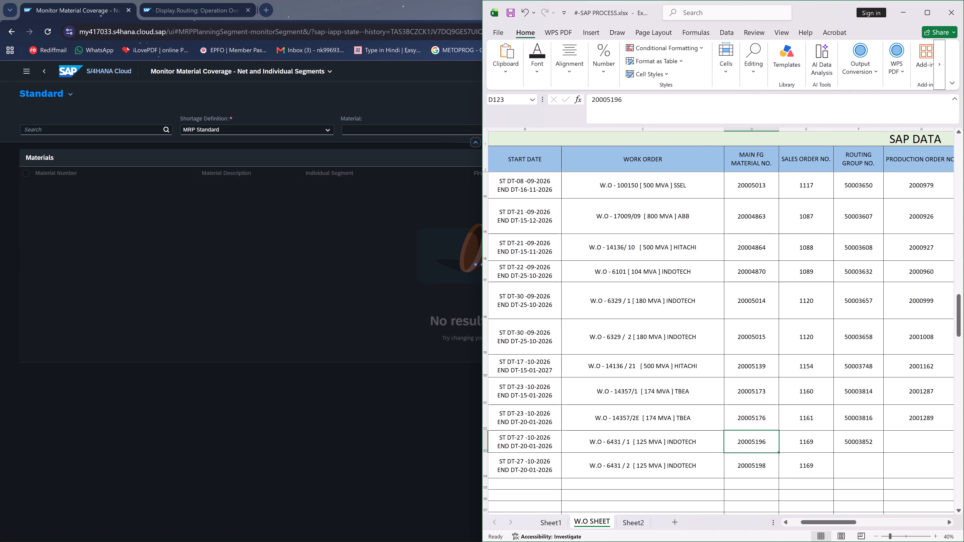
key("ctrl+c")
left_click(903, 18)
left_click(378, 133)
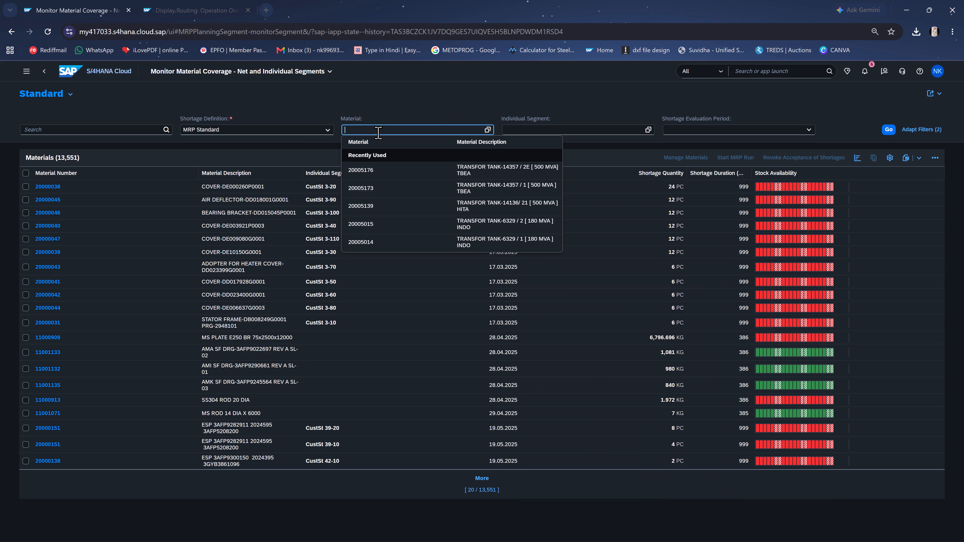
key("ctrl+v")
key("Return")
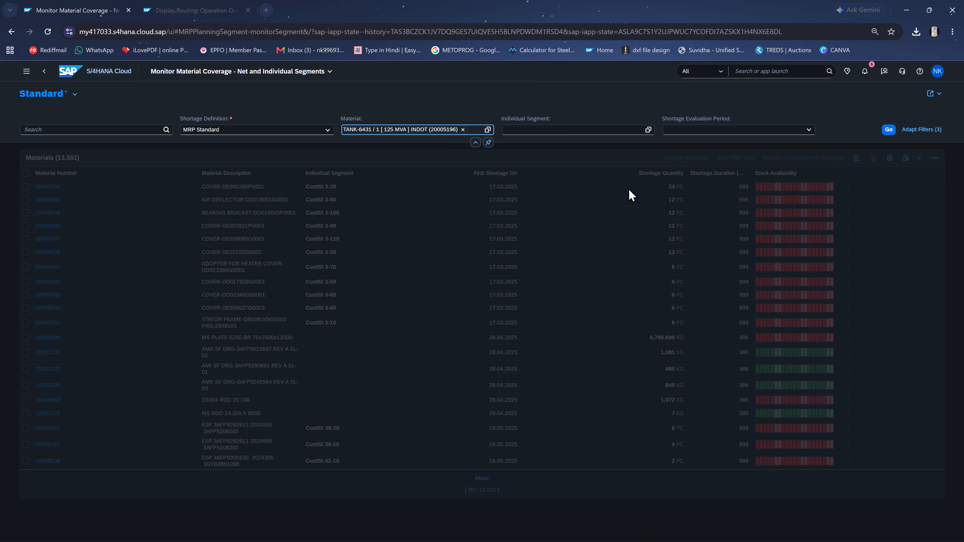
left_click(891, 130)
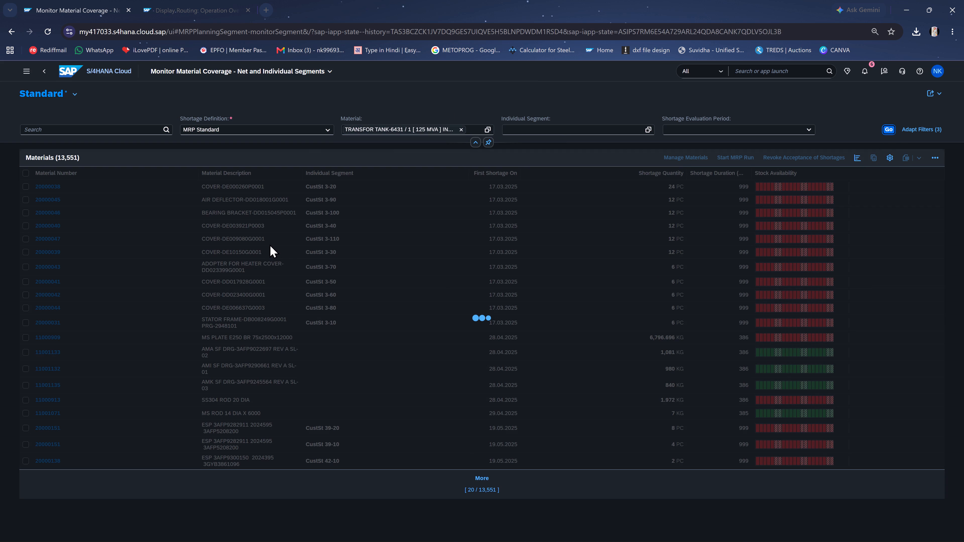
Open material 20005196 in Manage Material Coverage and start an MRP run for it.
left_click(22, 187)
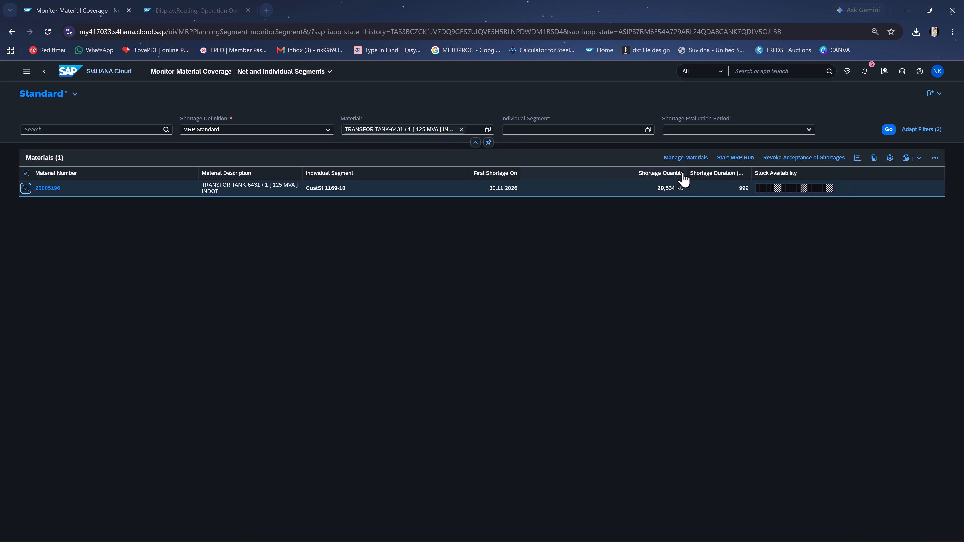
left_click(683, 156)
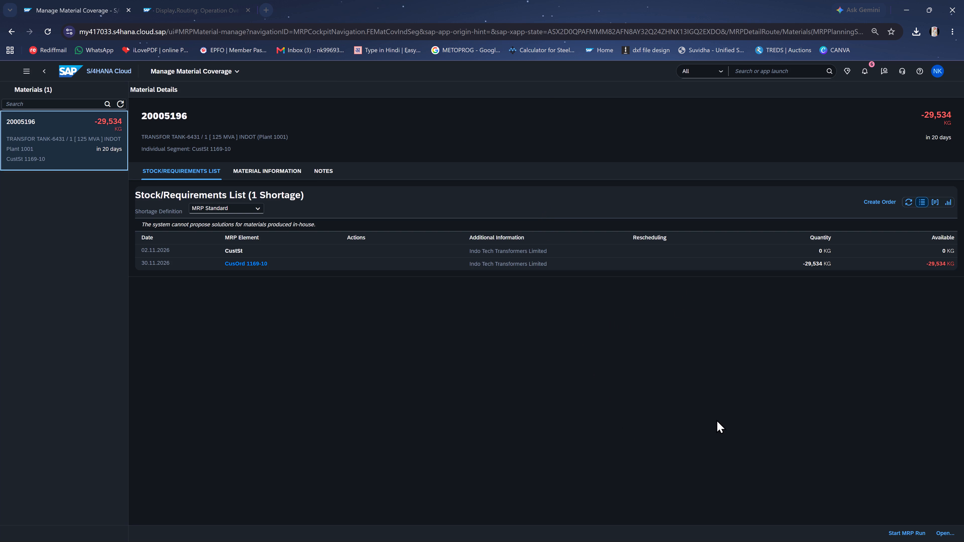
left_click(901, 534)
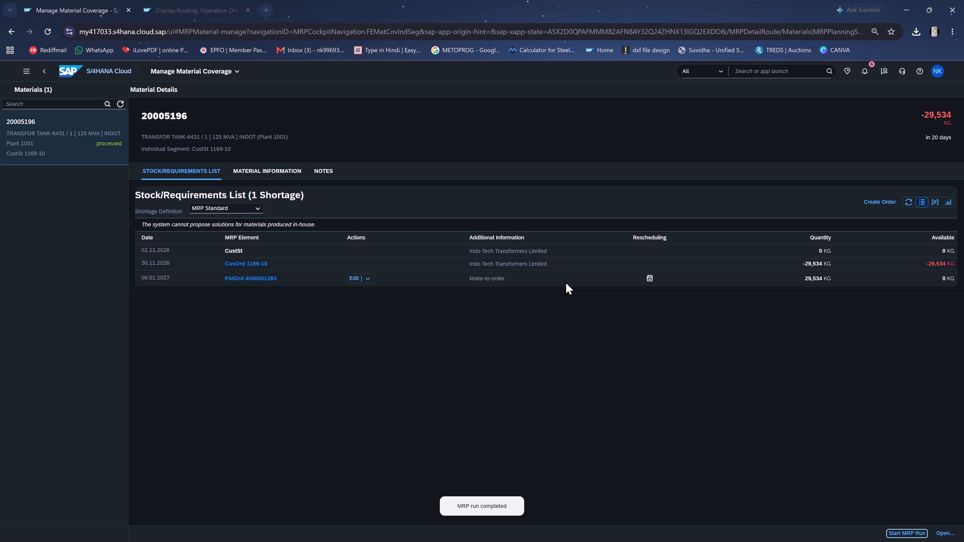
Convert the planned order for material 20005196 into a production order, accepting the proposed end date and quantity.
left_click(369, 280)
left_click(368, 300)
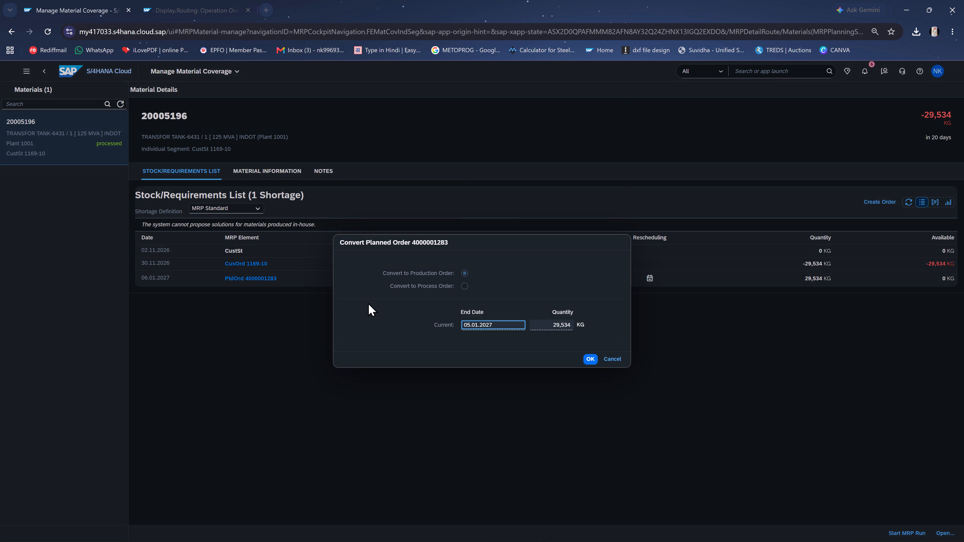
left_click(588, 358)
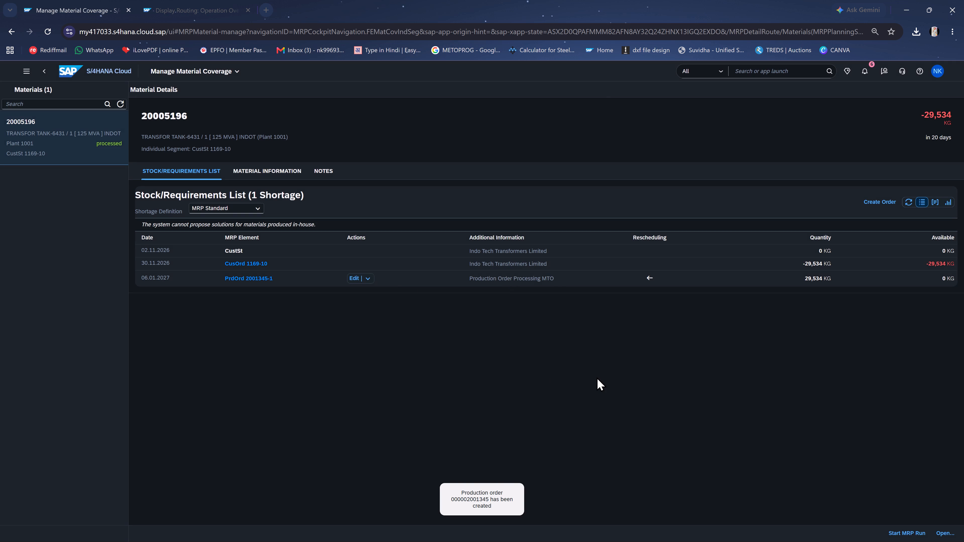
Open the new production order of material 20005196 from the stock/requirements list and switch it from display to change mode.
left_click(266, 277)
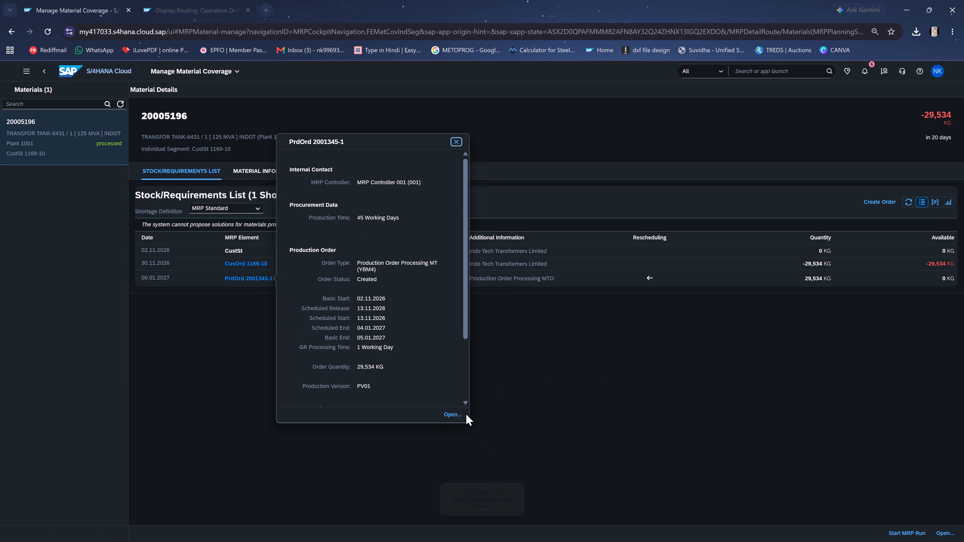
scroll(417, 335, "down", 7)
left_click(455, 412)
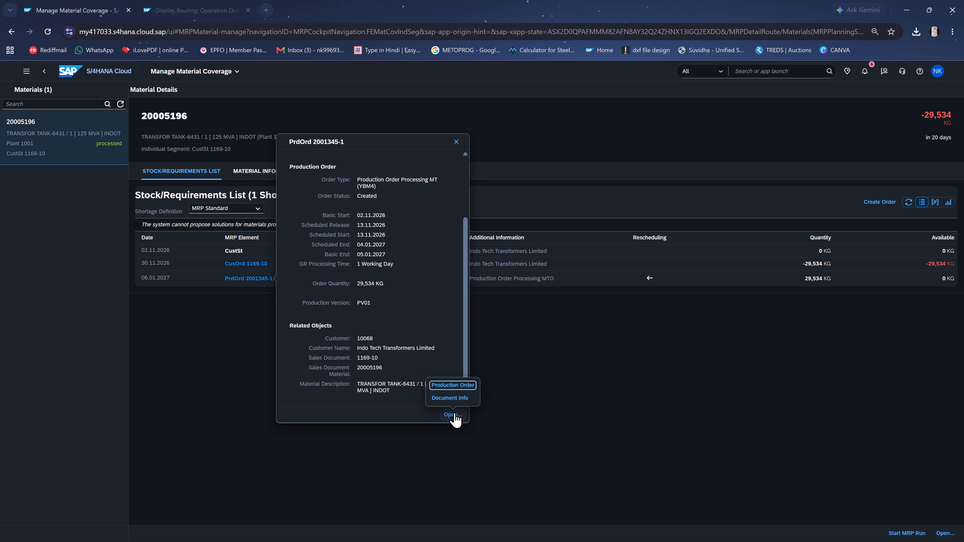
left_click(452, 385)
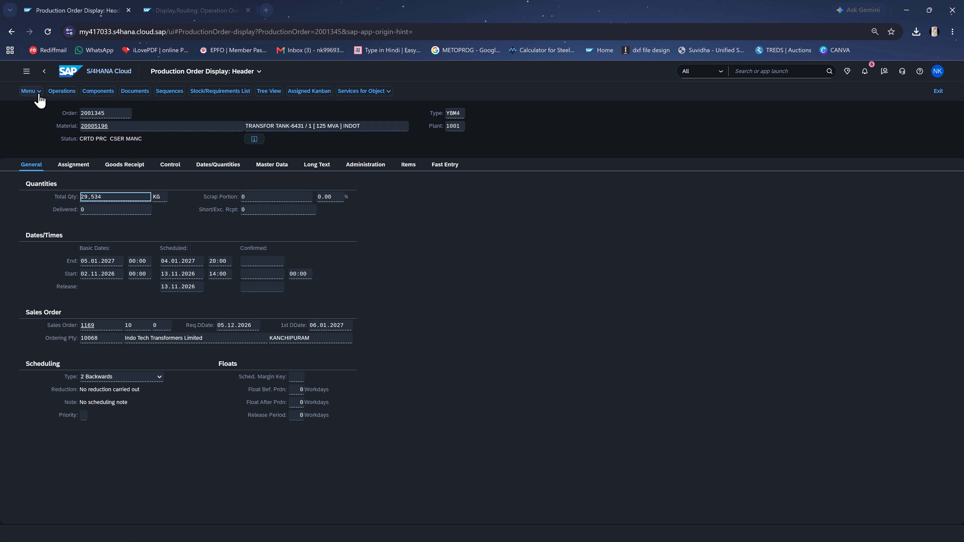
left_click(39, 93)
left_click(50, 106)
left_click(86, 103)
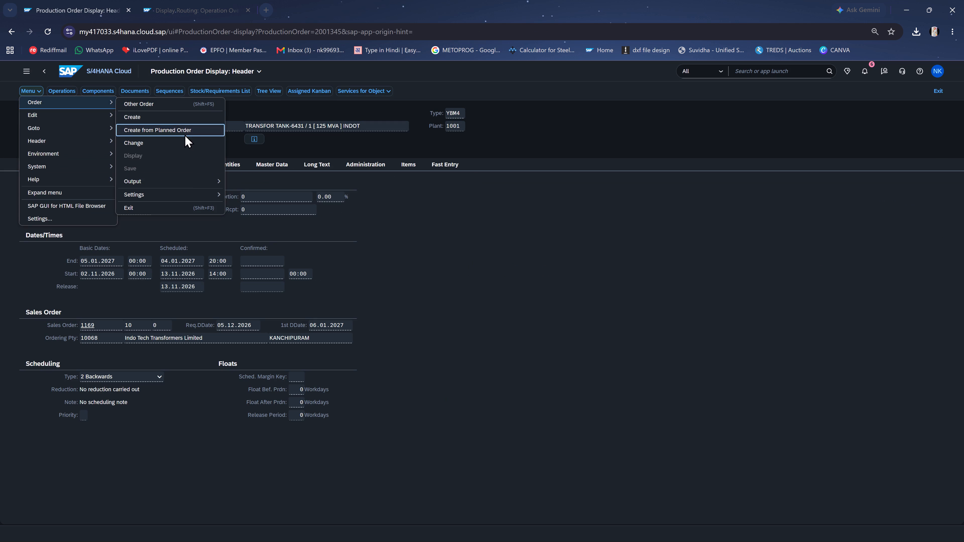
left_click(173, 146)
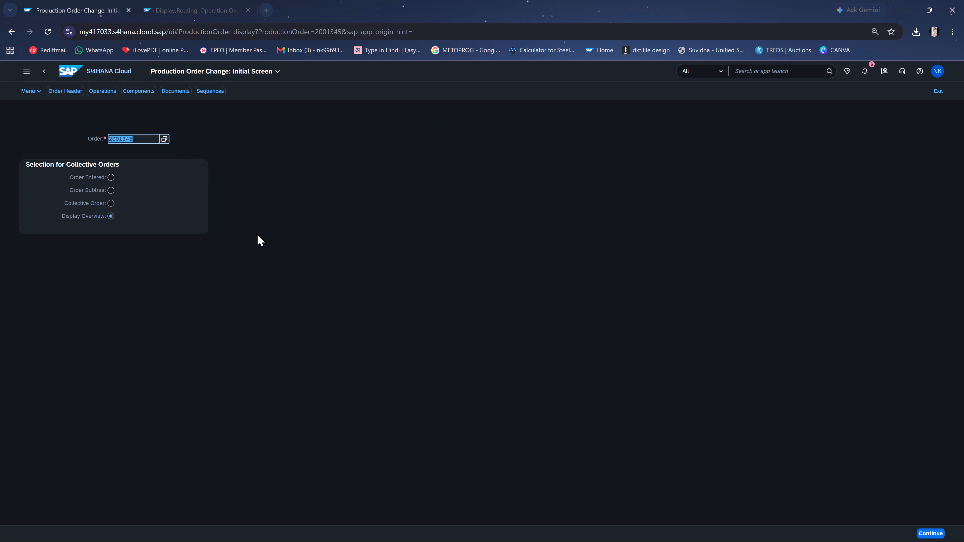
key("Return")
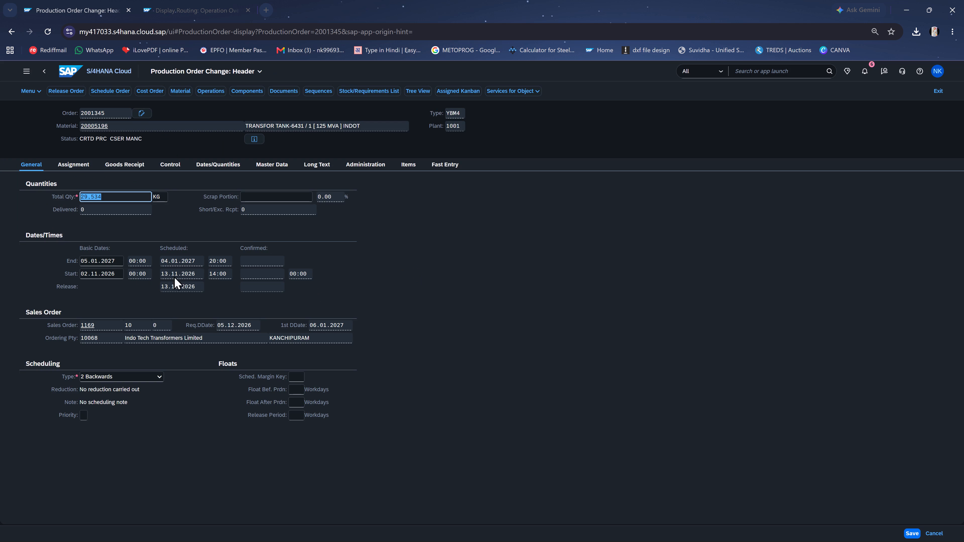
Set the production order's basic start date to 27.10.2026 and basic end date to 20.01.2027, following the Excel sheet.
left_click(107, 270)
left_click(125, 274)
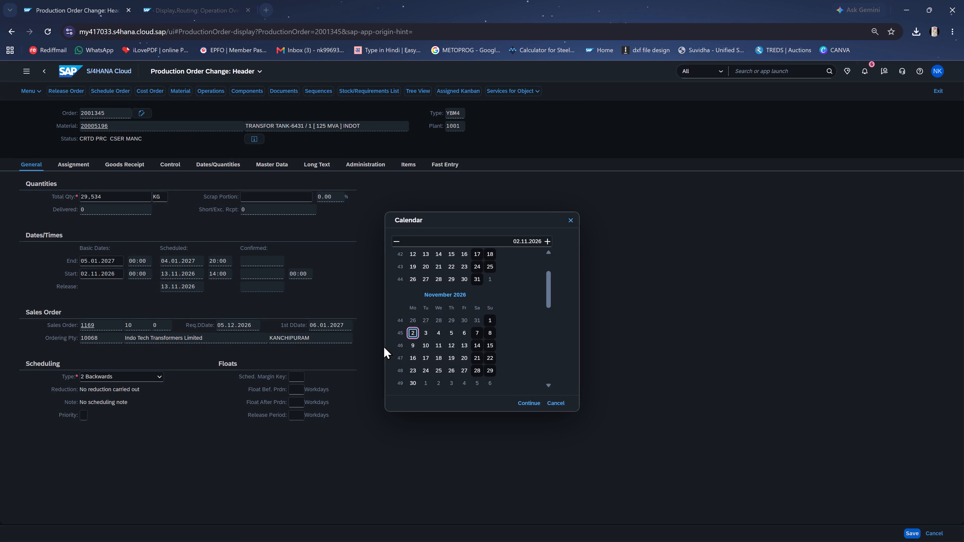
left_click(424, 280)
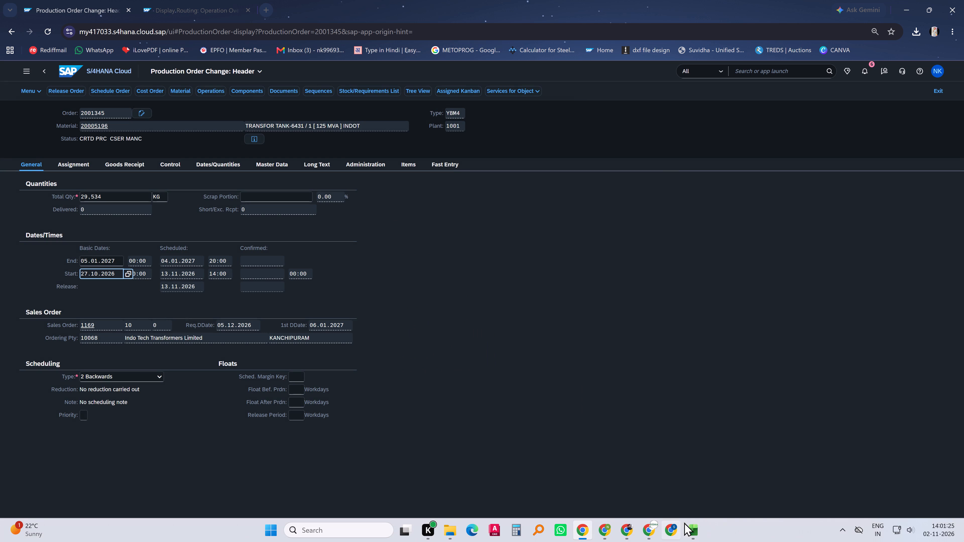
left_click(703, 526)
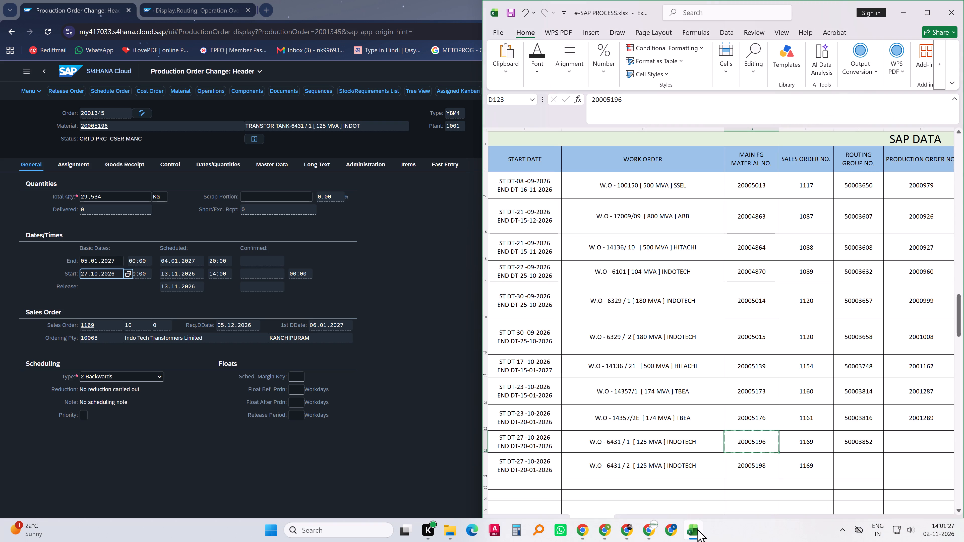
left_click(697, 529)
left_click(113, 259)
left_click(128, 258)
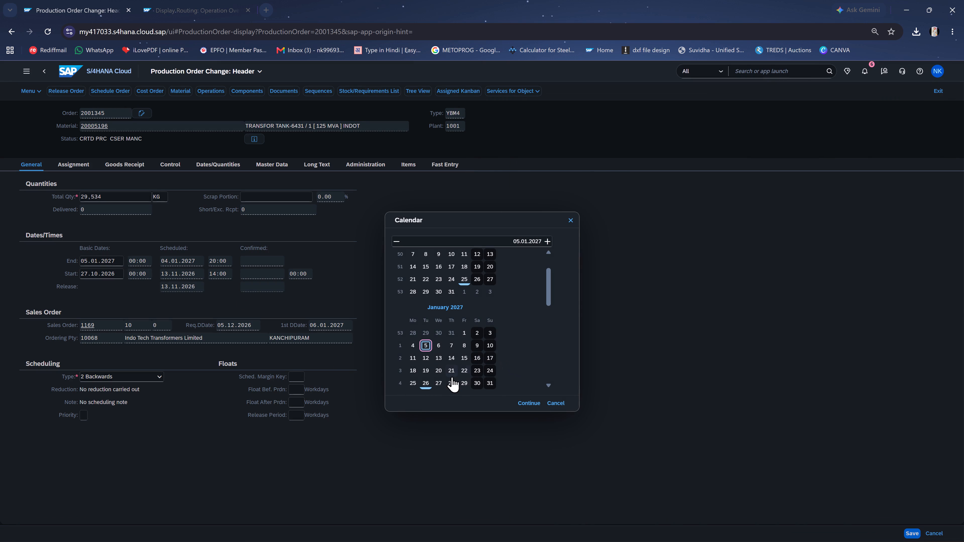
left_click(438, 371)
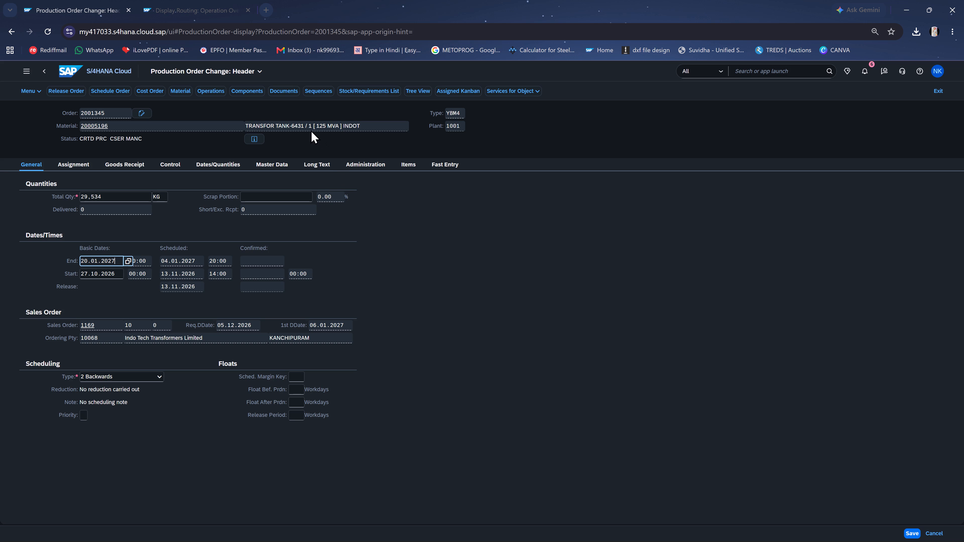
In the order's operation overview, fill operation 0140 with work center SUBCONTR, control key YBP2 and short text SUBCONTRACTING.
left_click(212, 91)
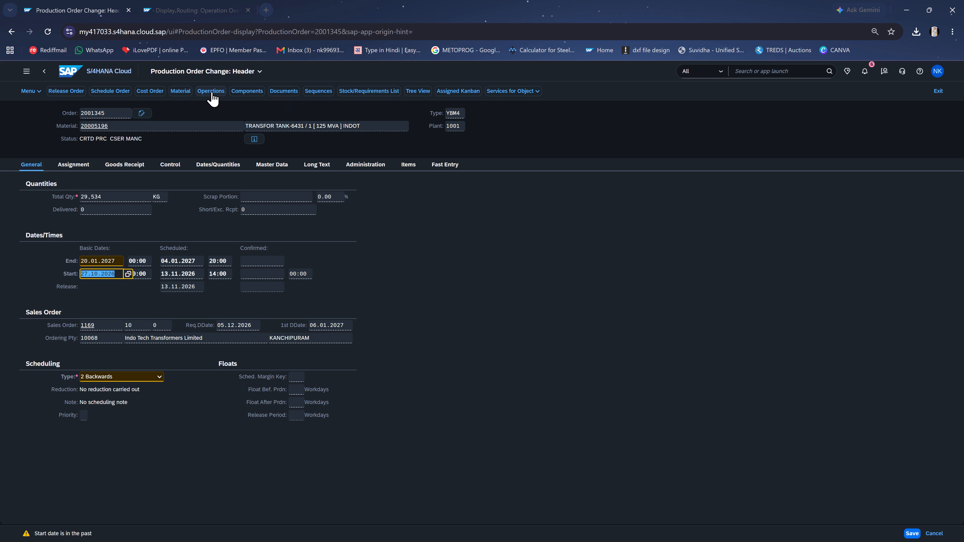
key("Return")
key("Return")
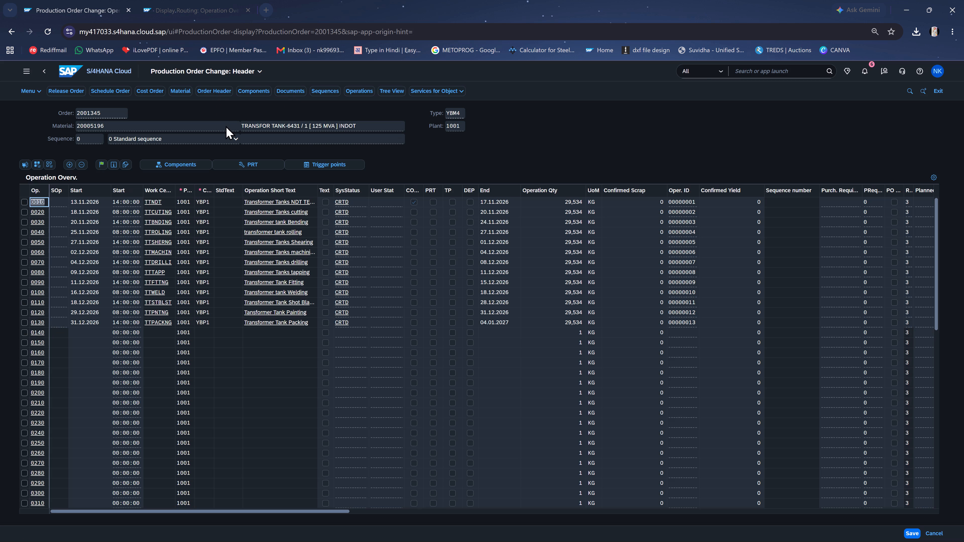
left_click(157, 328)
type("SUBC")
type("ONTRACT")
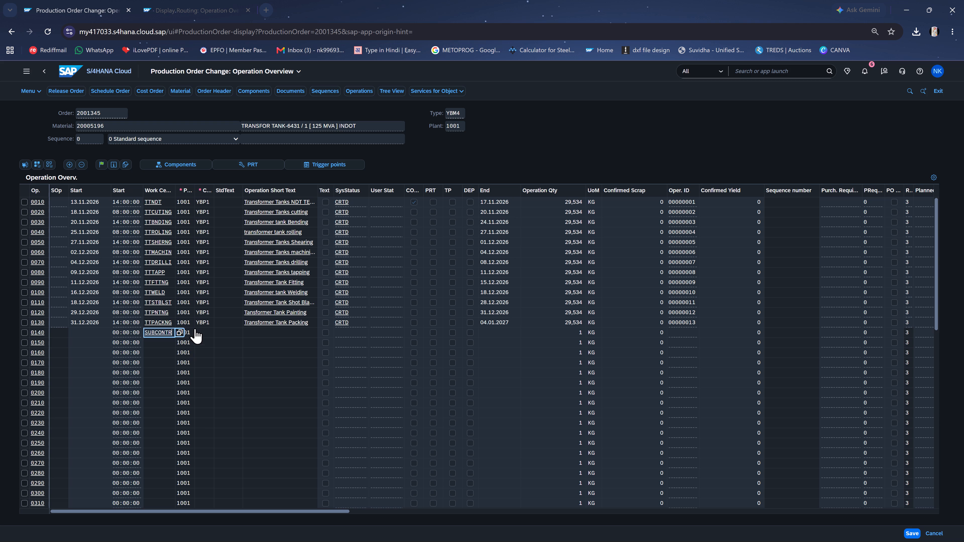
left_click(203, 332)
type("YBP2")
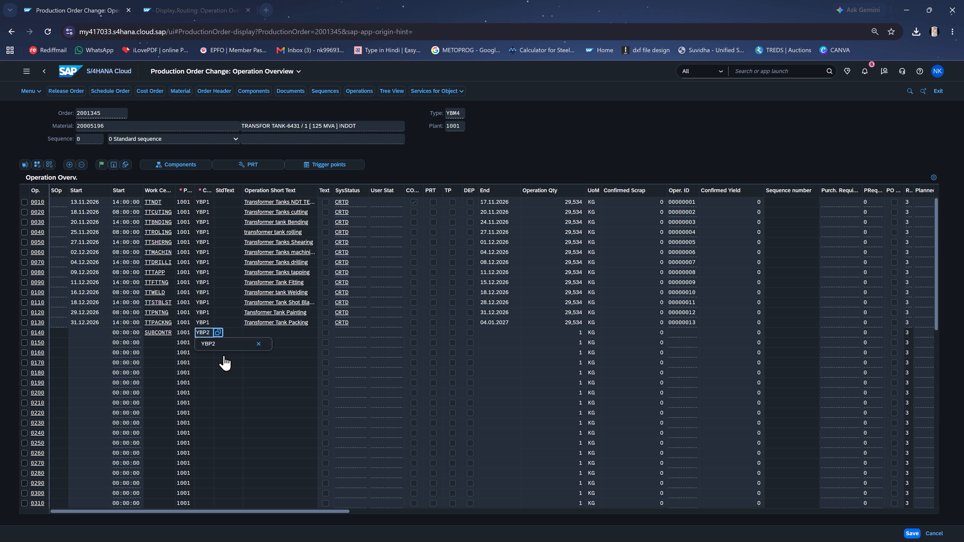
left_click(270, 332)
type("SUBCONTRACTR")
type("ING")
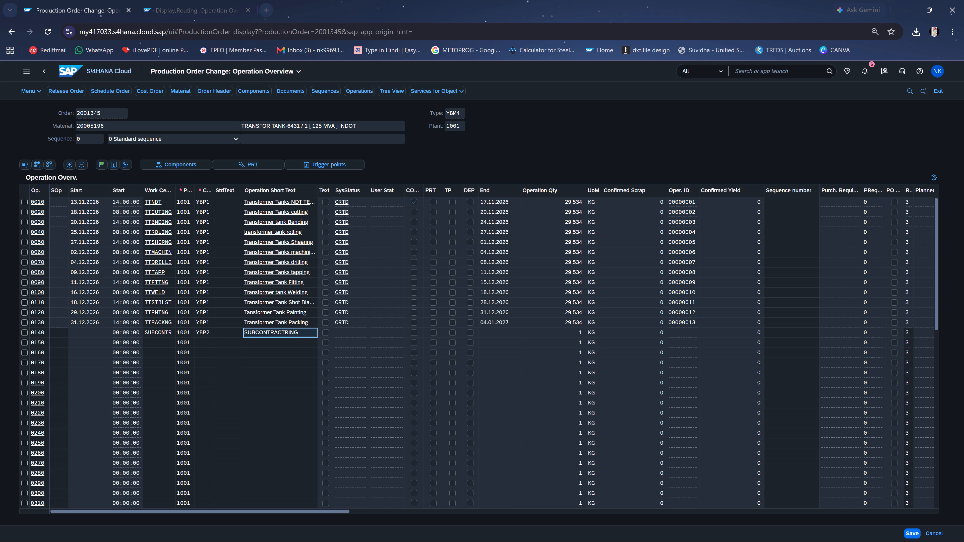
left_click(287, 331)
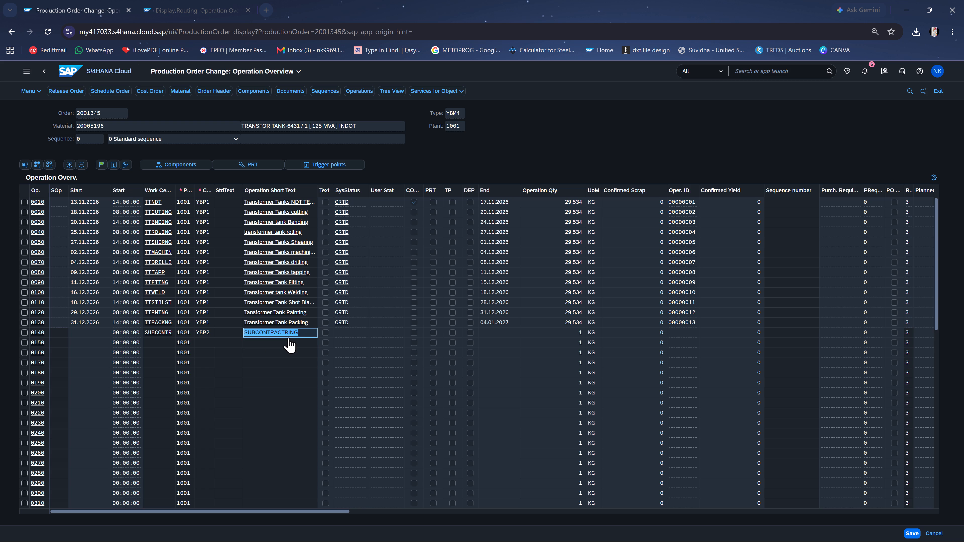
left_click(288, 335)
key("BackSpace")
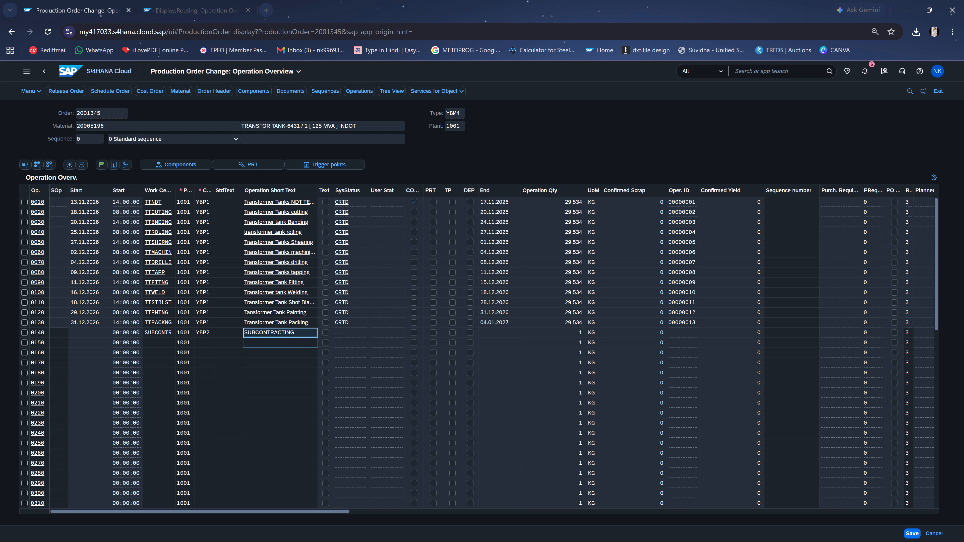
Clear the work center of operation 0140 and open the operation's external processing details.
double_click(207, 334)
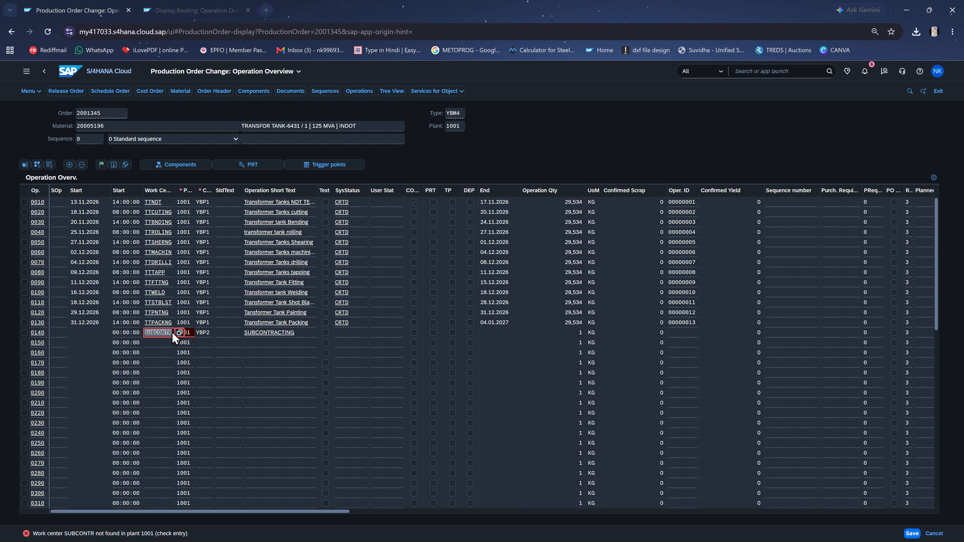
key("Delete")
left_click(210, 343)
left_click(199, 325)
double_click(201, 330)
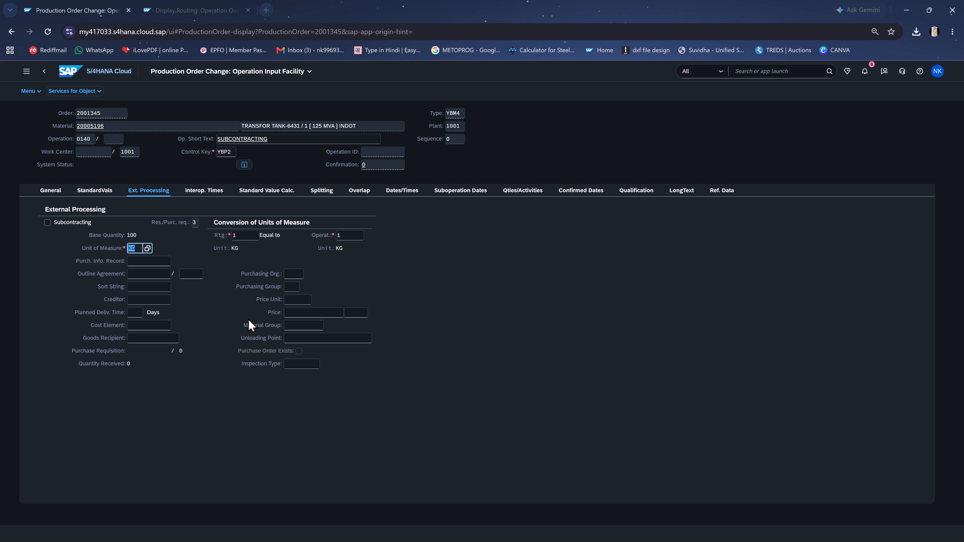
In operation 0140's external processing data, set the unit of measure to PC and the cost element to 65008510.
left_click_drag(138, 247, 118, 251)
left_click(135, 248)
key("BackSpace")
key("BackSpace")
type("PC")
left_click(145, 325)
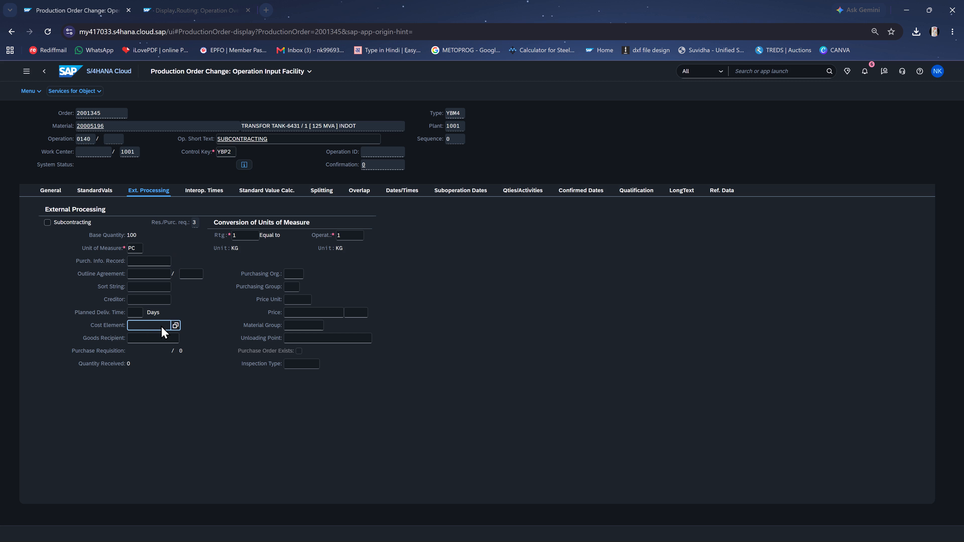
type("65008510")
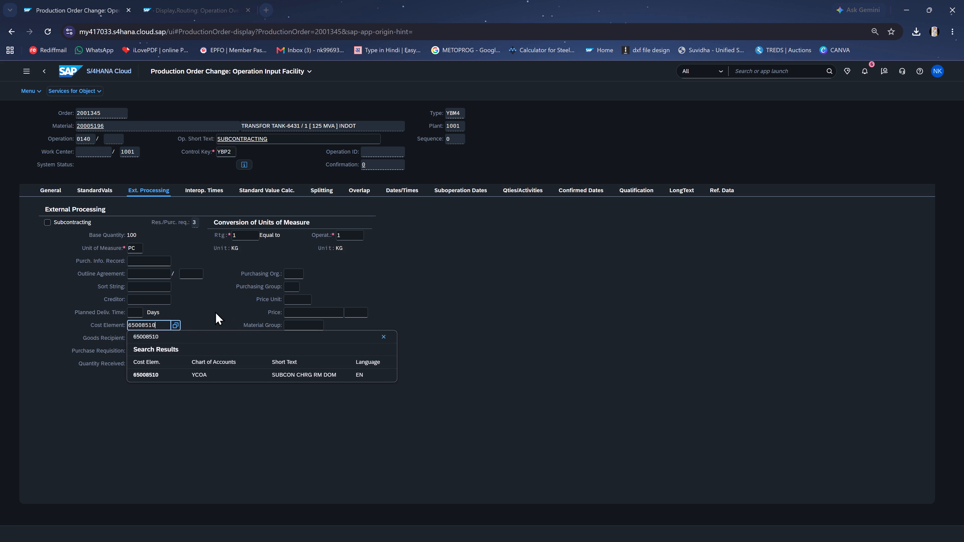
Enter purchasing organization 1000, purchasing group 110 and price unit 1 for the subcontracting operation.
left_click(298, 274)
type("1000")
scroll(333, 277, "up", 1)
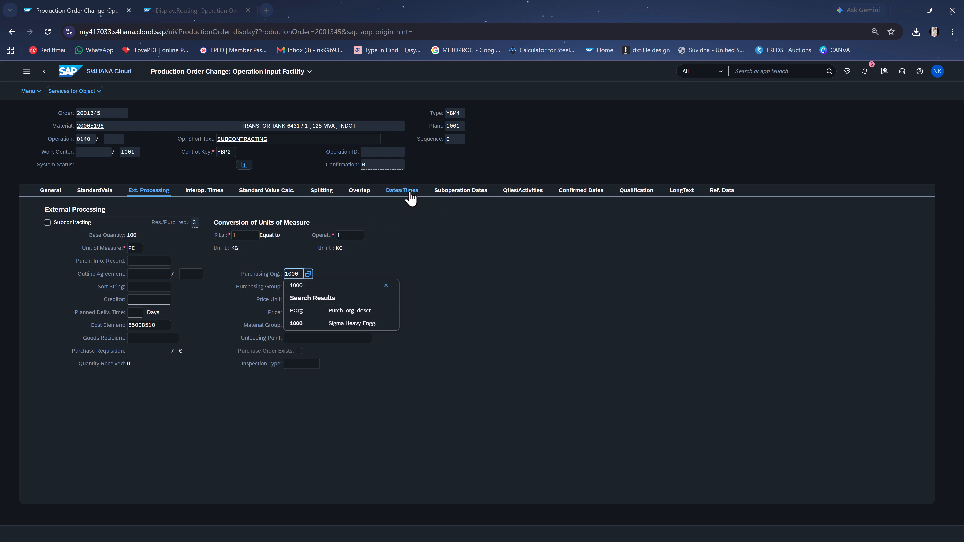
left_click(459, 267)
left_click(298, 286)
type("110")
left_click(460, 289)
left_click(298, 300)
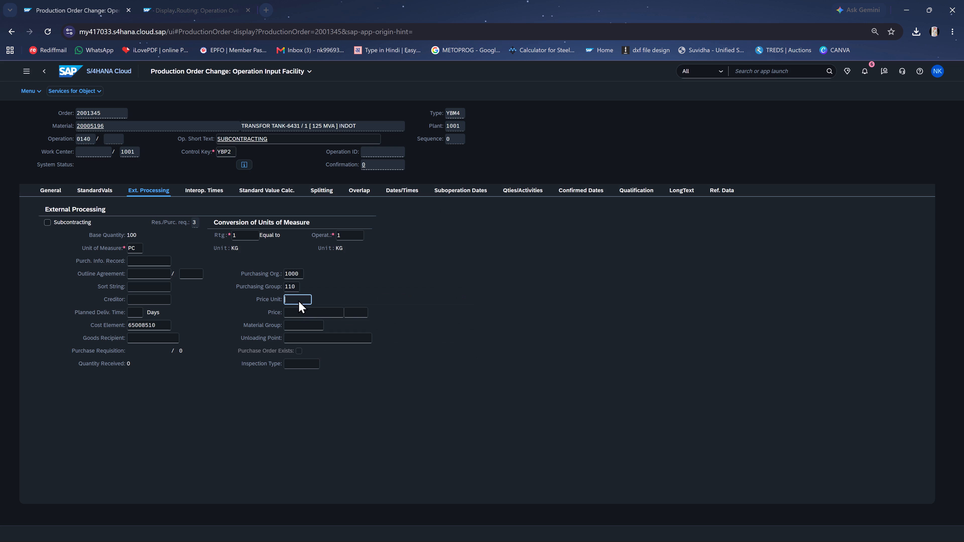
key("1")
left_click(589, 318)
Enter a price of 10 INR and material group P001, and confirm the operation's external processing data.
left_click(316, 311)
type("10")
left_click_drag(480, 318, 476, 318)
left_click(352, 310)
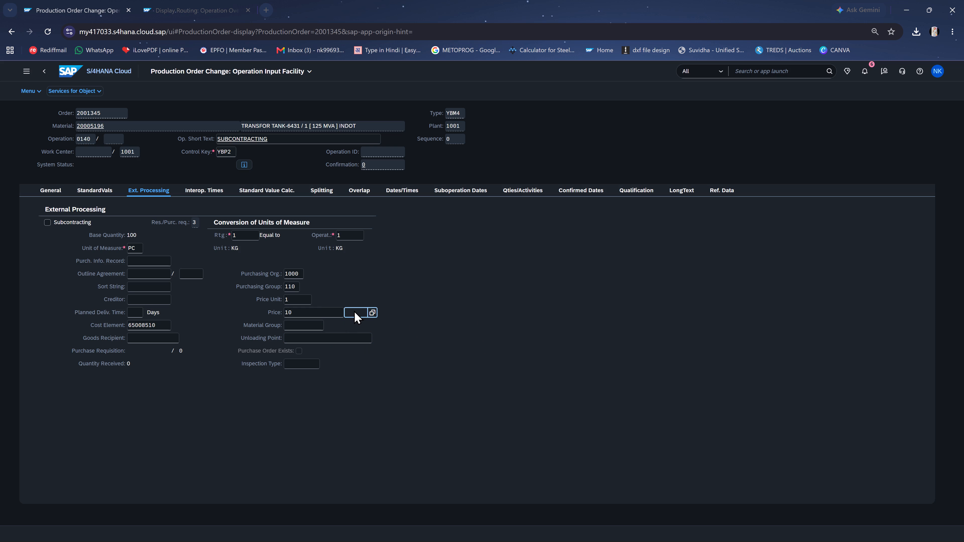
type("INR")
left_click(613, 287)
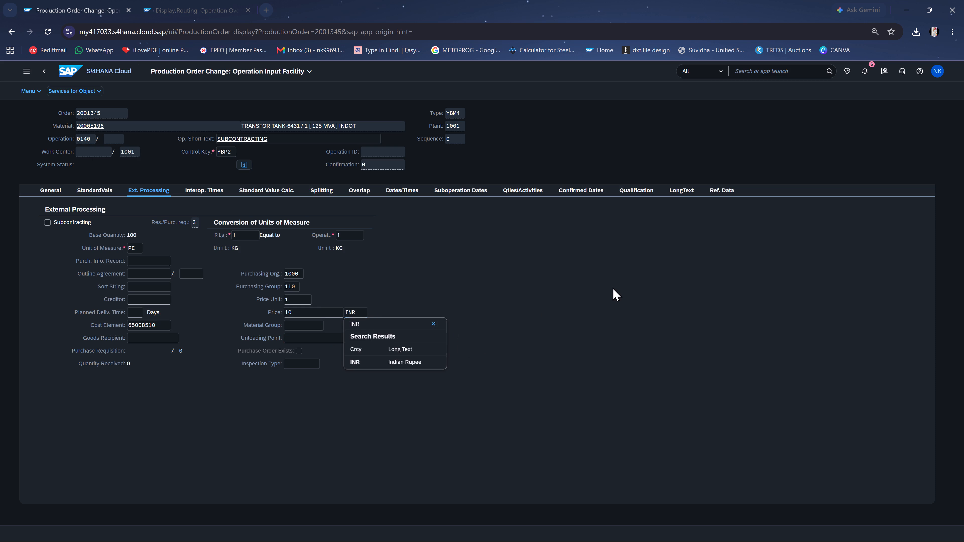
left_click(304, 330)
type("P001")
left_click(564, 273)
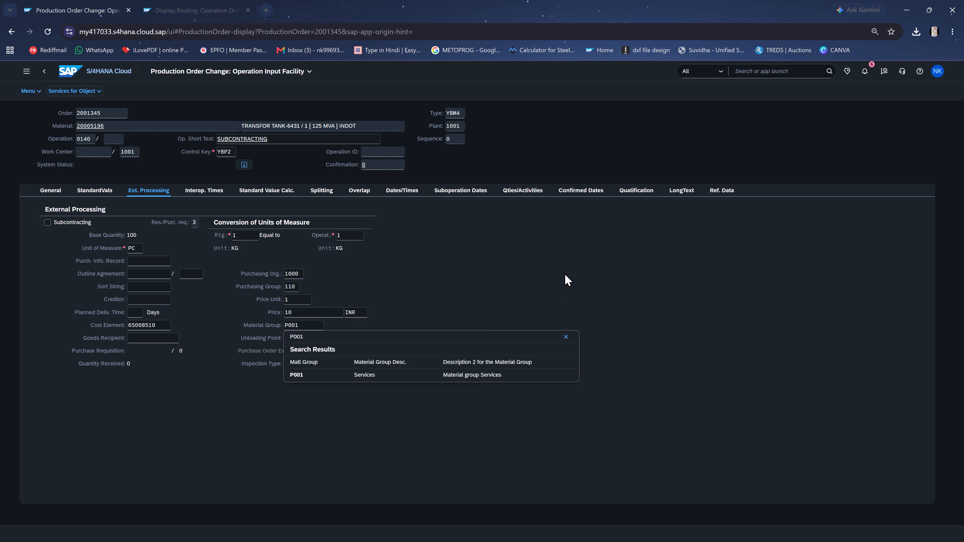
key("Return")
key("Return")
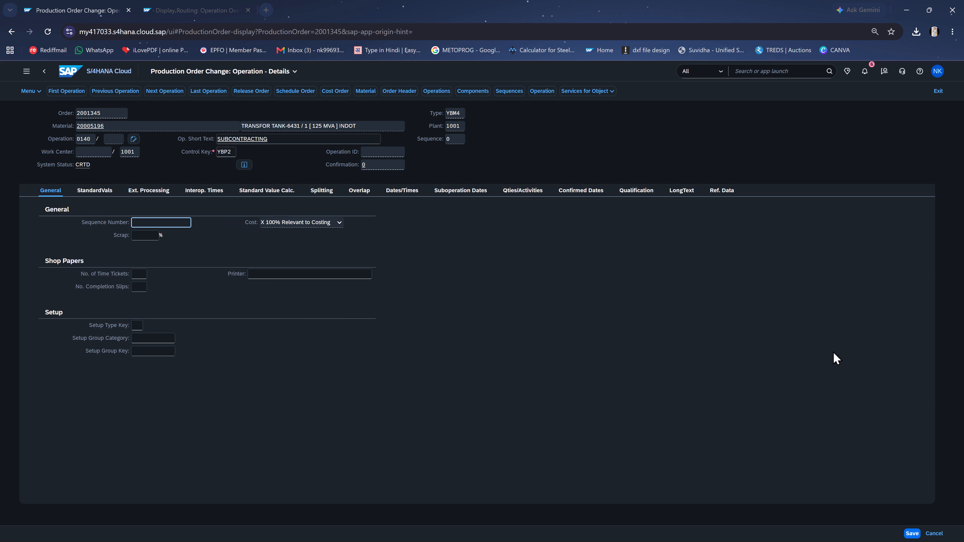
Save the production order, accepting the save despite the cost calculation error.
left_click(908, 534)
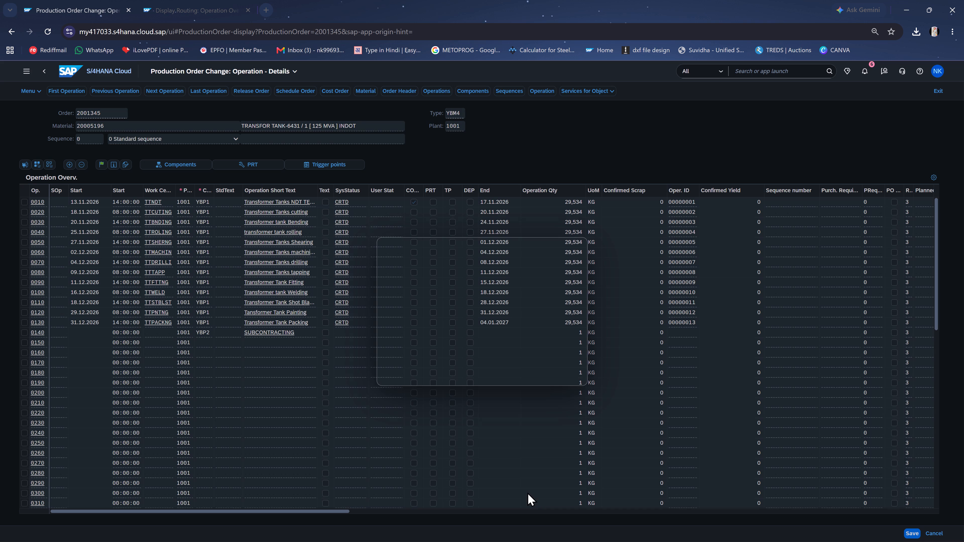
left_click(432, 351)
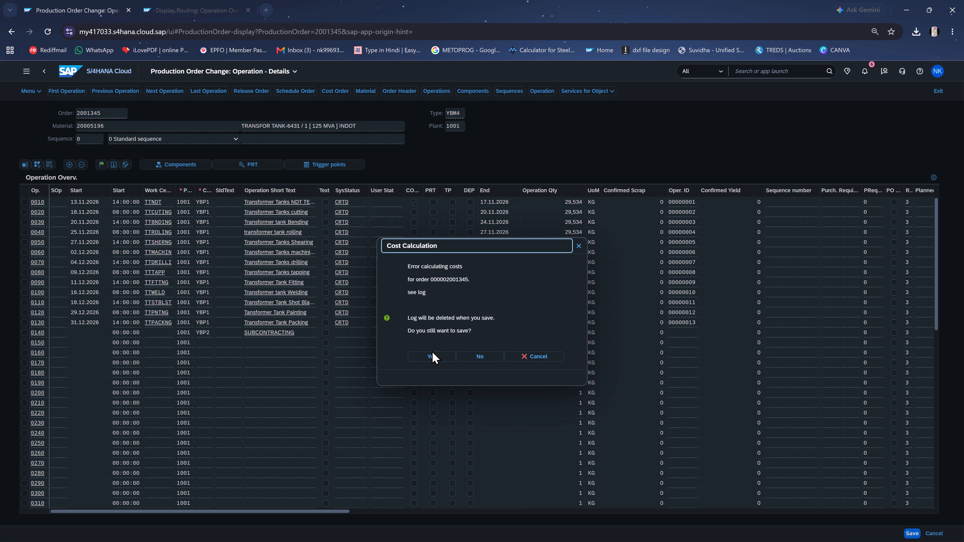
left_click(431, 354)
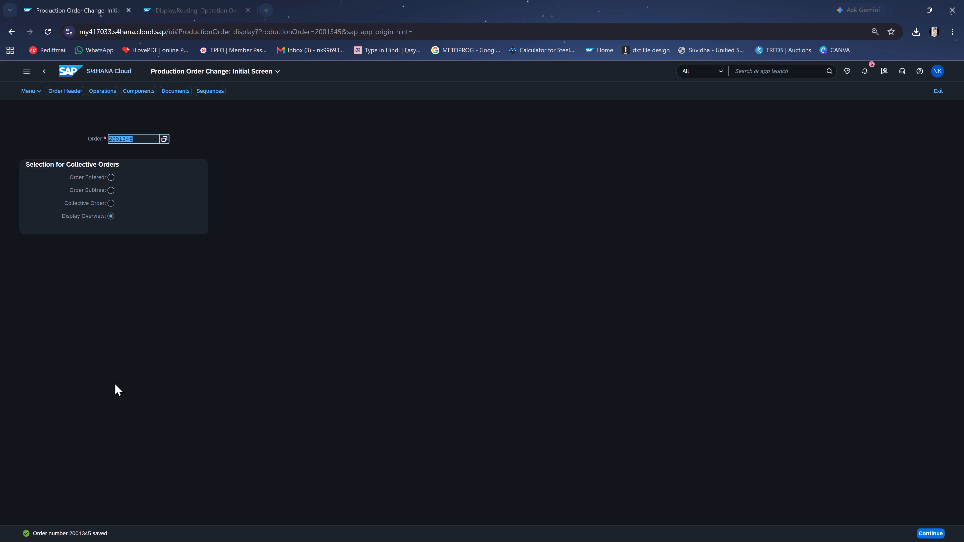
Copy production order number 2001345 into the W.O - 6431 / 1 row's production order column in the Excel sheet and save the workbook.
left_click(143, 131)
left_click_drag(141, 137, 105, 135)
left_click_drag(136, 139, 101, 148)
key("ctrl+c")
left_click(685, 532)
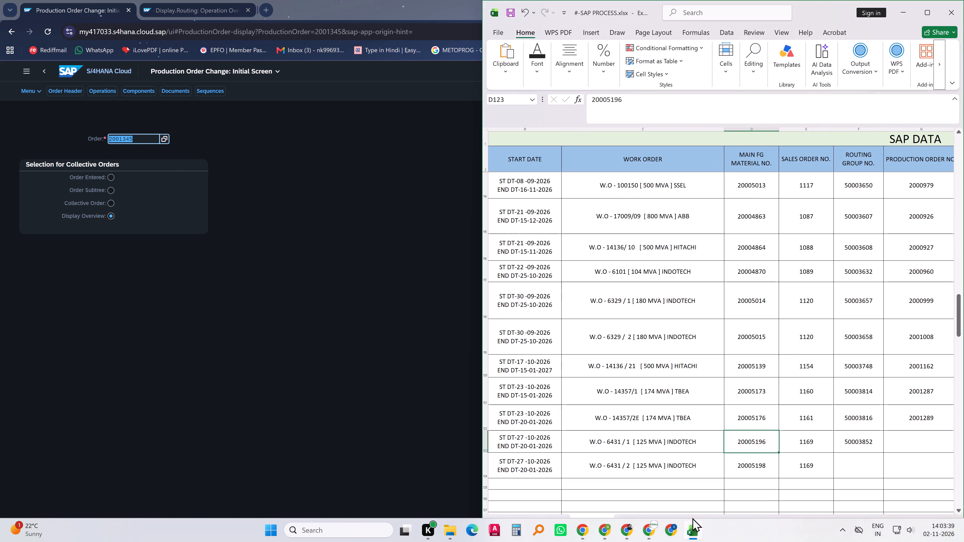
double_click(924, 442)
double_click(923, 442)
key("ctrl+v")
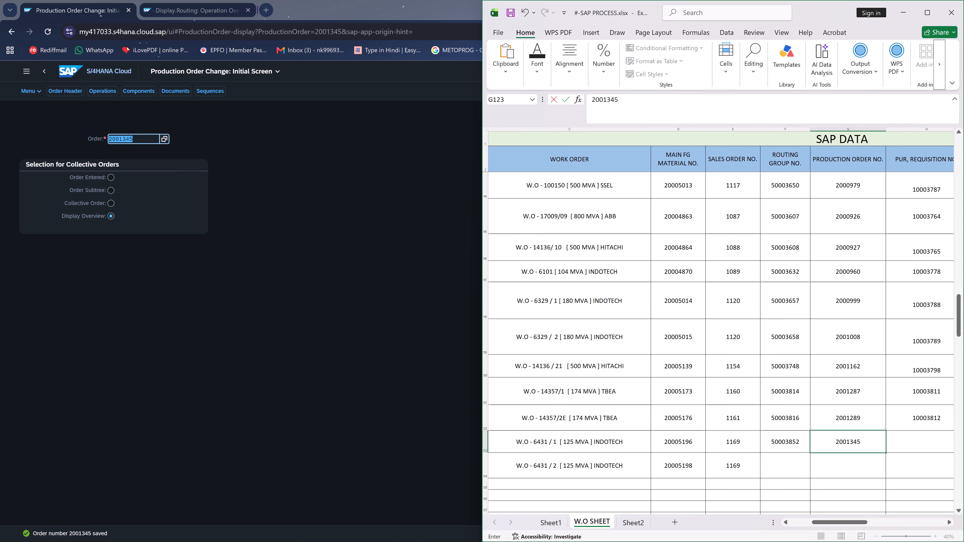
left_click(876, 442)
left_click(873, 467)
key("ctrl+s")
key("ctrl+s")
key("ctrl+s")
key("ctrl+s")
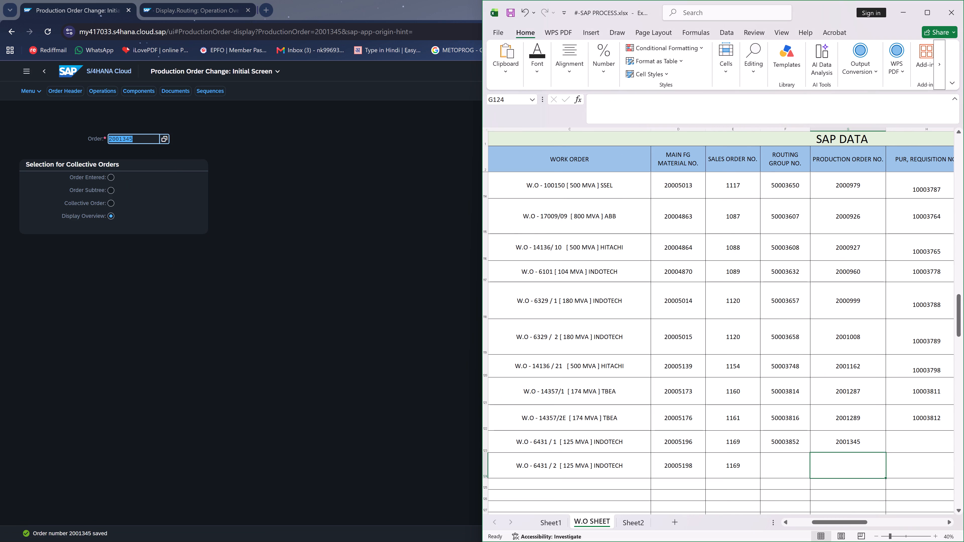
key("ctrl+s")
key("ctrl+s")
key("ctrl+s")
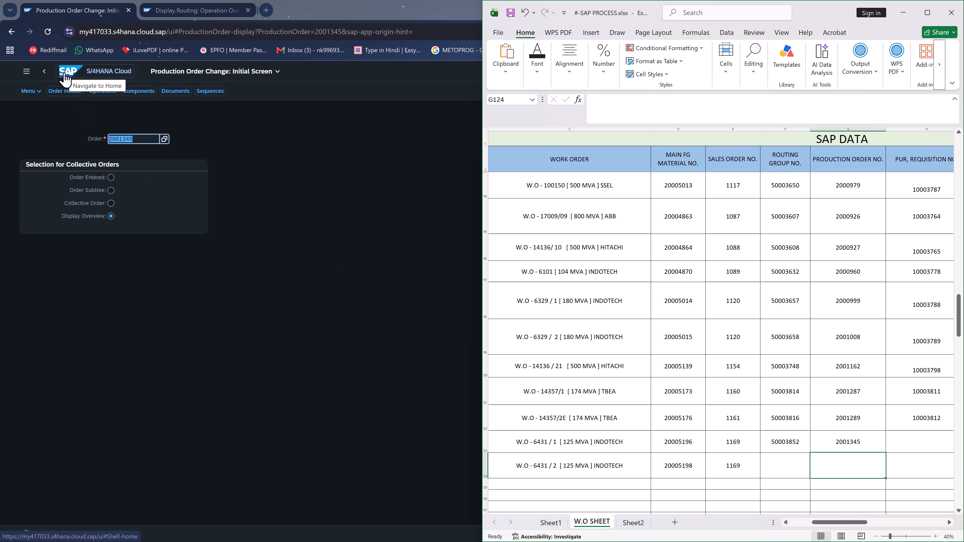
Back in SAP, open the saved production order 2001345 in display mode.
left_click(36, 93)
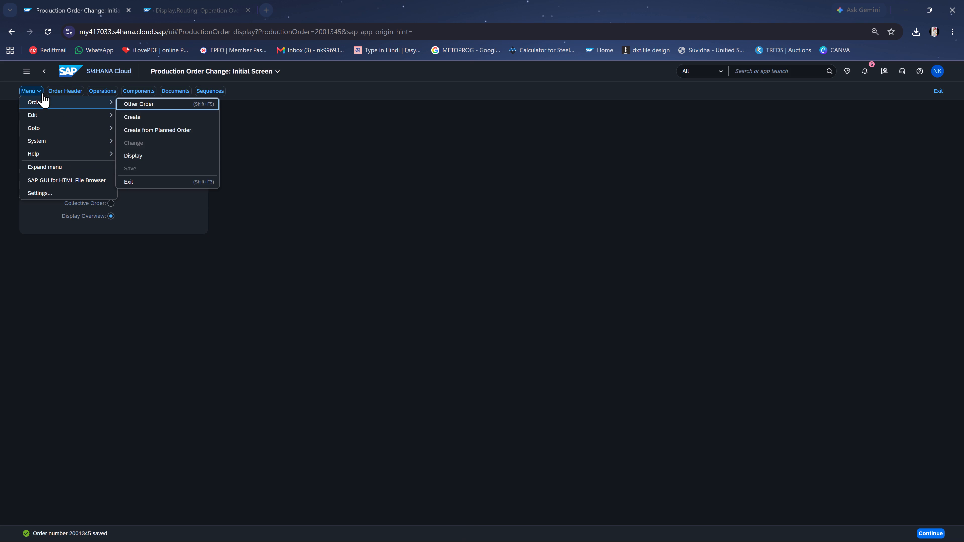
left_click(53, 104)
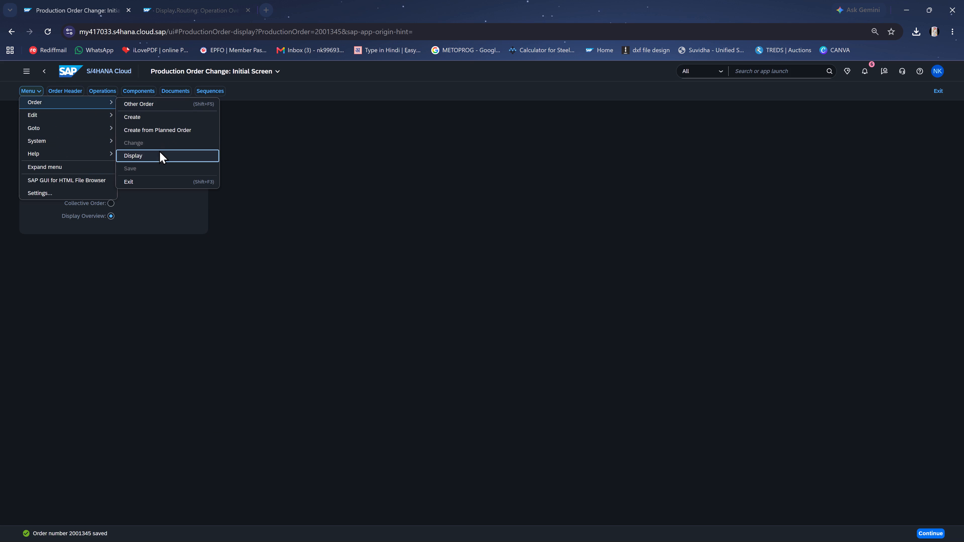
left_click(159, 151)
key("Return")
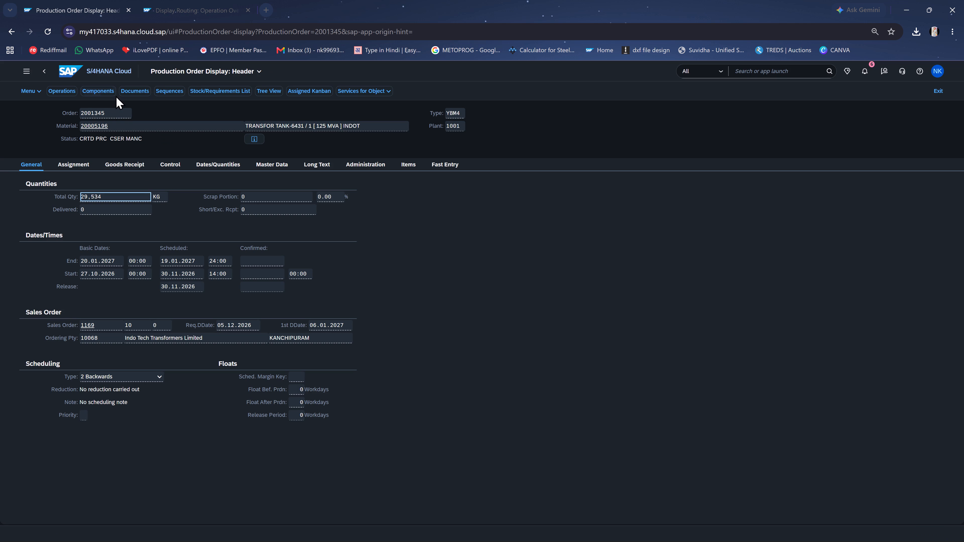
Open the purchase requisition of operation 0140 from the operation's external processing details.
left_click(95, 92)
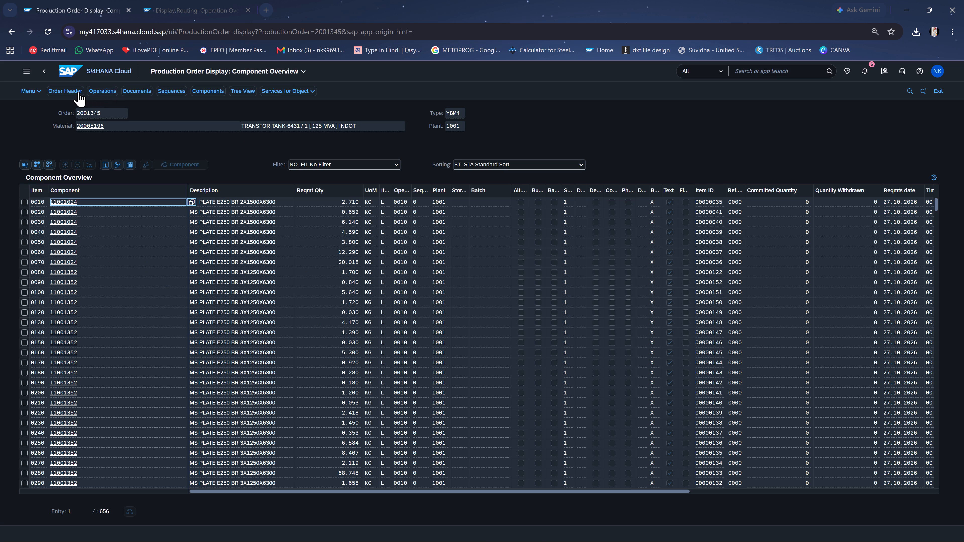
left_click(74, 92)
left_click(64, 90)
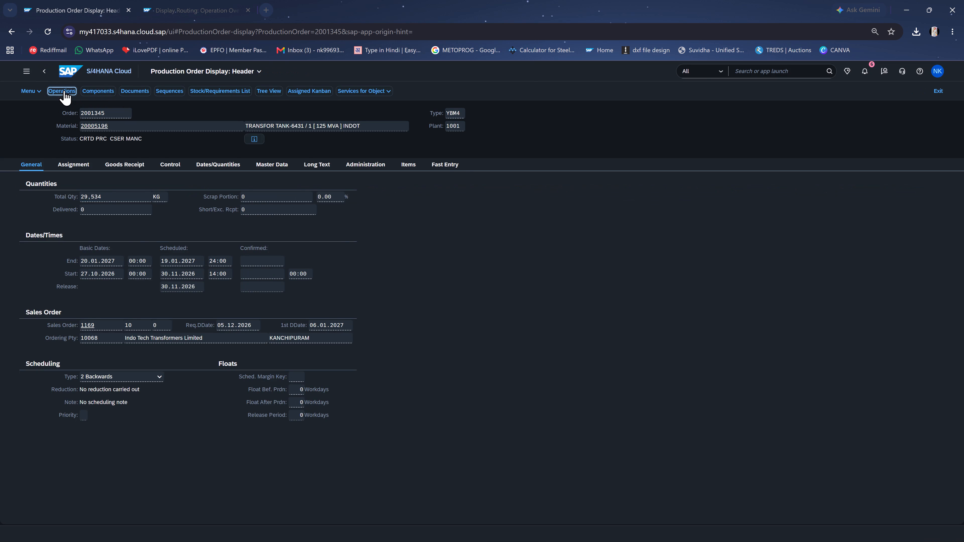
double_click(205, 332)
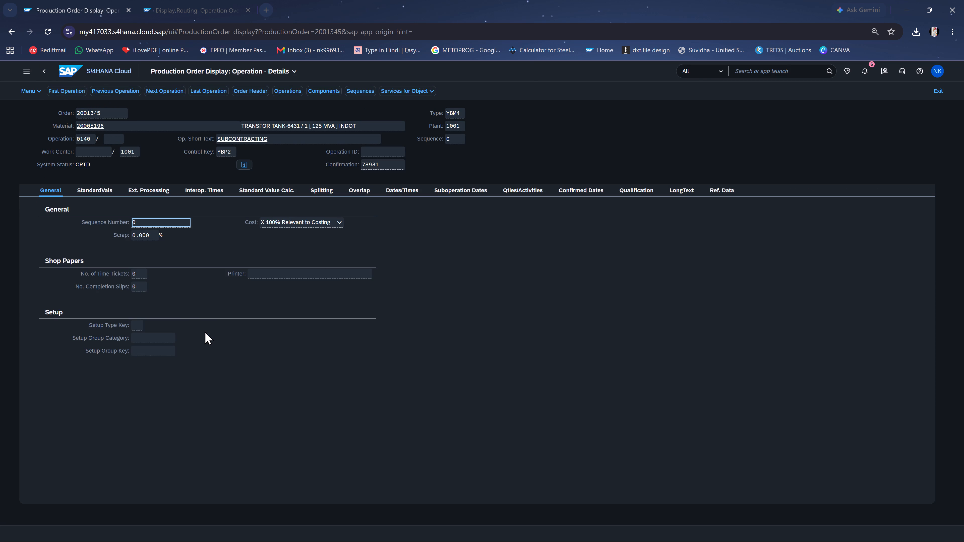
left_click(145, 178)
left_click(146, 185)
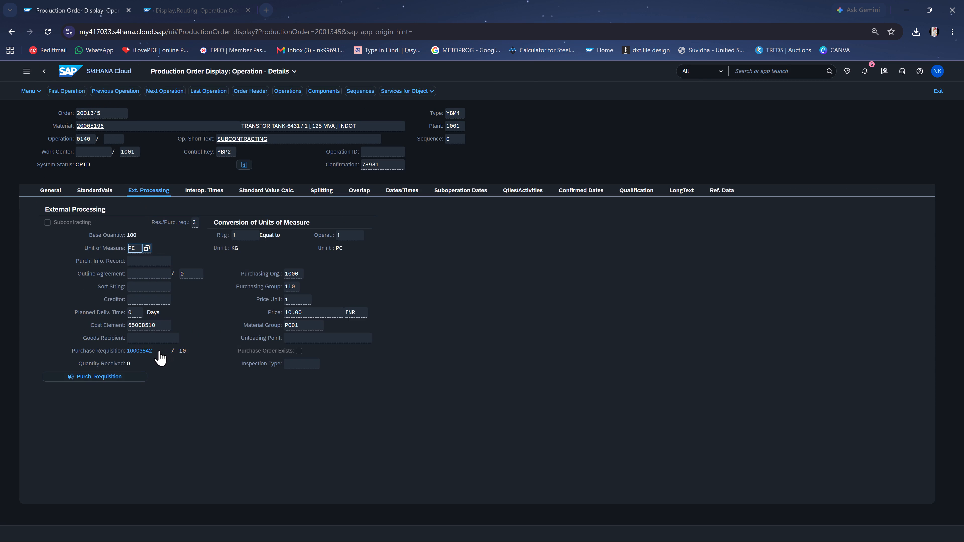
left_click(150, 352)
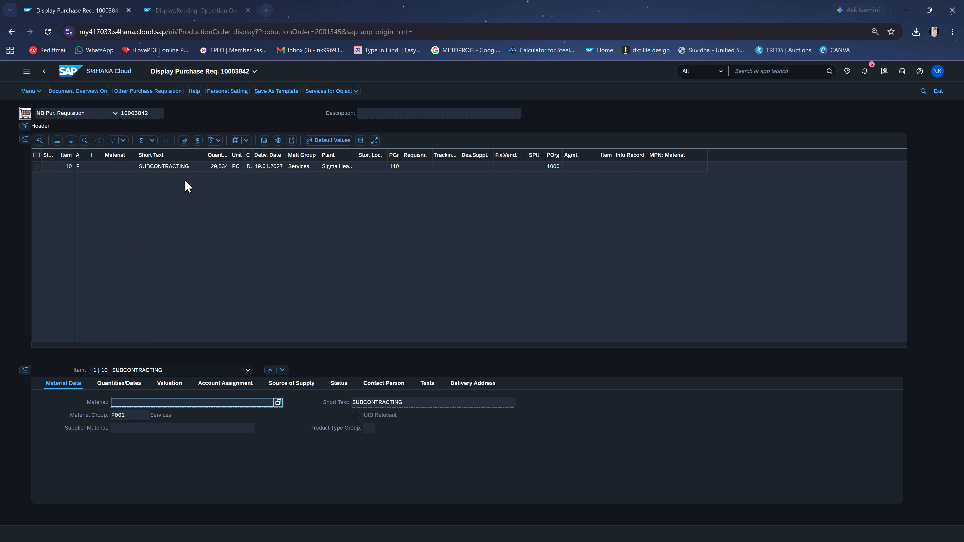
Copy purchase requisition number 10003842 into the requisition column of material 20005196's row in the Excel sheet and save the workbook.
left_click_drag(150, 112, 125, 109)
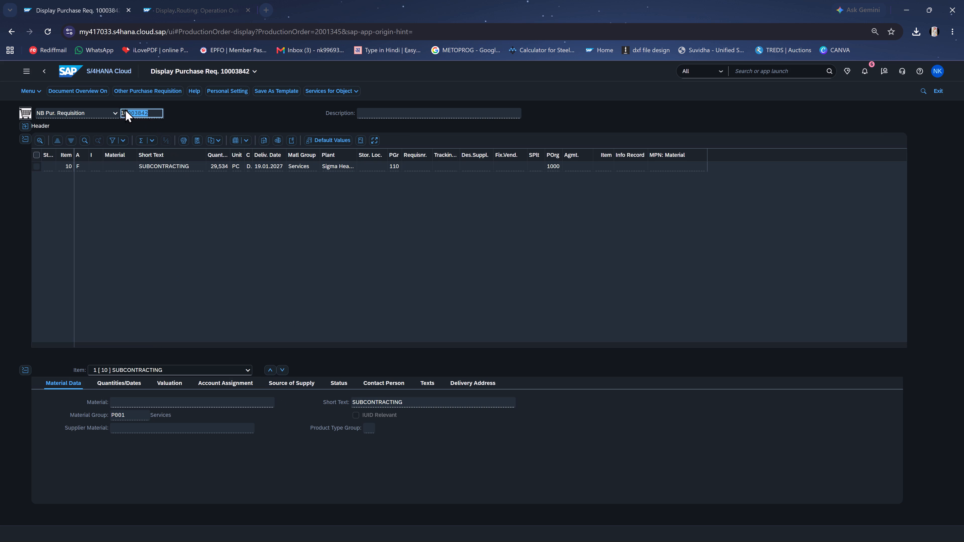
left_click_drag(125, 109, 114, 112)
key("ctrl+c")
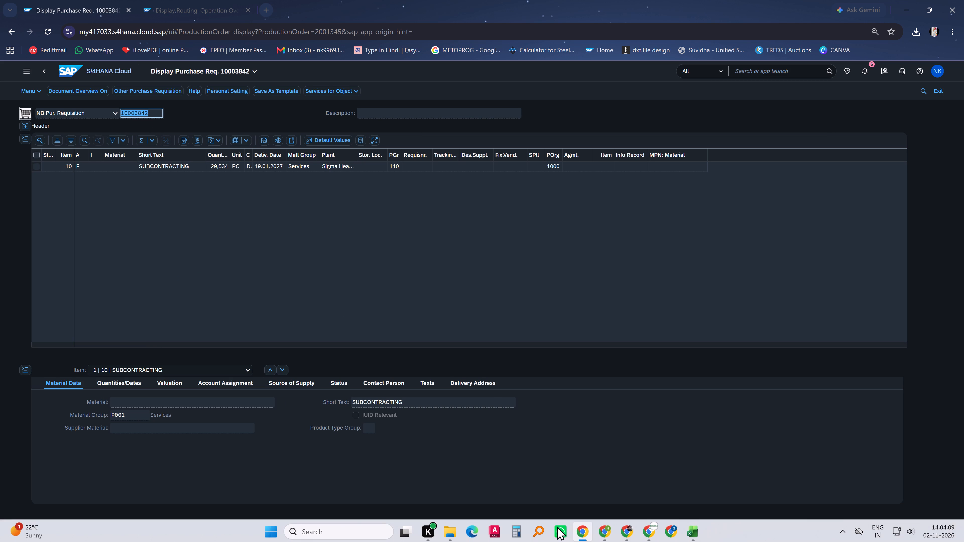
left_click(704, 531)
left_click(687, 524)
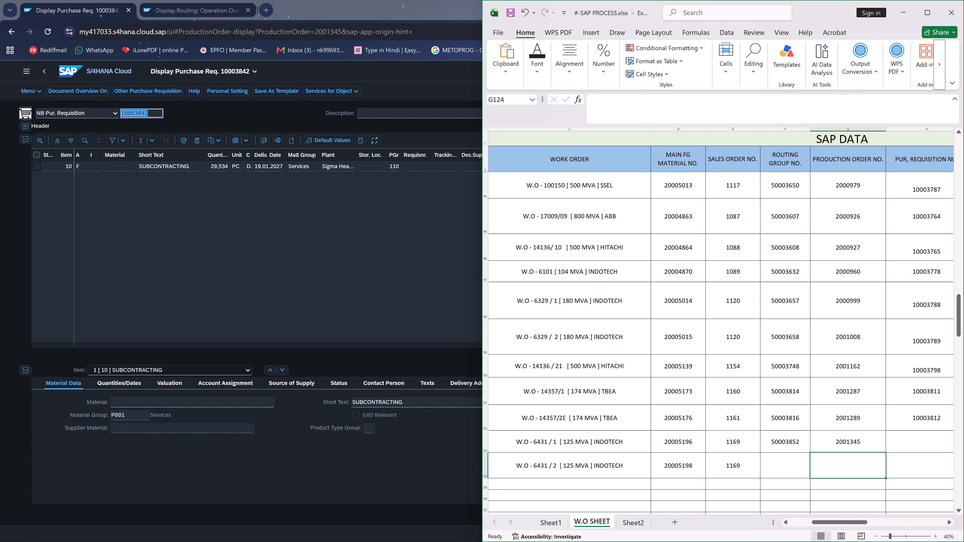
double_click(919, 445)
key("ctrl+v")
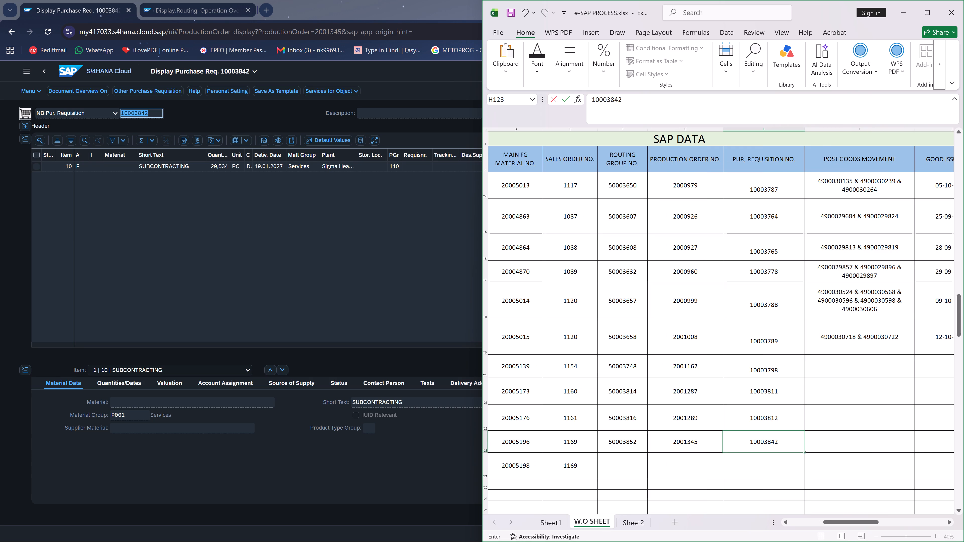
left_click(817, 442)
key("ctrl+s")
key("ctrl+s")
key("ctrl+s")
key("ctrl+s")
key("ctrl+s")
key("ctrl+s")
key("ctrl+s")
key("ctrl+s")
key("ctrl+s")
key("ctrl+s")
key("ctrl+s")
key("ctrl+s")
key("ctrl+s")
key("ctrl+s")
key("ctrl+s")
key("ctrl+s")
key("ctrl+s")
key("ctrl+s")
key("ctrl+s")
key("ctrl+s")
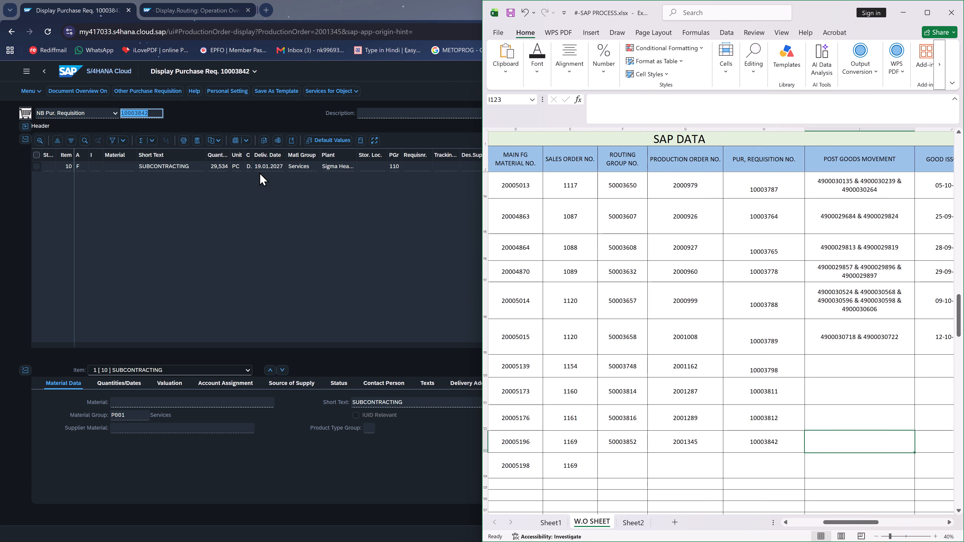
key("ctrl+s")
key("ctrl+s")
key("ctrl+s")
key("ctrl+s")
key("ctrl+s")
key("ctrl+s")
key("ctrl+s")
key("ctrl+s")
key("ctrl+s")
key("ctrl+s")
key("ctrl+s")
key("ctrl+s")
key("ctrl+s")
key("ctrl+s")
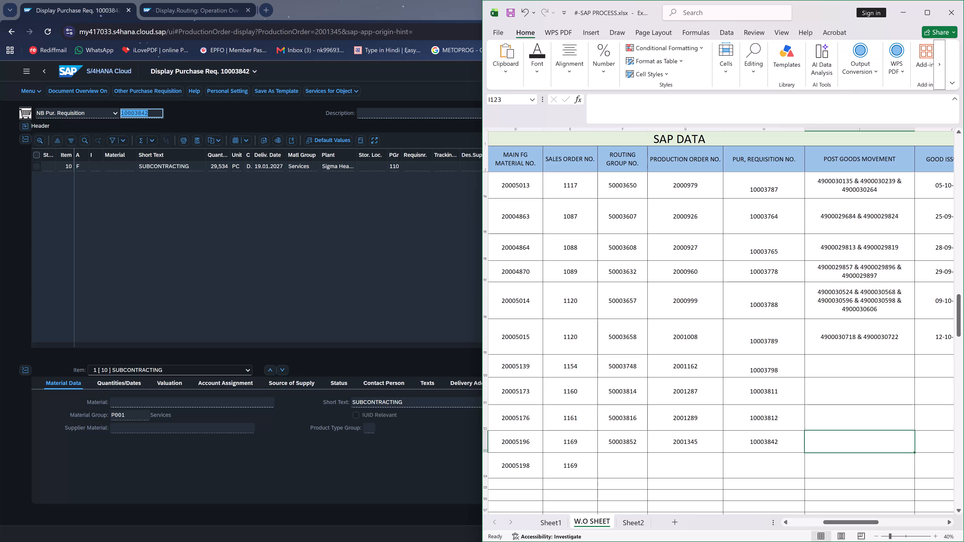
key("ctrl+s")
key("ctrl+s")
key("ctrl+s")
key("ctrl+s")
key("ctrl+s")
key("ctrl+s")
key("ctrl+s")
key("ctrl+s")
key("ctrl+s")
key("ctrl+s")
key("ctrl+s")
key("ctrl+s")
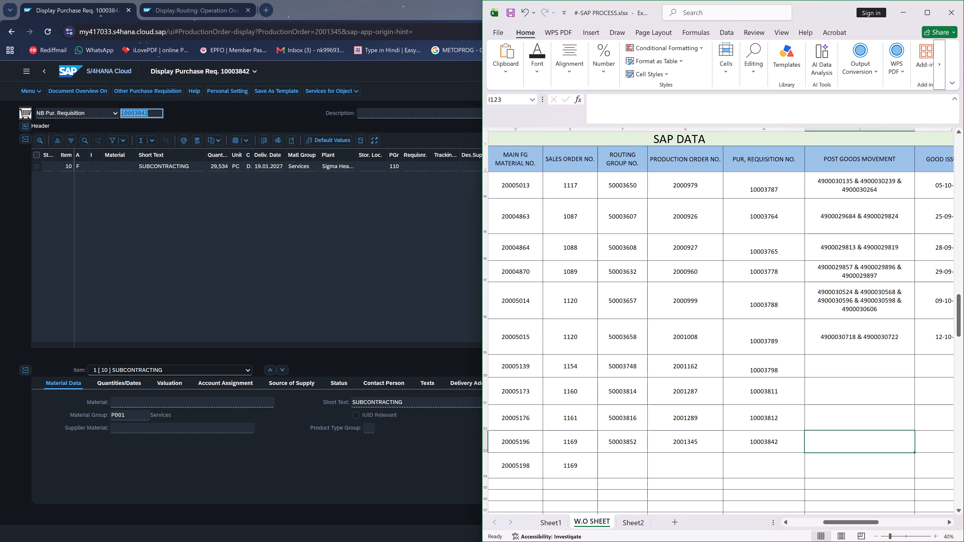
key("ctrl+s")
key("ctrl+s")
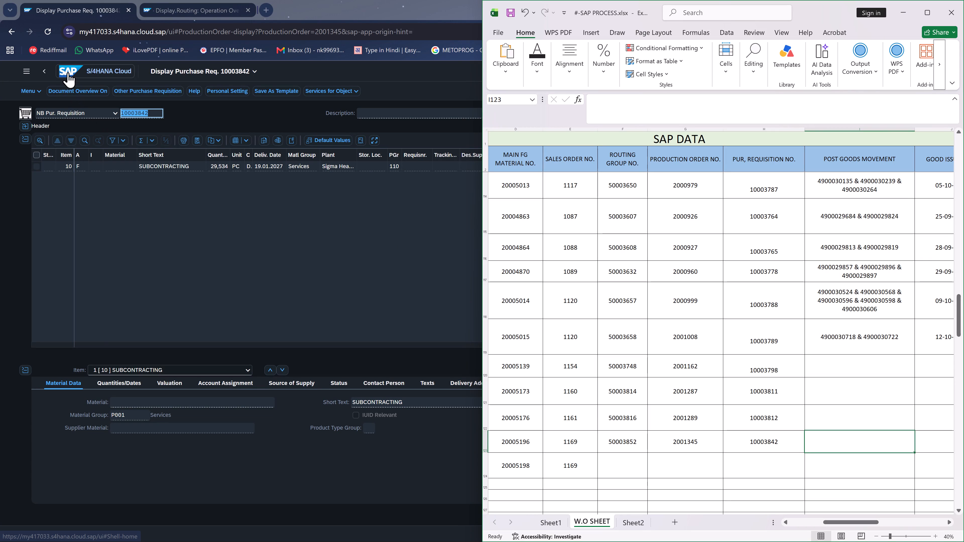
Switch to SAP and open the Manage Order Bill of Material app.
left_click(66, 70)
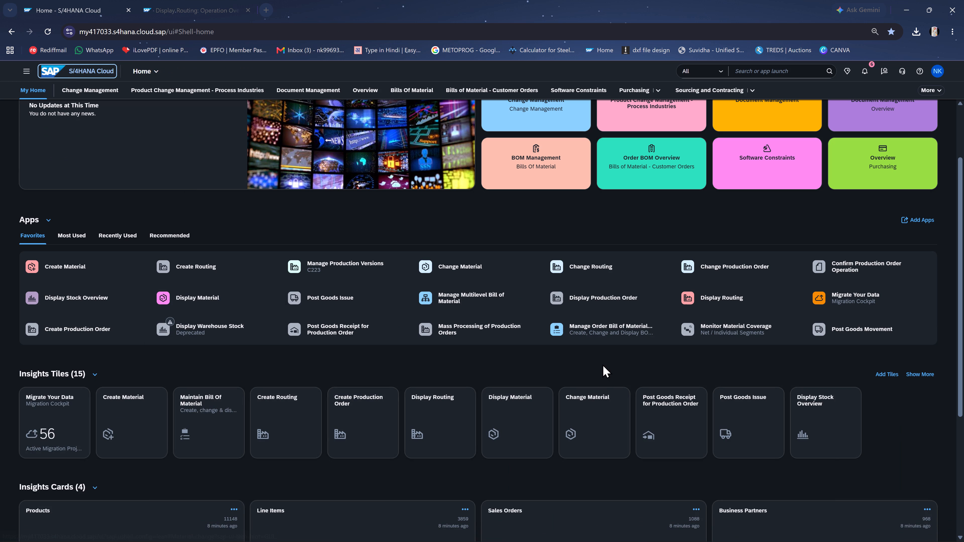
left_click(602, 327)
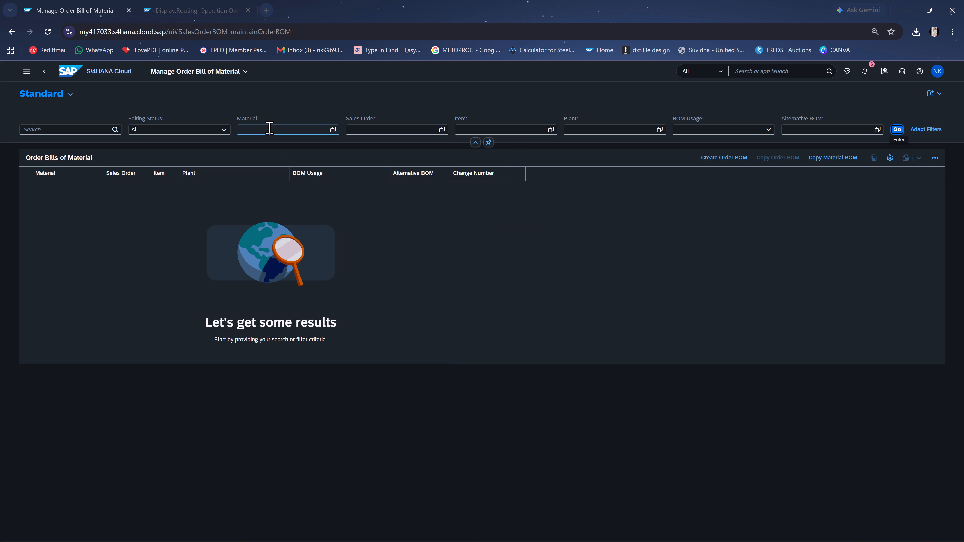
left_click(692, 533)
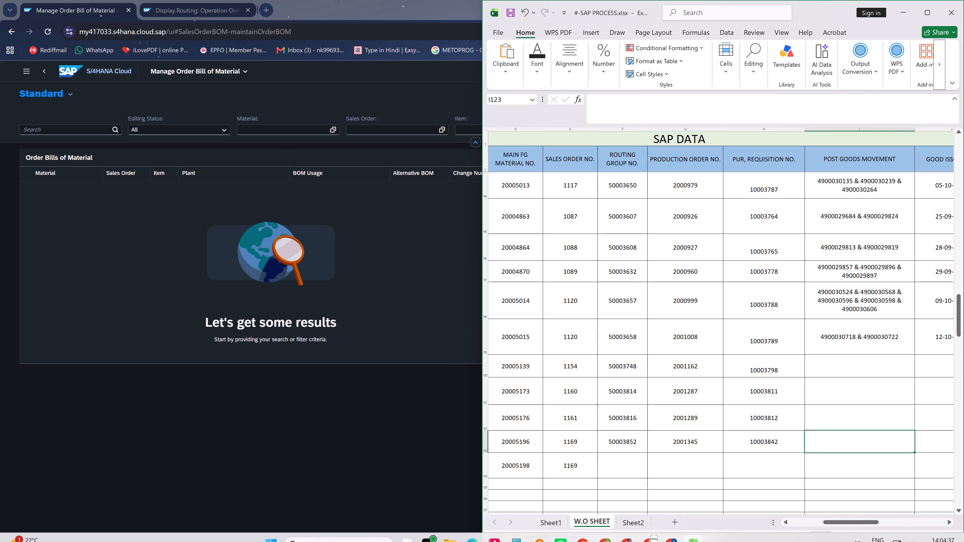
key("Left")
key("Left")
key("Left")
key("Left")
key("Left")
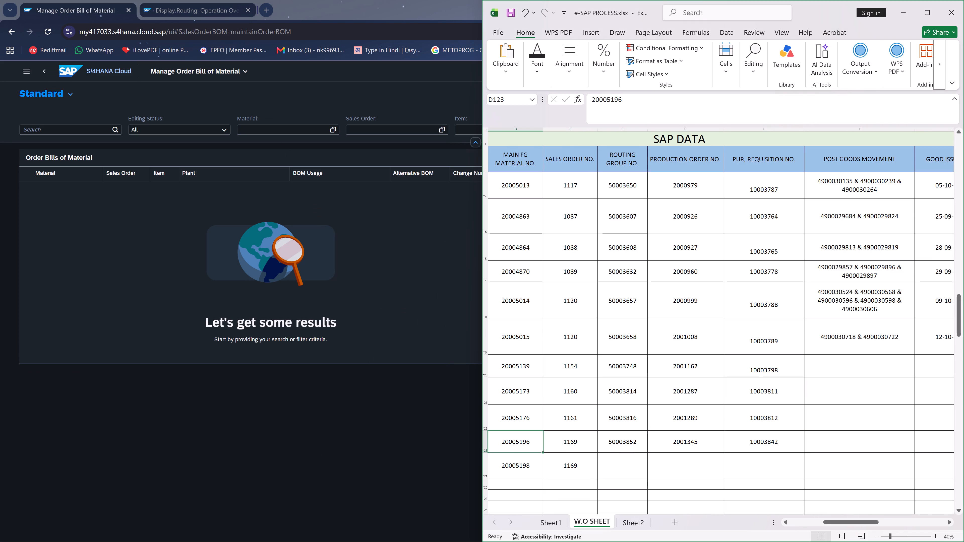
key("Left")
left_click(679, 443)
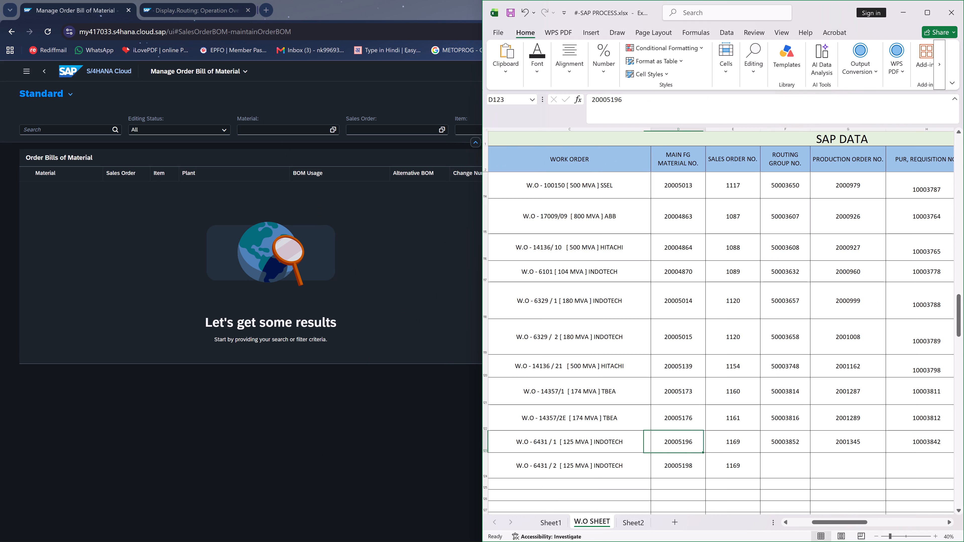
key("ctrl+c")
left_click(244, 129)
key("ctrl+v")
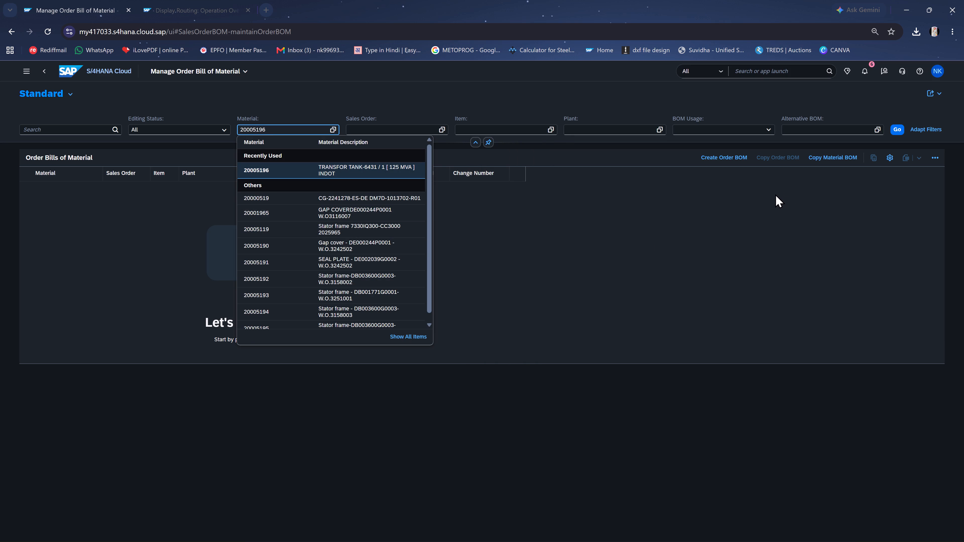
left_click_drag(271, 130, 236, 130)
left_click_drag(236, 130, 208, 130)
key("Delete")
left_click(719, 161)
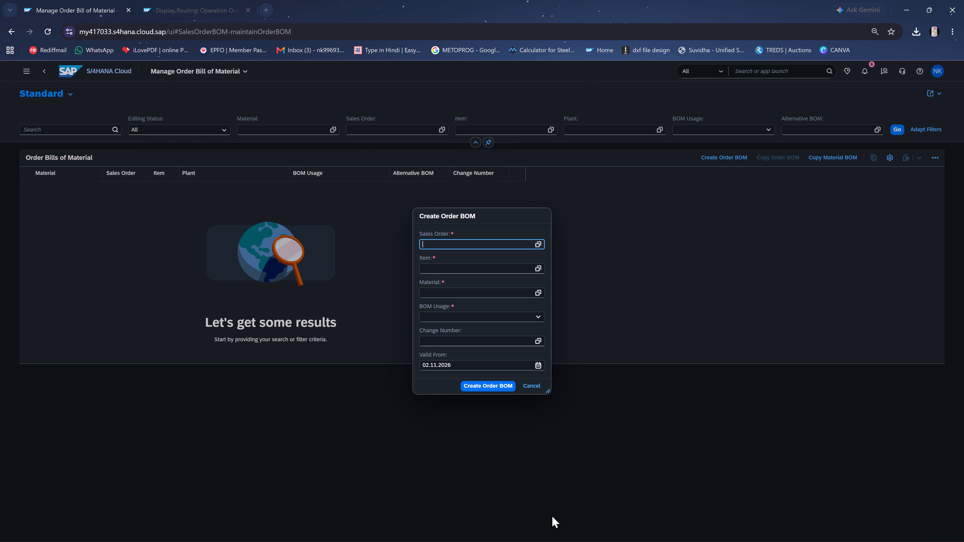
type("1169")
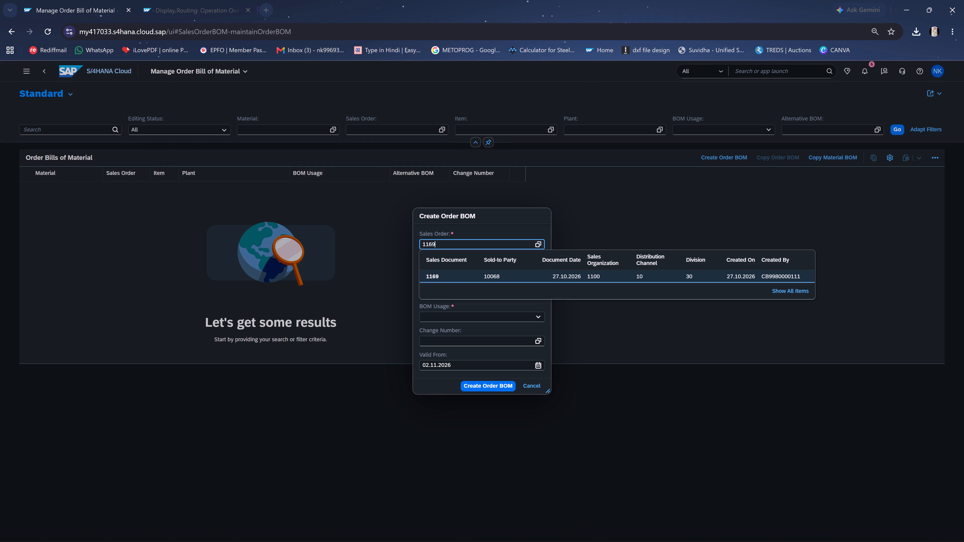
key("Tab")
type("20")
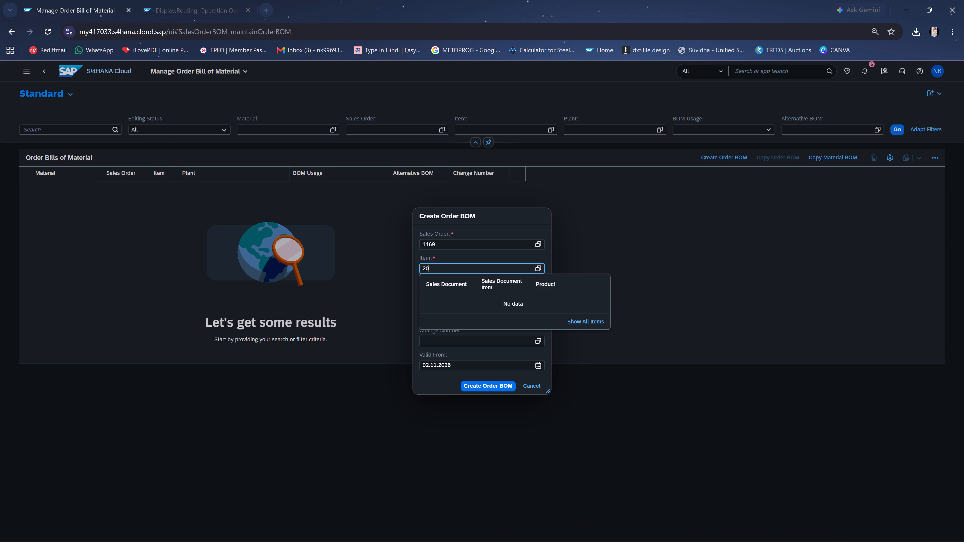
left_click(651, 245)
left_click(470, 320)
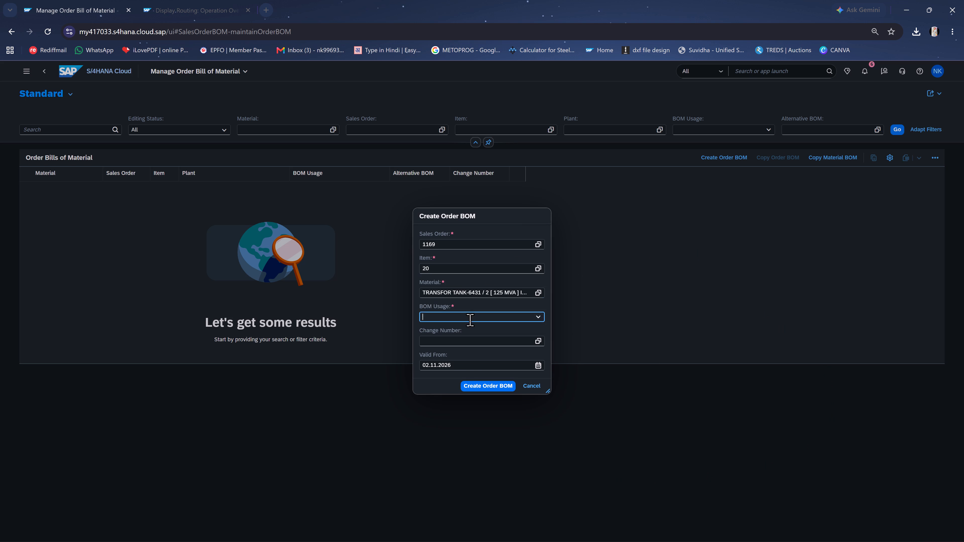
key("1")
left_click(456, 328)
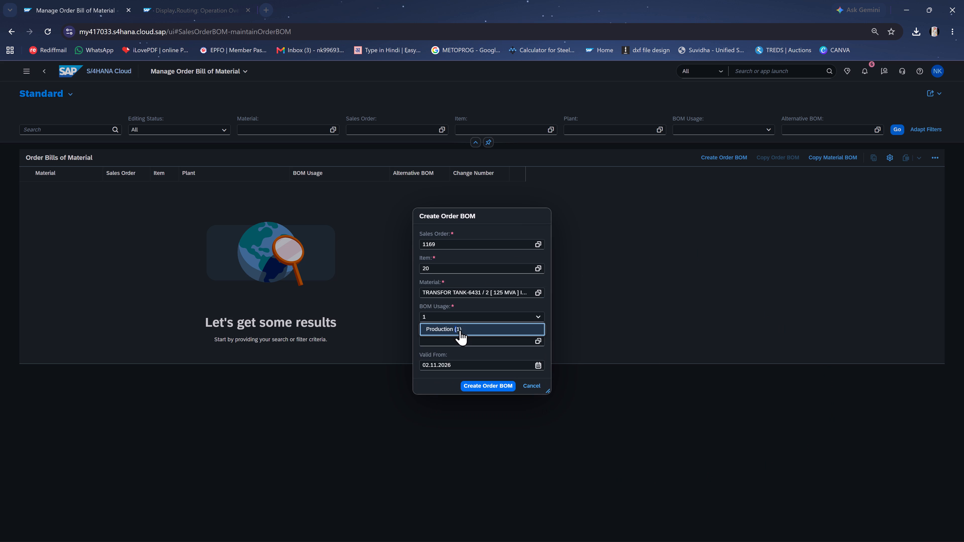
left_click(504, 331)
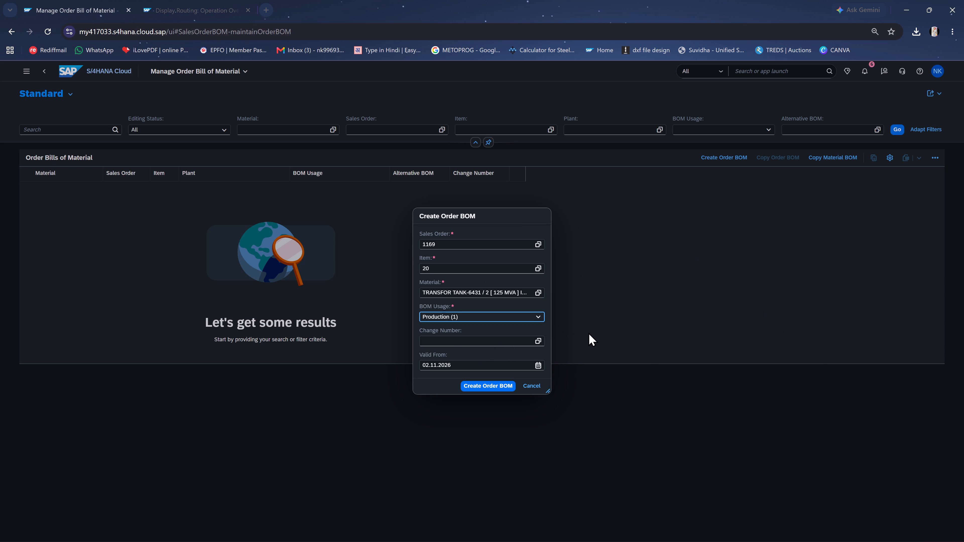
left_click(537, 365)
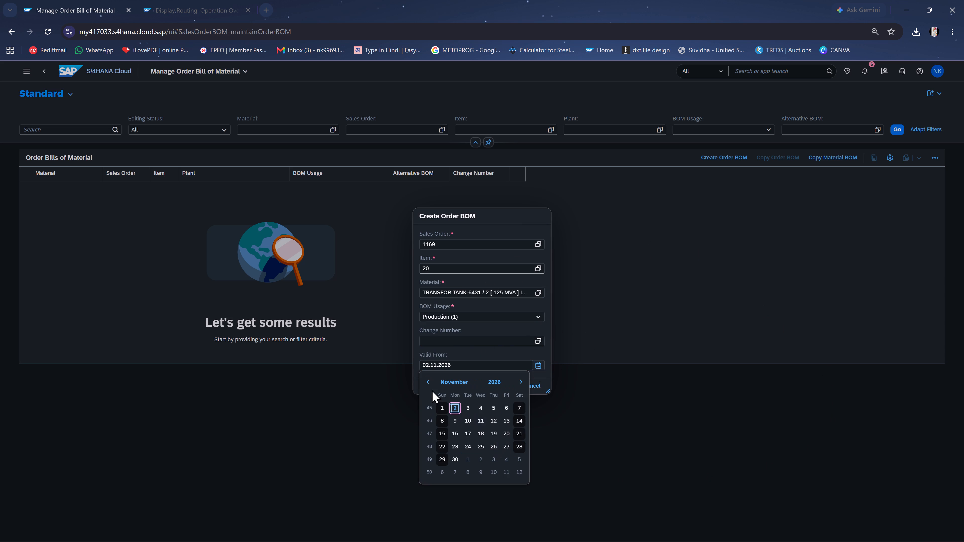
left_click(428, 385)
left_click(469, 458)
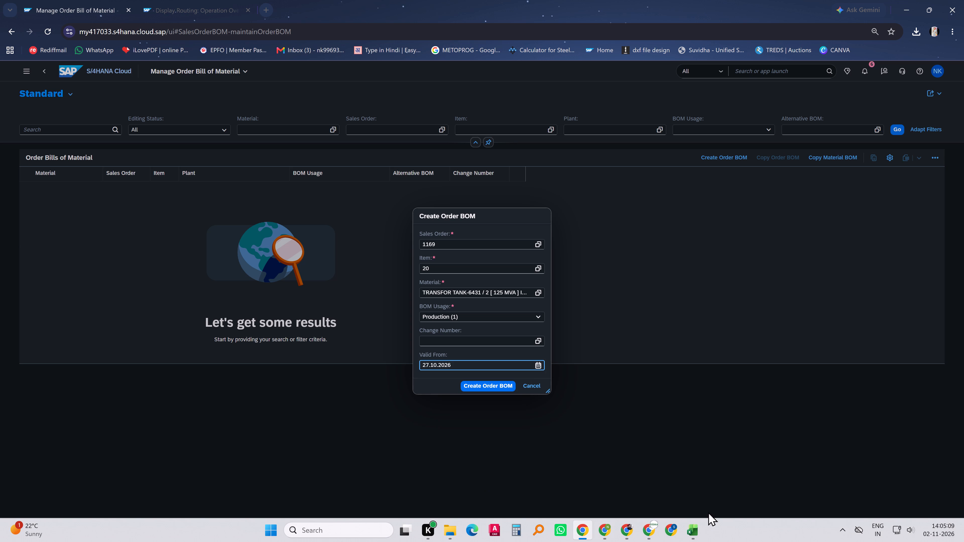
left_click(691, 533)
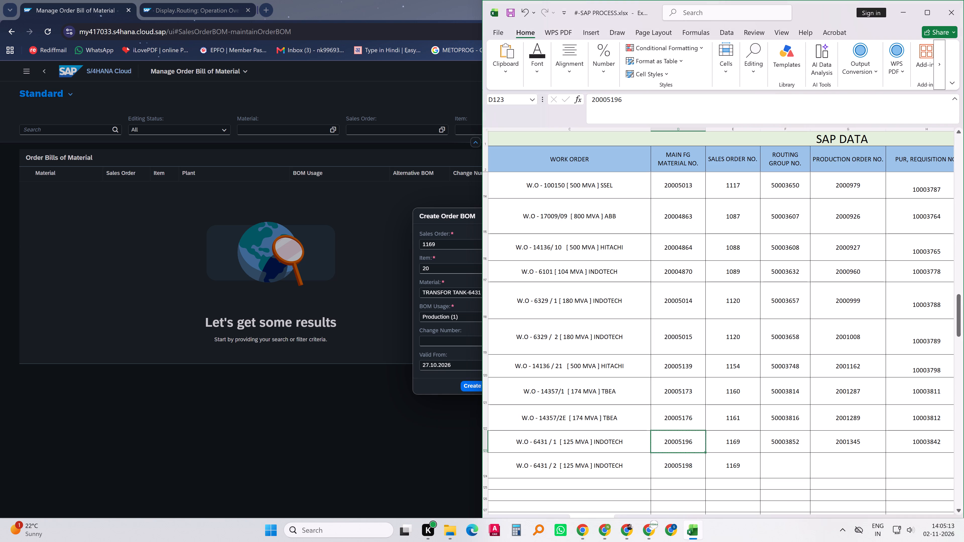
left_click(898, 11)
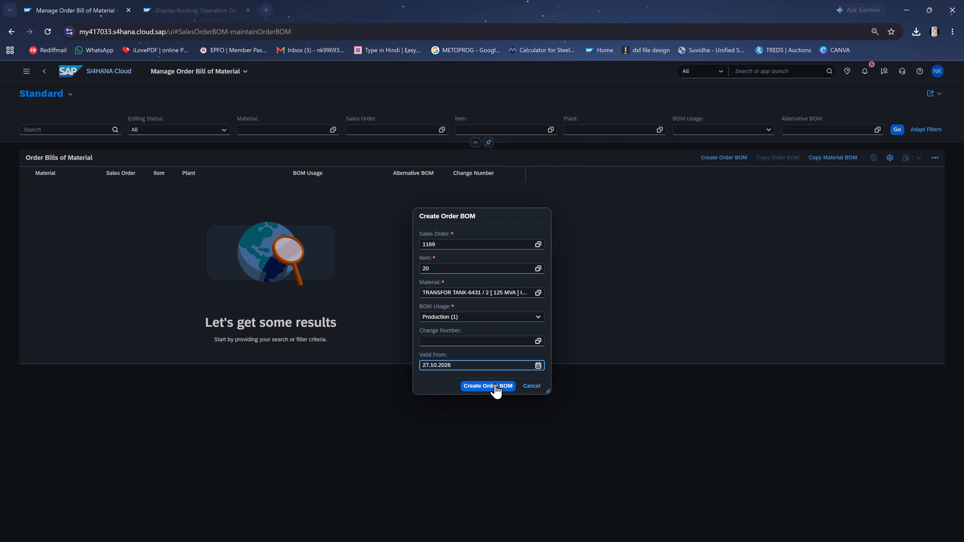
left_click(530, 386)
Start a material BOM copy, choosing the BOM of material 20005196, plant 1001, usage 1 as the source.
left_click(835, 160)
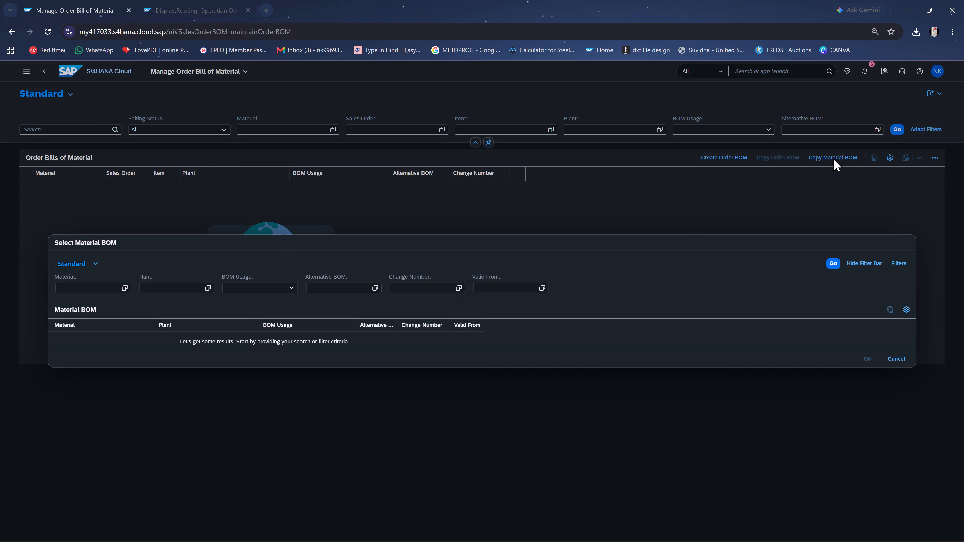
left_click(94, 285)
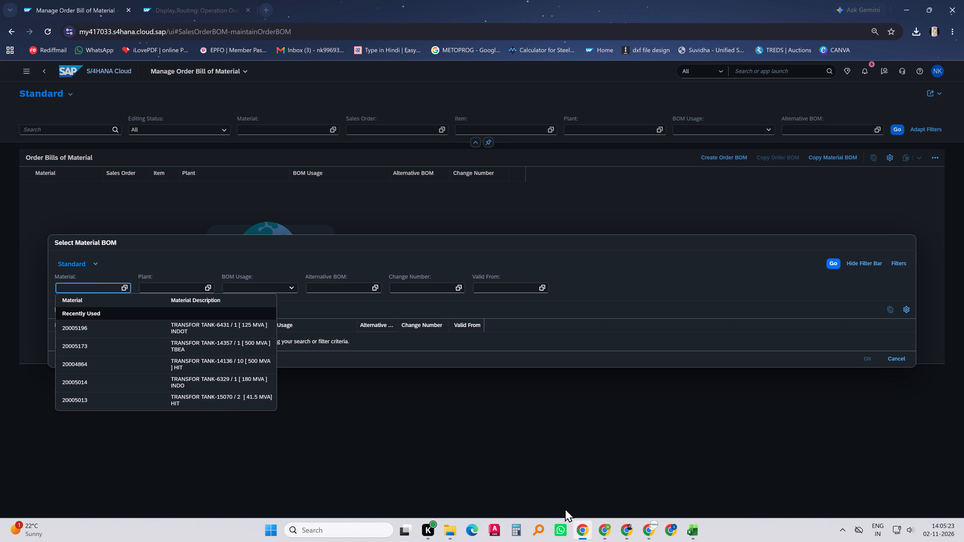
left_click(689, 529)
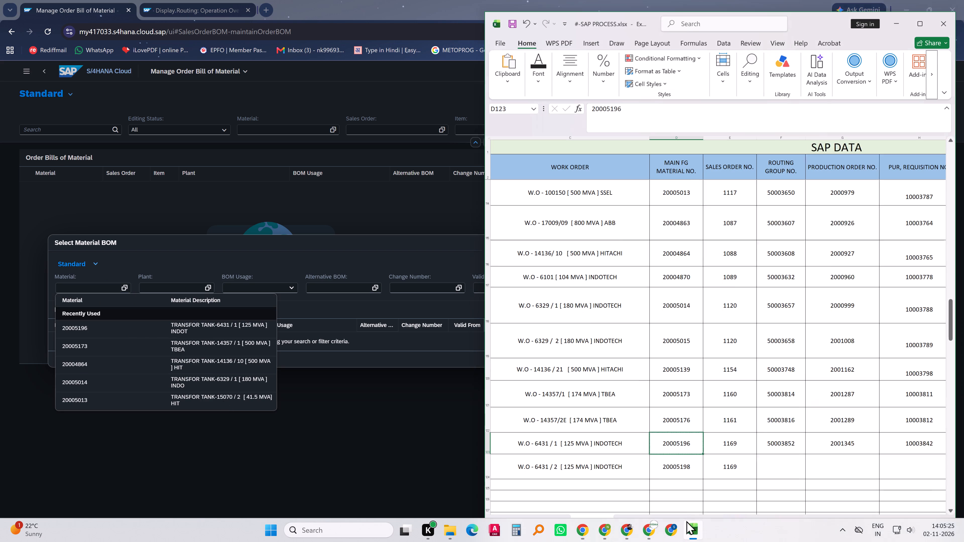
key("ctrl+c")
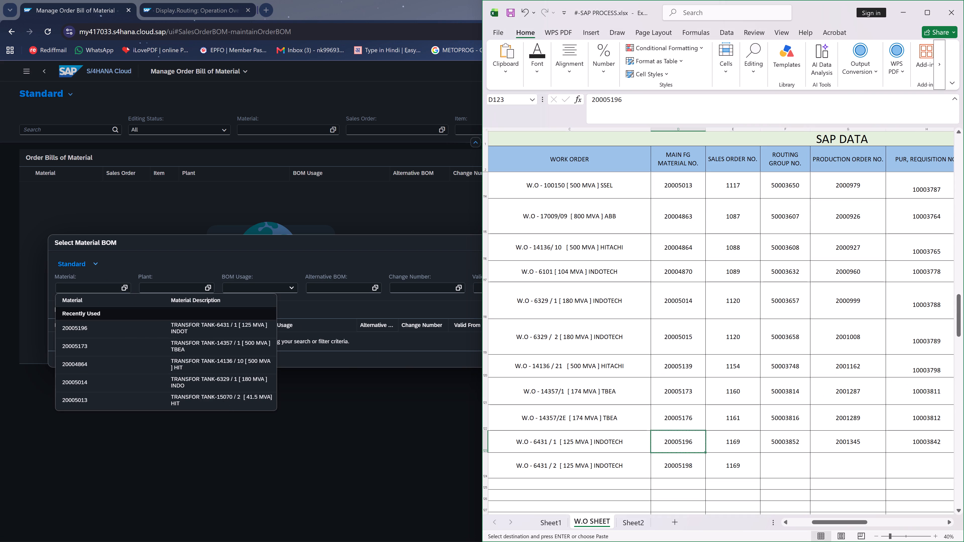
left_click(90, 286)
key("ctrl+v")
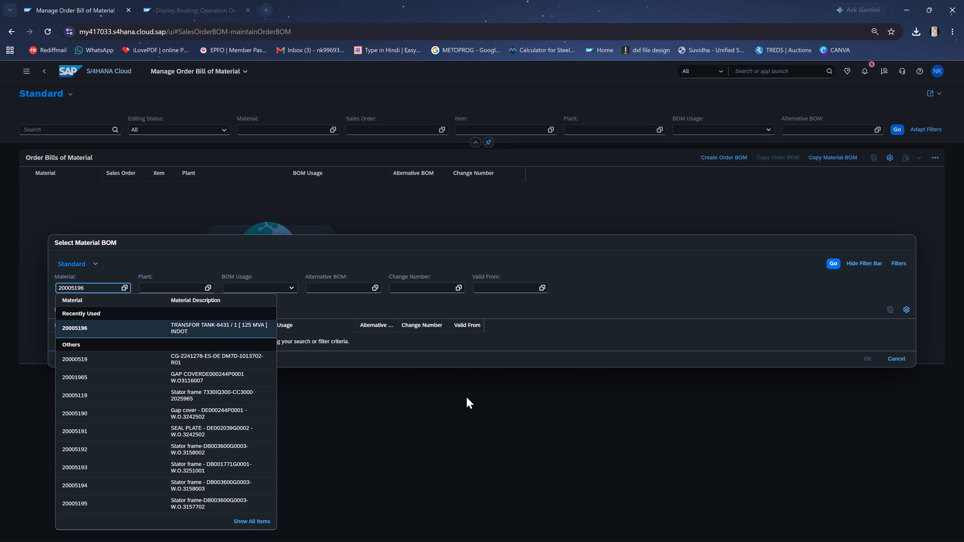
left_click(166, 287)
key("1")
key("0")
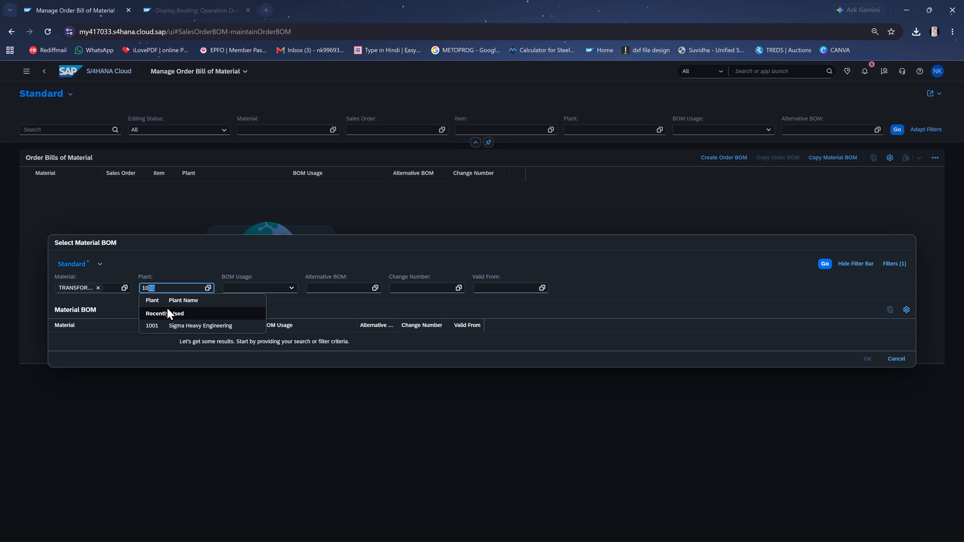
key("0")
key("1")
left_click(253, 289)
key("1")
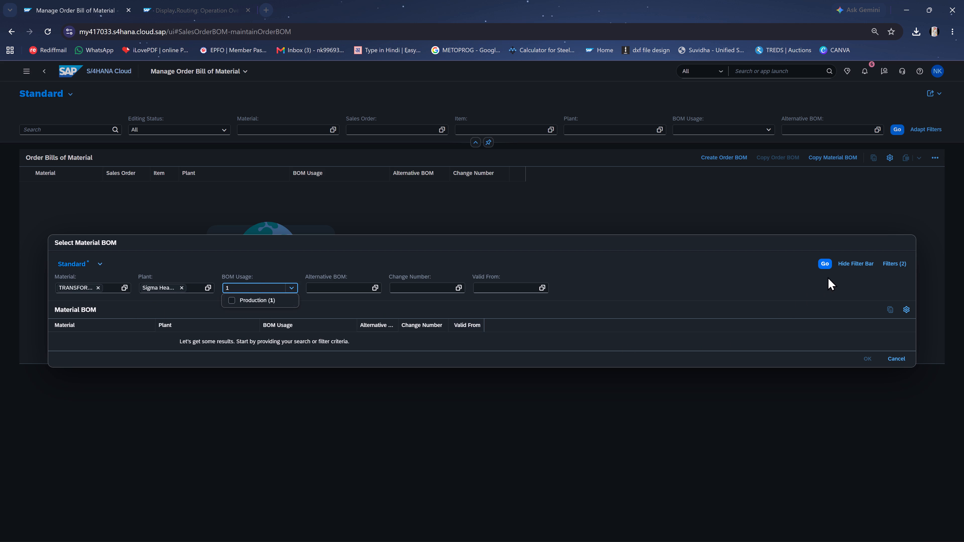
left_click(826, 264)
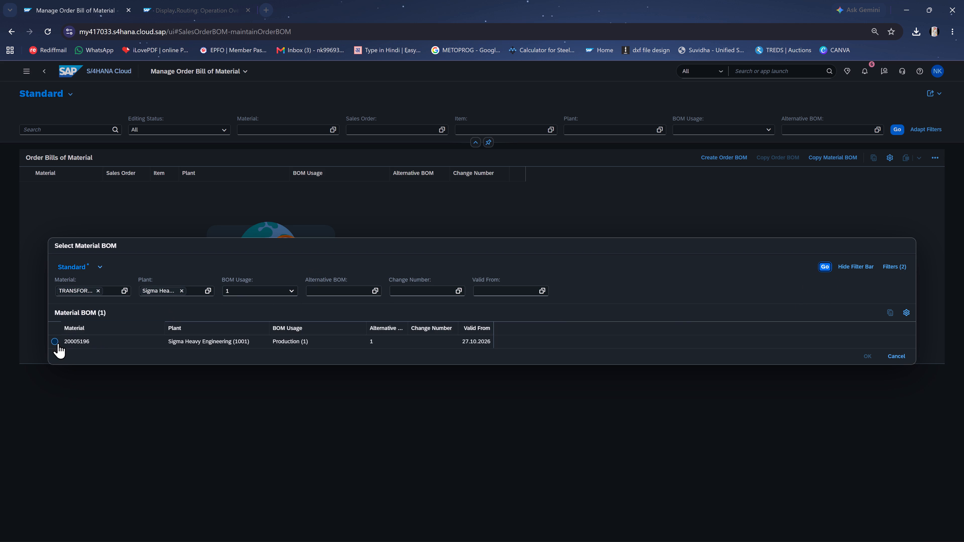
left_click(57, 343)
left_click(868, 358)
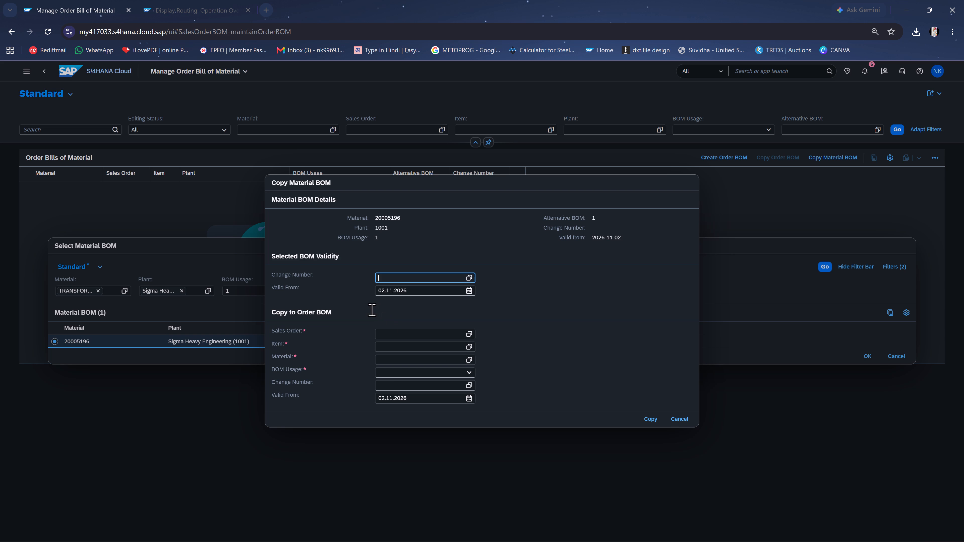
Copy material number 20005198 from W.O - 6431 / 2's row in the Excel sheet and return to SAP.
left_click(467, 294)
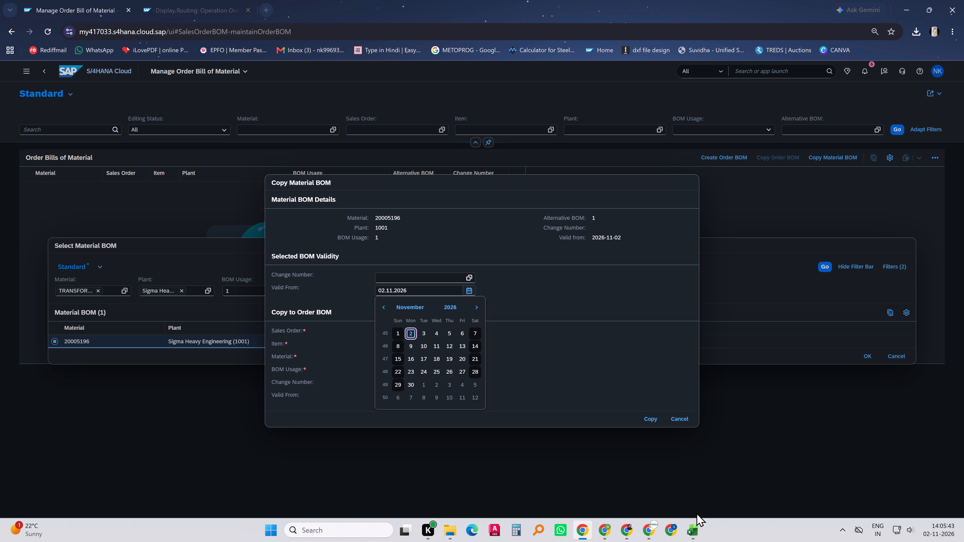
left_click(696, 530)
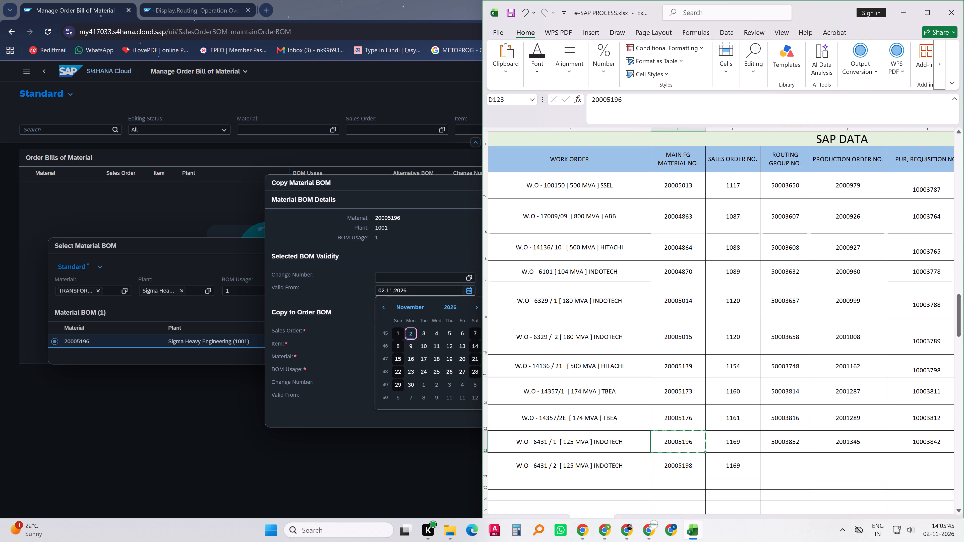
left_click_drag(820, 521, 785, 521)
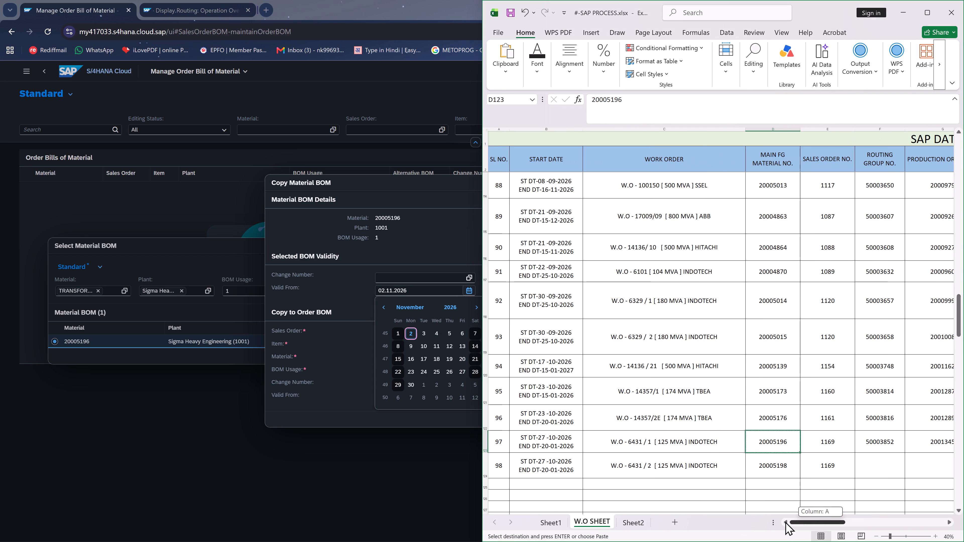
left_click_drag(785, 521, 788, 521)
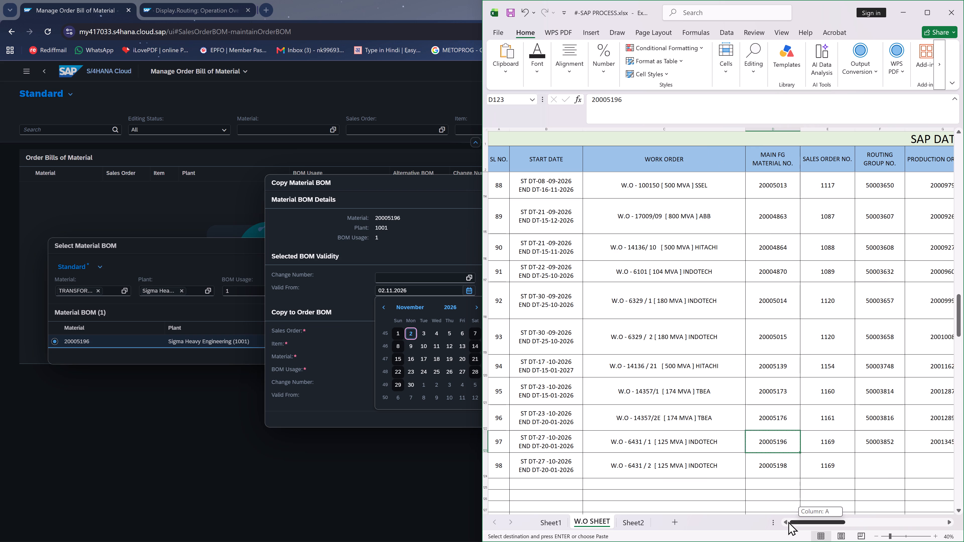
left_click_drag(788, 521, 799, 530)
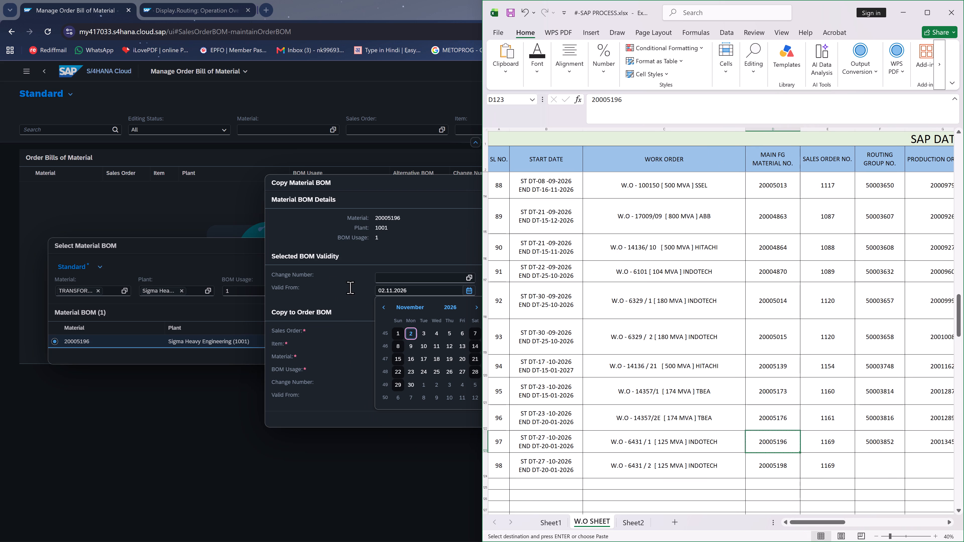
left_click(767, 465)
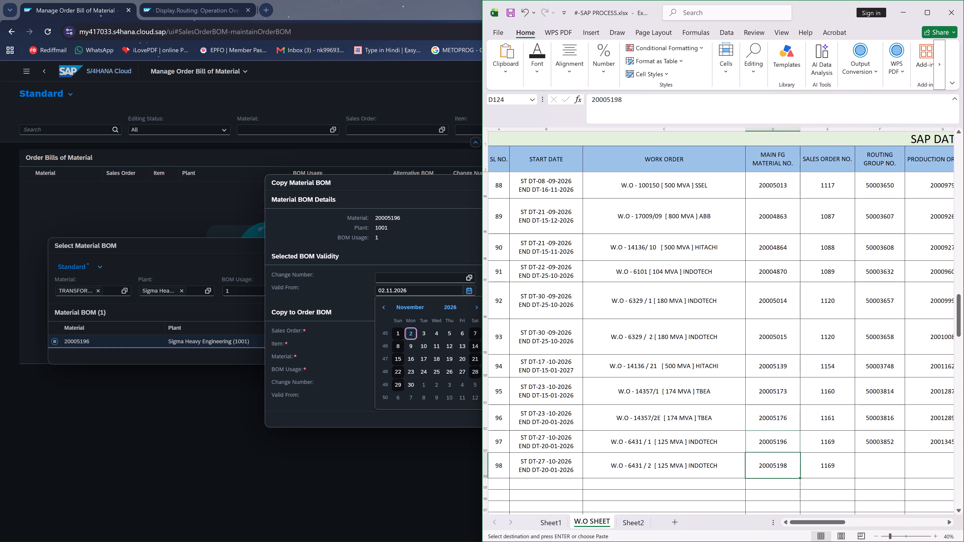
key("ctrl+c")
left_click(905, 8)
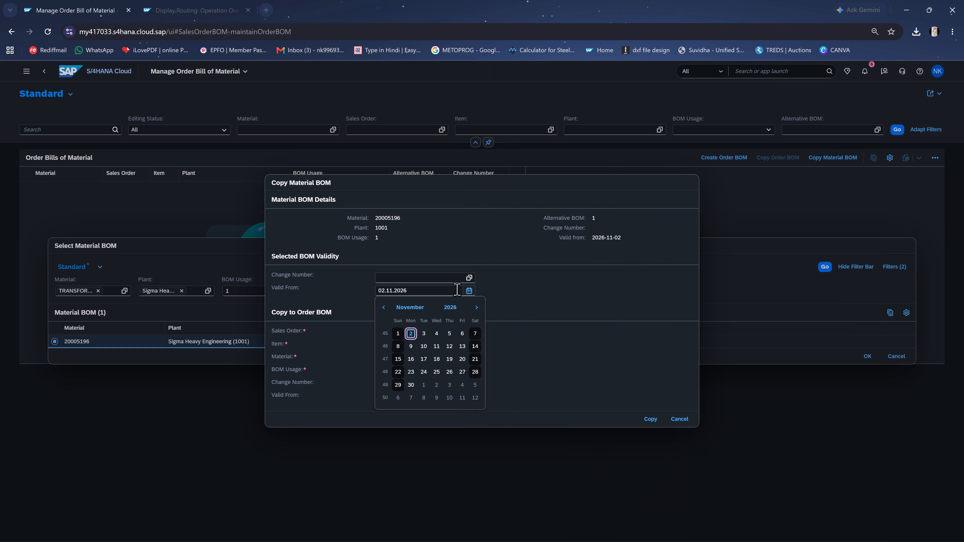
Set the Valid From date of both the selected BOM and the target order BOM to 27.10.2026.
left_click(380, 308)
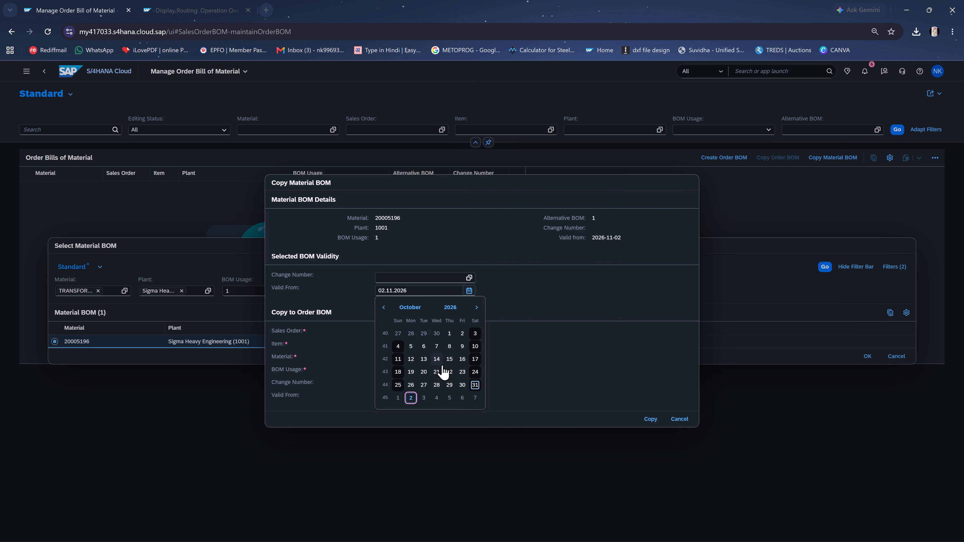
left_click(422, 383)
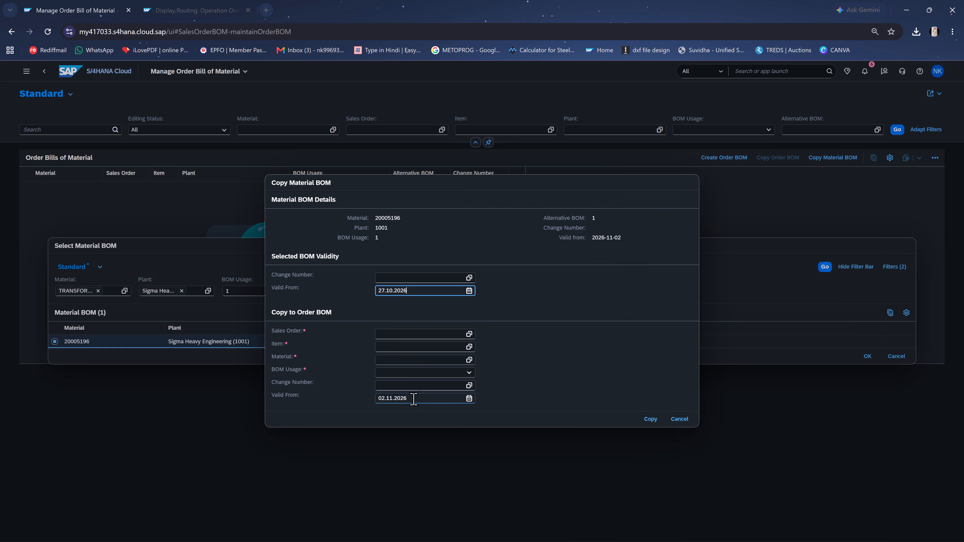
double_click(473, 403)
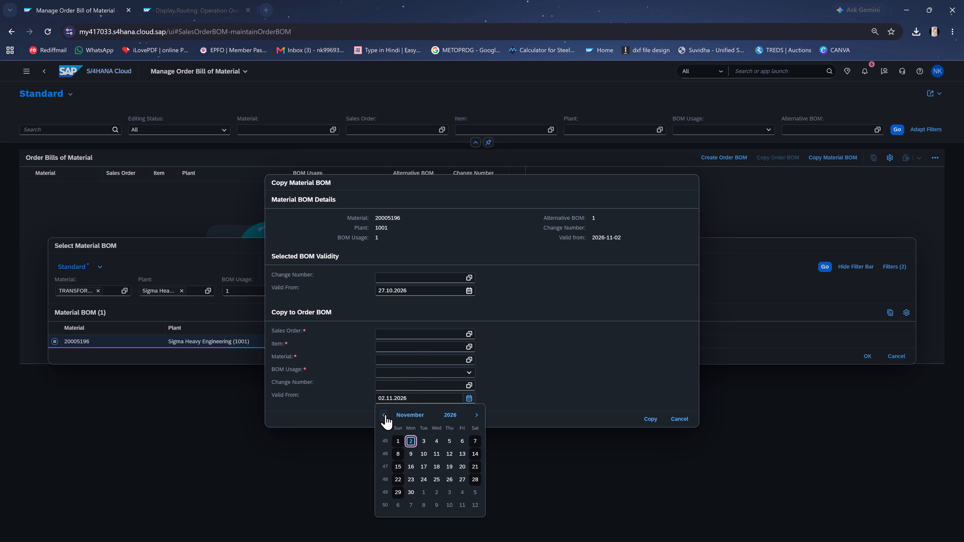
left_click(385, 414)
left_click(419, 492)
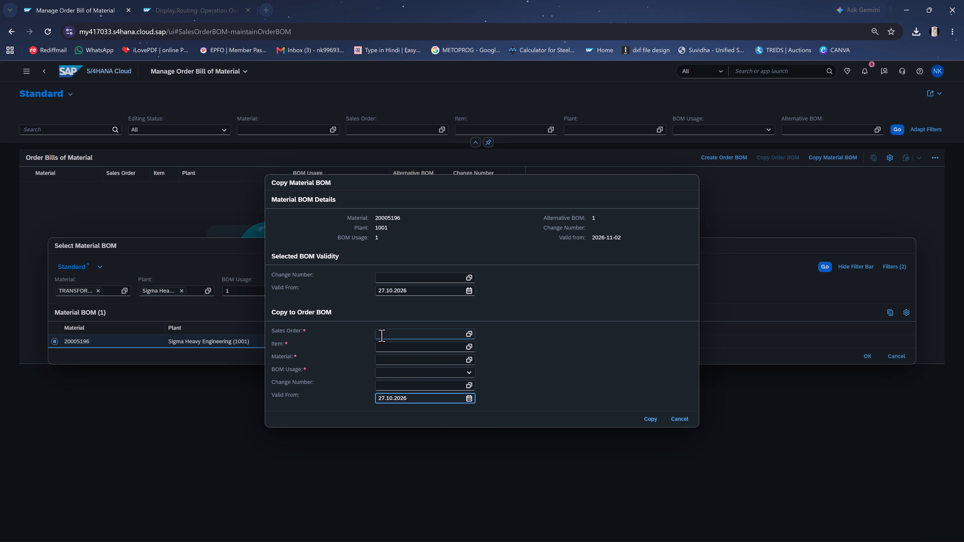
Copy the BOM to sales order 1169, item 20, material 20005198, with BOM usage Production (1).
left_click(382, 335)
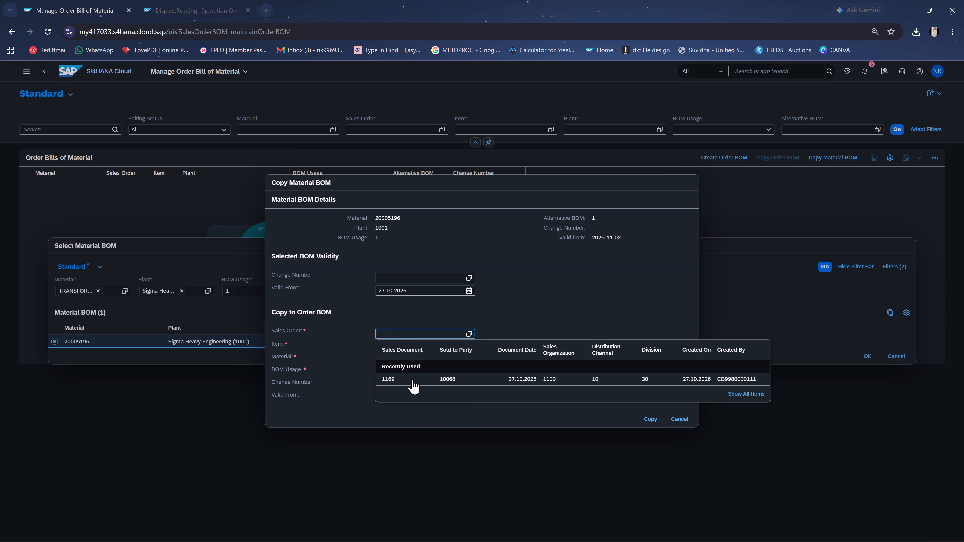
left_click(412, 379)
left_click(386, 344)
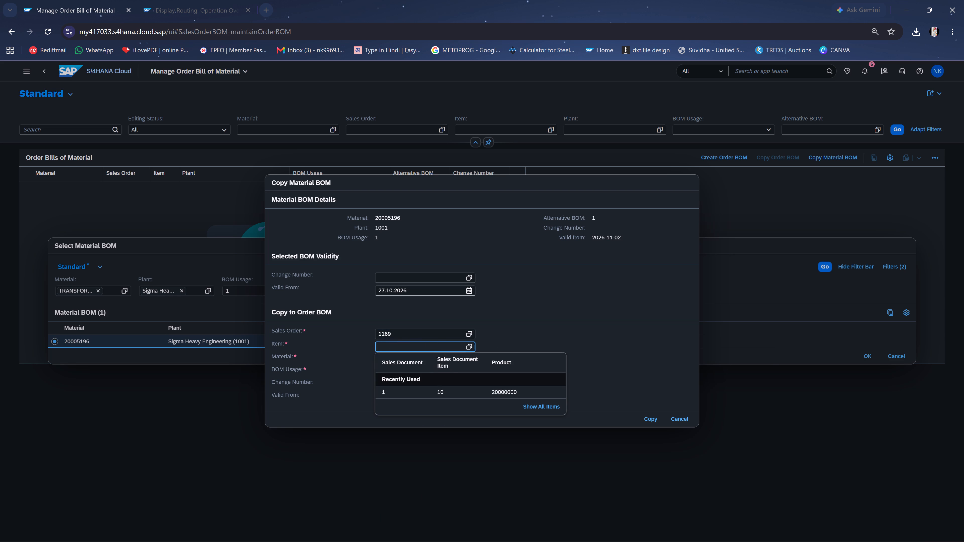
key("2")
key("0")
left_click(595, 319)
left_click(392, 359)
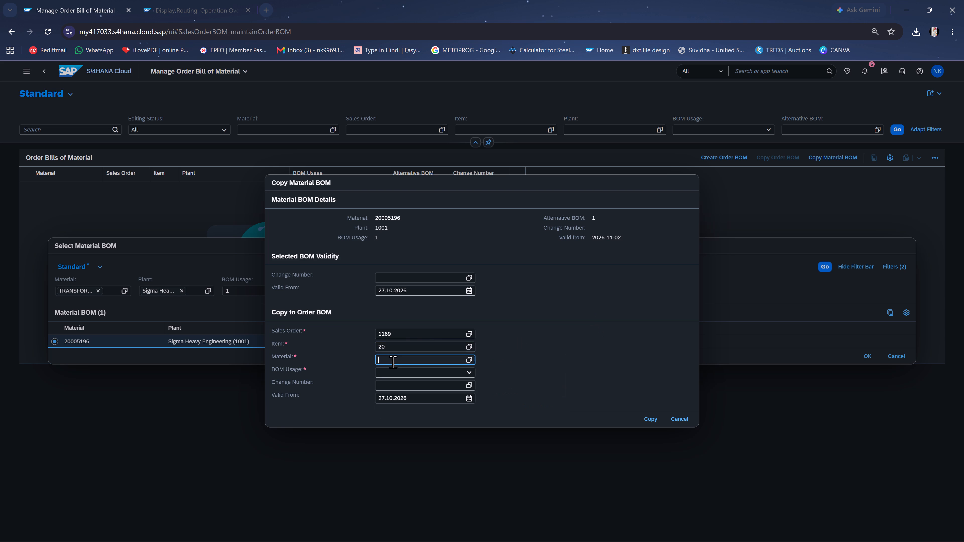
key("ctrl+v")
left_click(574, 336)
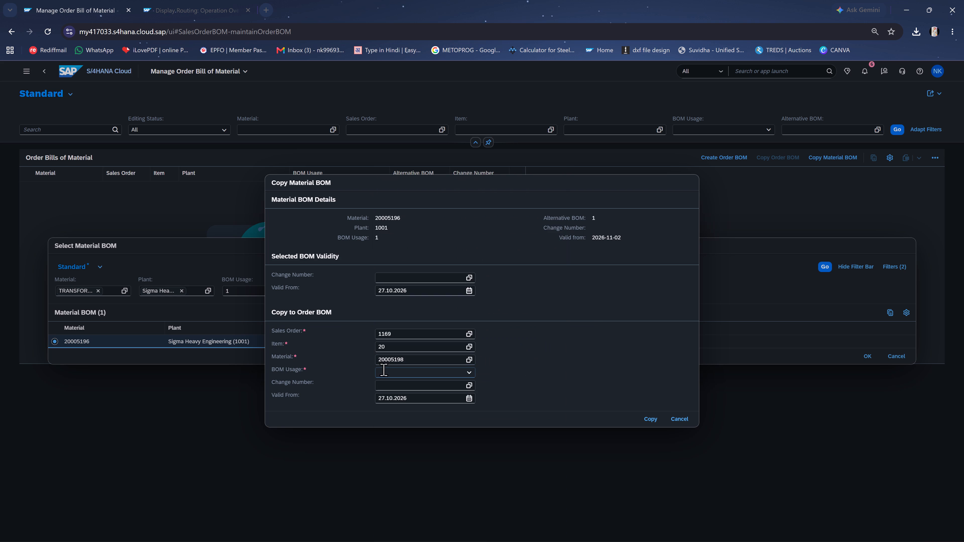
left_click(382, 373)
key("1")
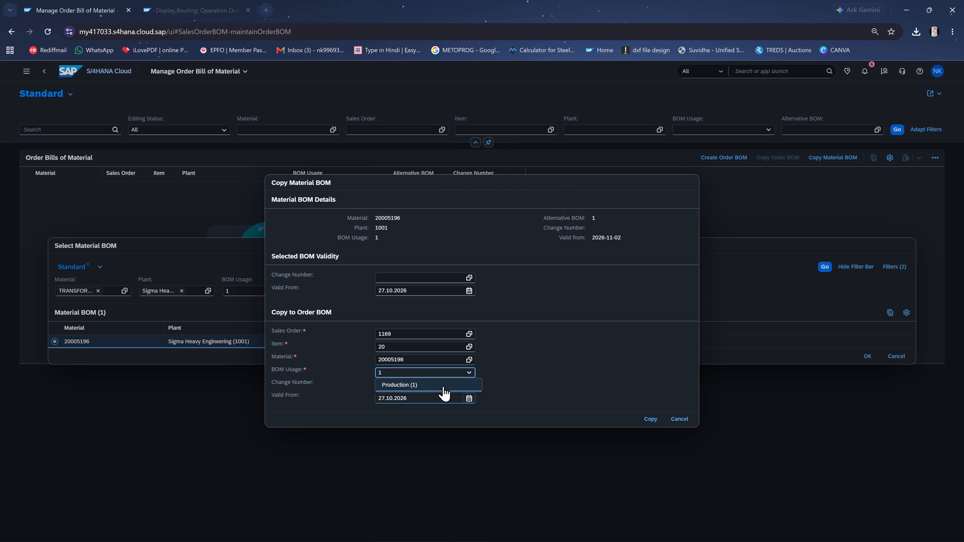
left_click(441, 383)
left_click(655, 417)
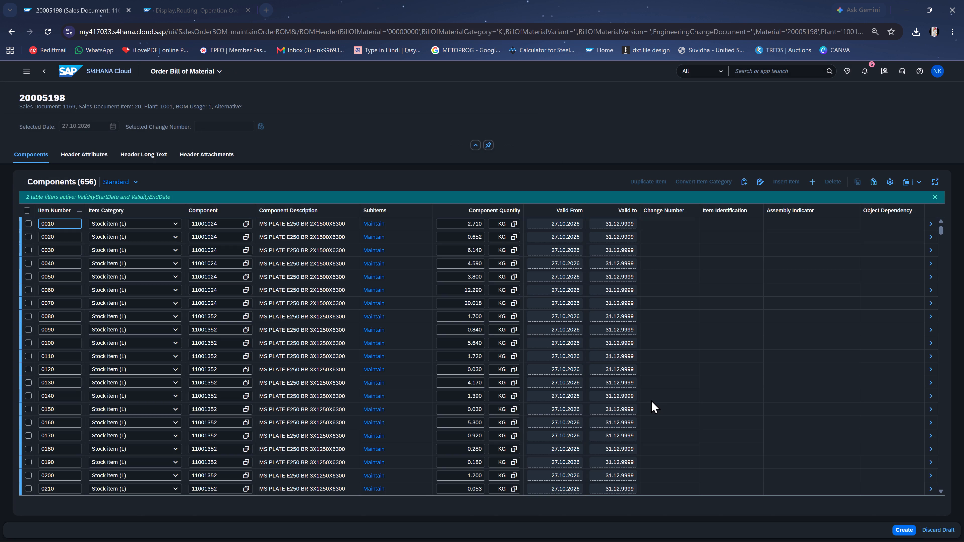
Review the header attributes of the order BOM draft for material 20005198 and create the order BOM.
left_click(71, 152)
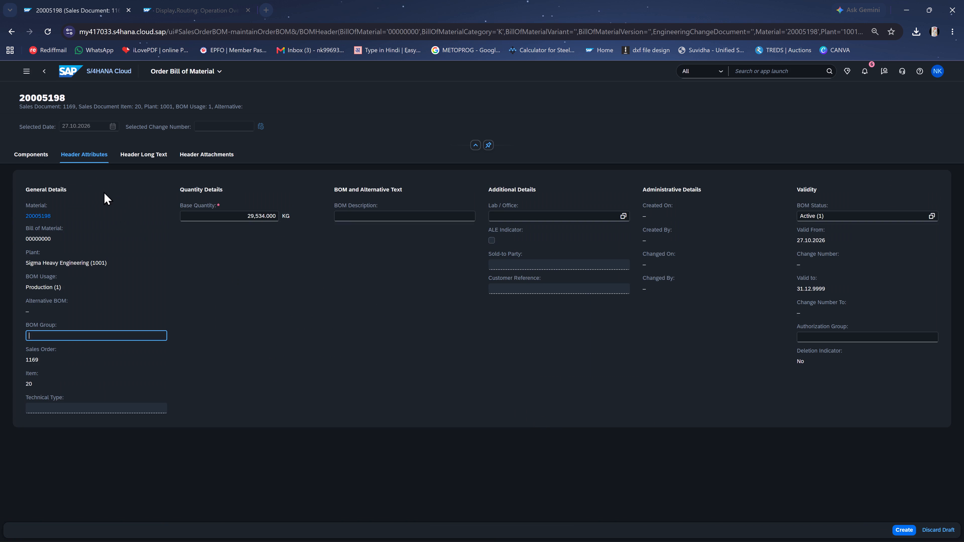
left_click(36, 152)
left_click(905, 527)
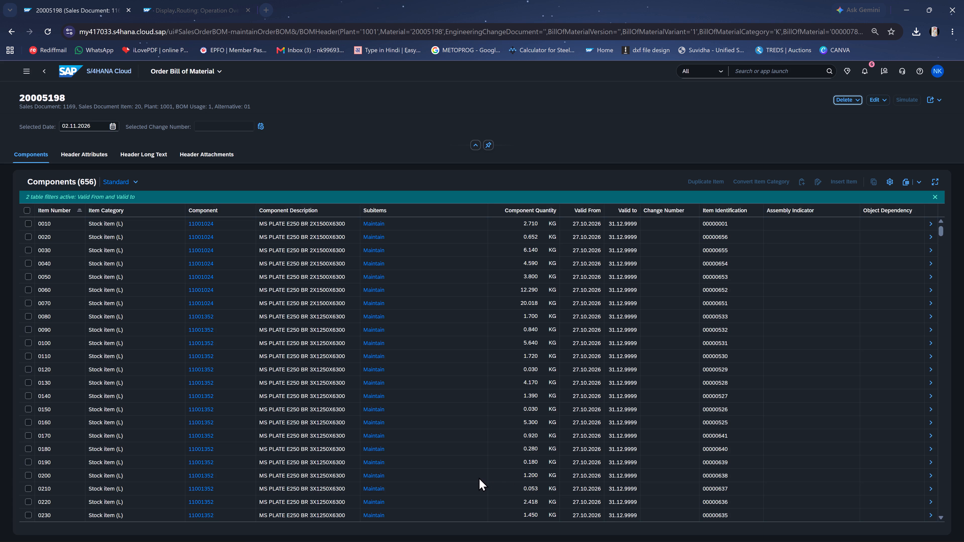
left_click(77, 152)
Start creating a routing for material 20005198 in plant 1001 with key date 27.10.2026.
left_click(65, 73)
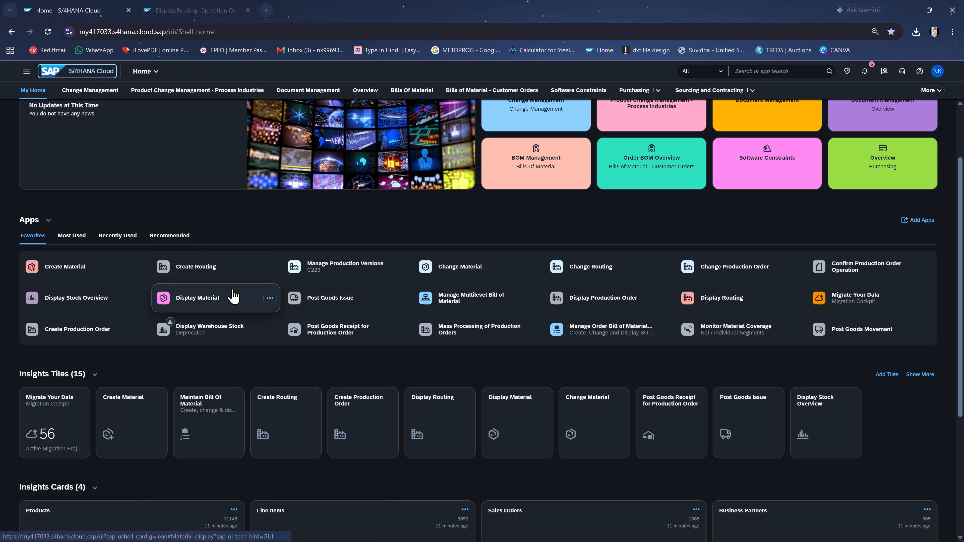
left_click(203, 255)
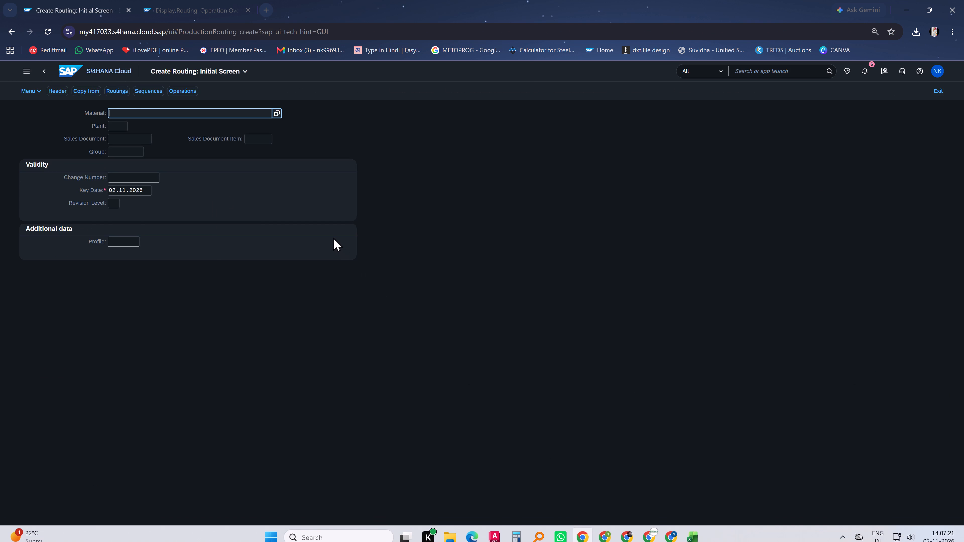
key("ctrl+v")
left_click_drag(249, 403, 246, 391)
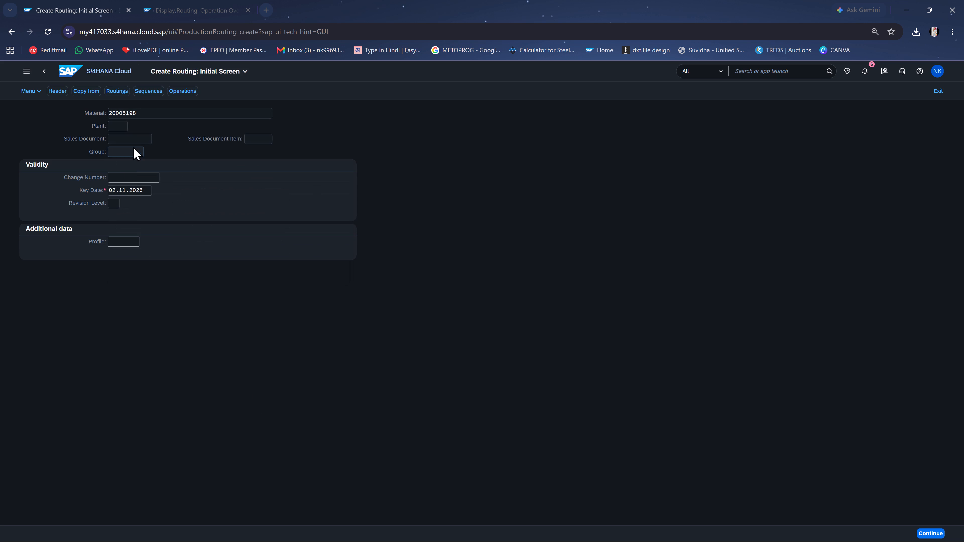
left_click(118, 125)
key("1")
key("0")
type("01")
left_click(144, 193)
left_click(159, 194)
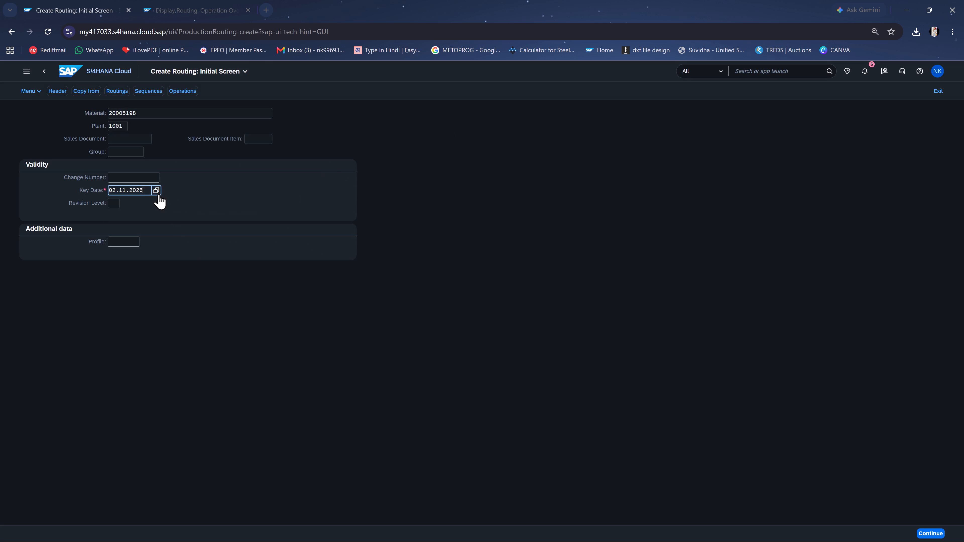
left_click(425, 275)
left_click(934, 536)
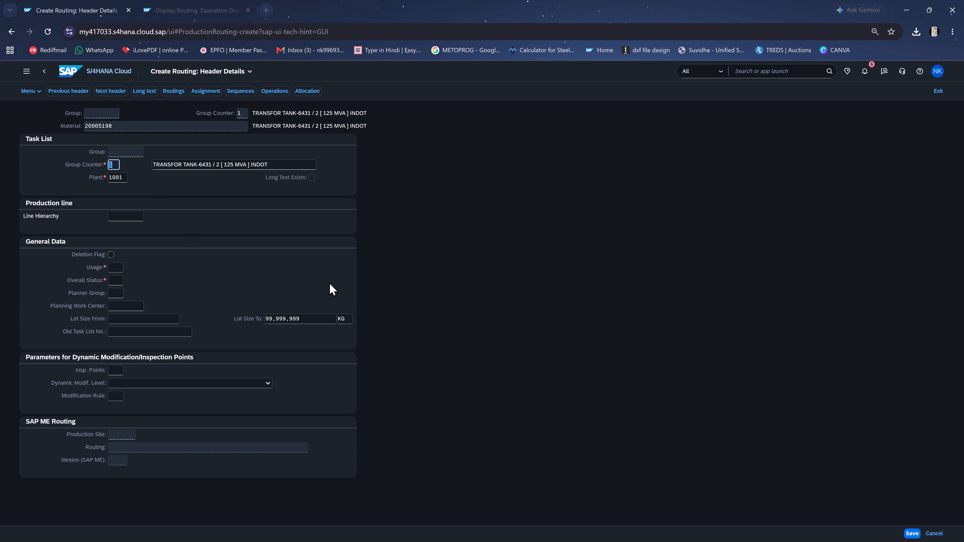
Set the routing header's usage to 1 and overall status to 4, and go to its operation overview.
left_click(117, 266)
key("1")
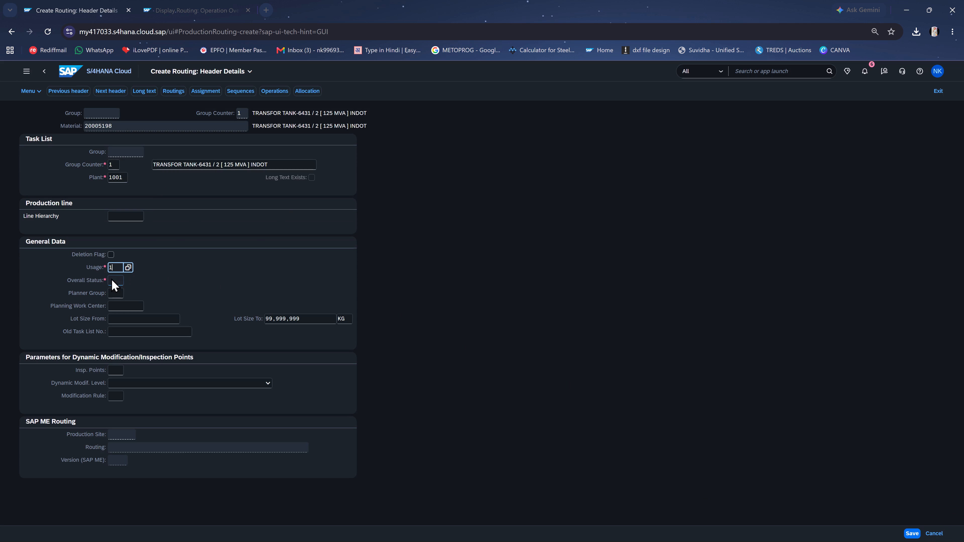
left_click(111, 278)
key("4")
left_click(278, 95)
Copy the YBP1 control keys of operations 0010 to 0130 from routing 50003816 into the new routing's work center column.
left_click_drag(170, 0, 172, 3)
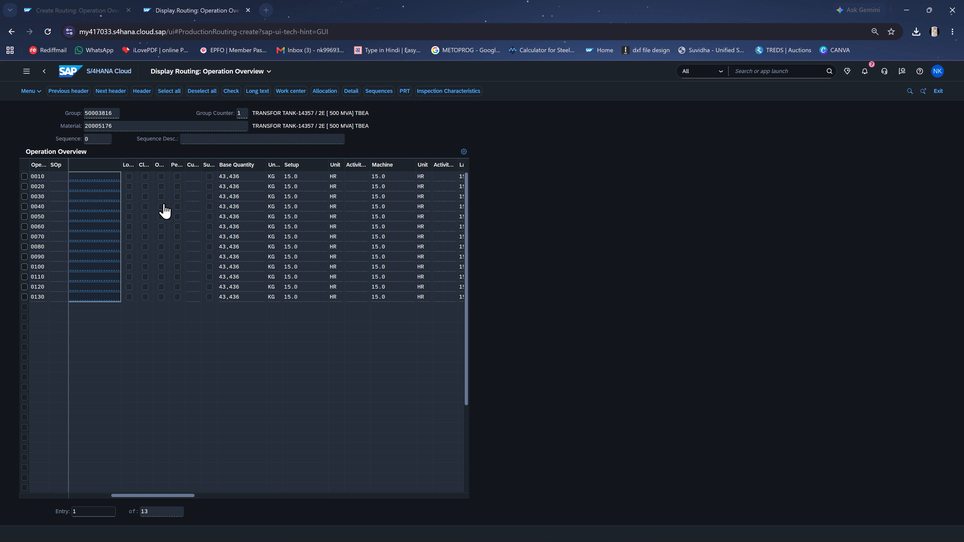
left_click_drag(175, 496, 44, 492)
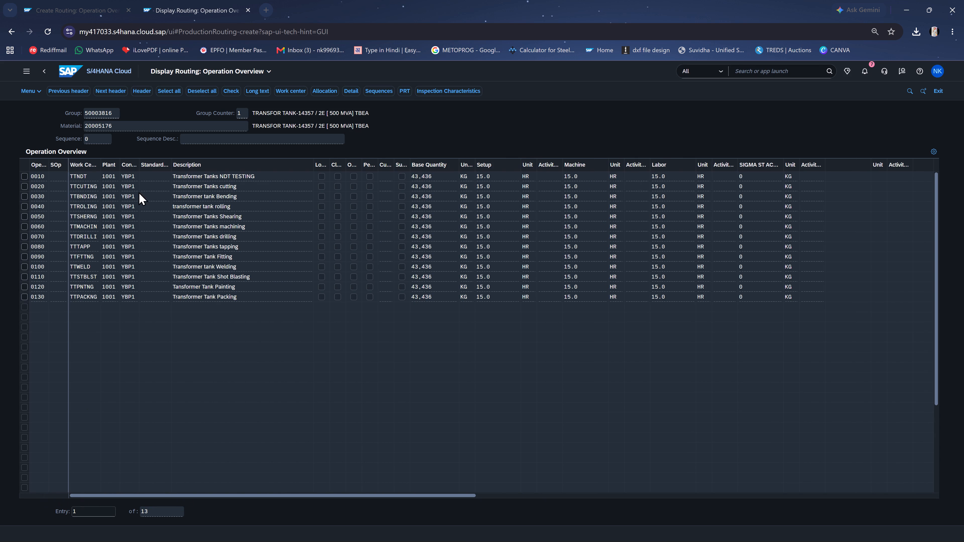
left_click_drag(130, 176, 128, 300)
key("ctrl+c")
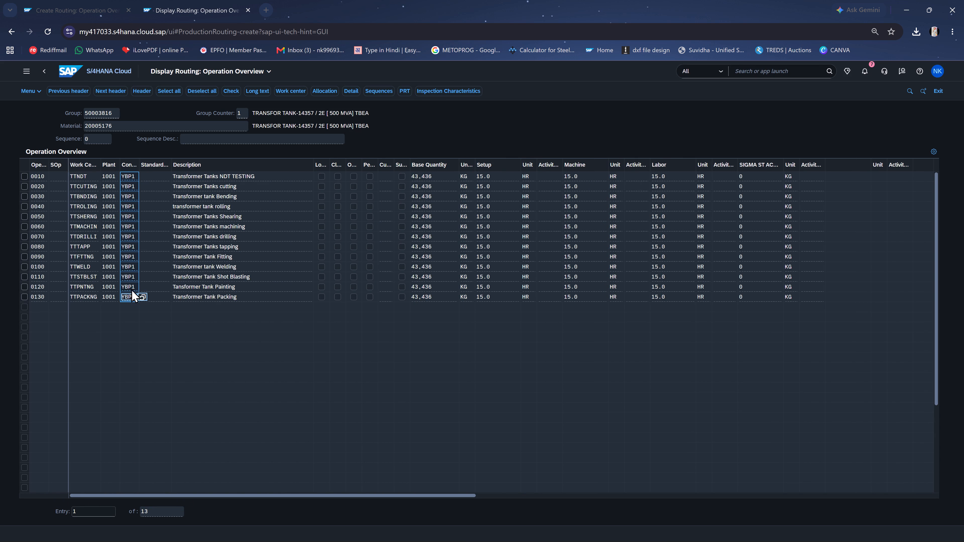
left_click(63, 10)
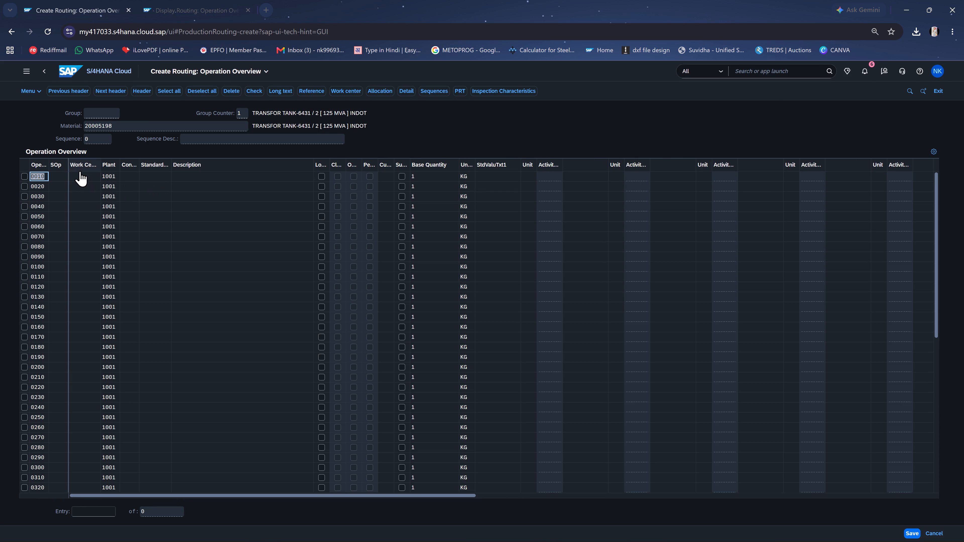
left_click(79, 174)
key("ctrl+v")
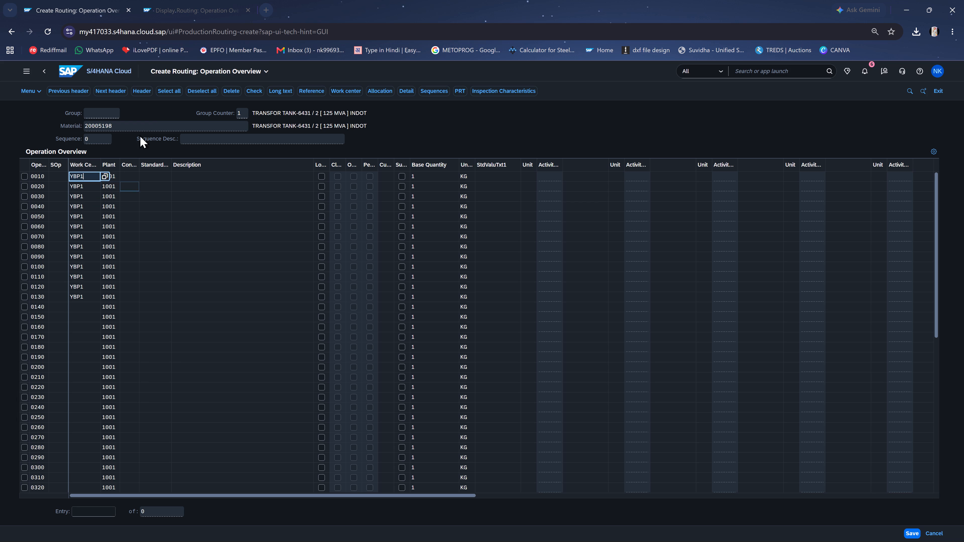
Copy the work centers TTNDT to TTPACKNG from routing 50003816 into the new routing's work center column, replacing the YBP1 entries.
left_click(184, 8)
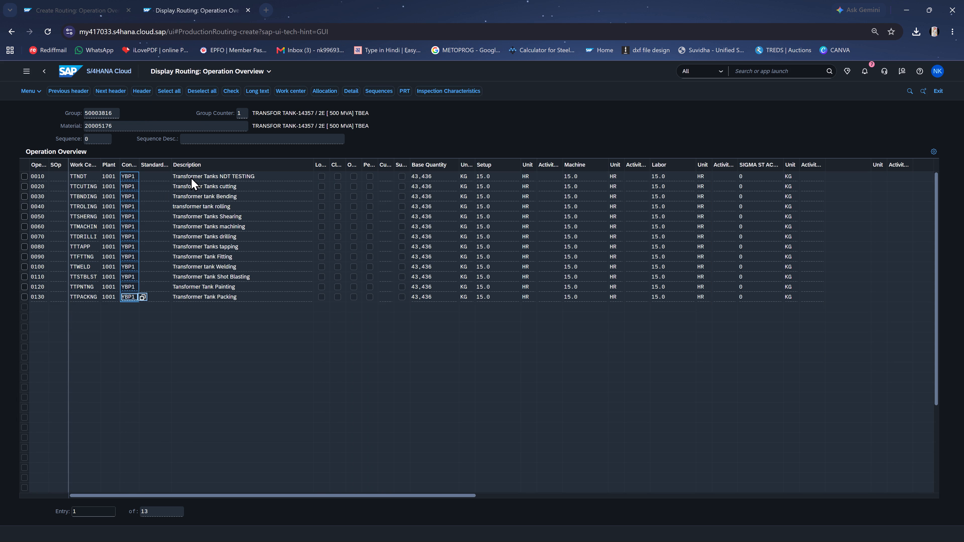
left_click_drag(82, 173, 82, 297)
key("ctrl+c")
left_click_drag(80, 5, 80, 7)
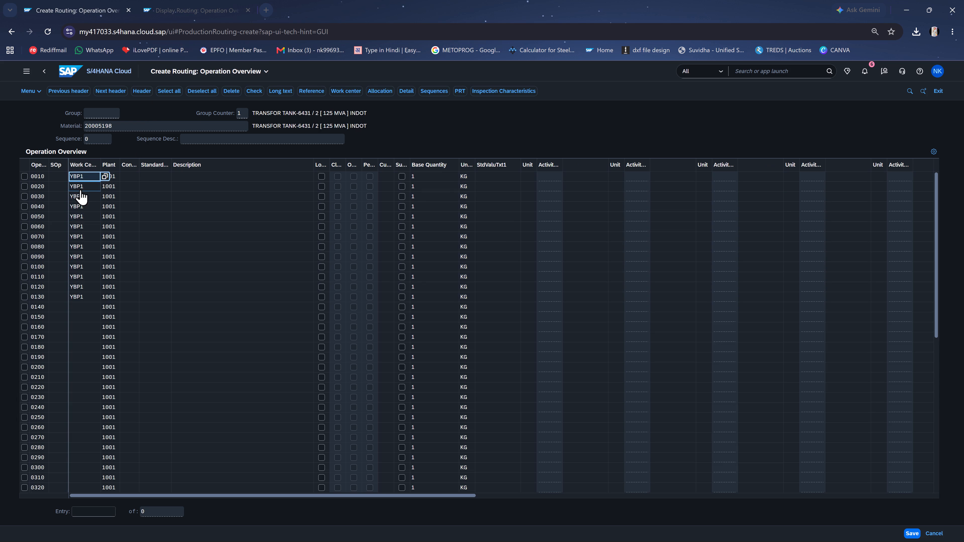
left_click(85, 188)
left_click(83, 179)
key("ctrl+v")
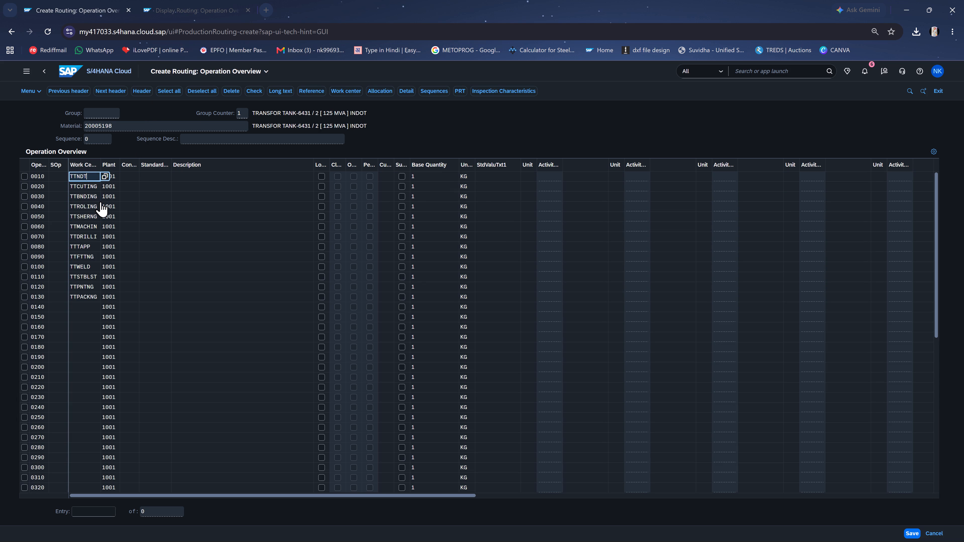
Copy the YBP1 control keys of operations 0010 to 0130 from routing 50003816 into the new routing's control key column.
left_click_drag(187, 9, 190, 11)
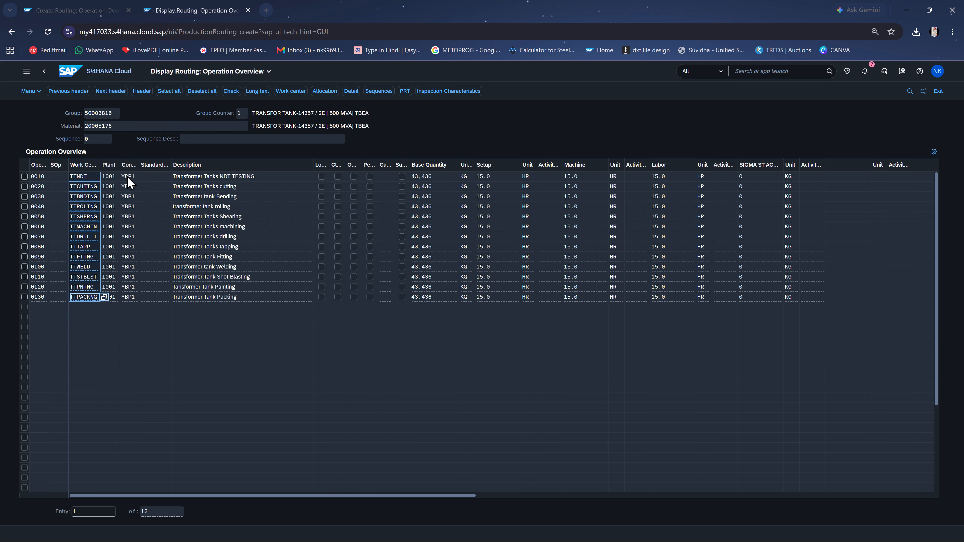
left_click_drag(127, 176, 129, 297)
key("ctrl+c")
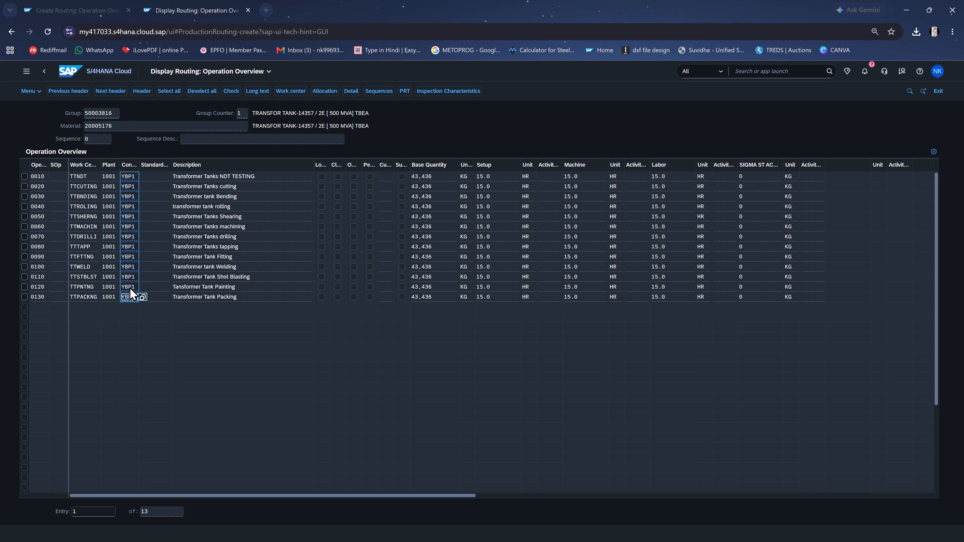
left_click_drag(68, 2, 68, 6)
left_click(126, 178)
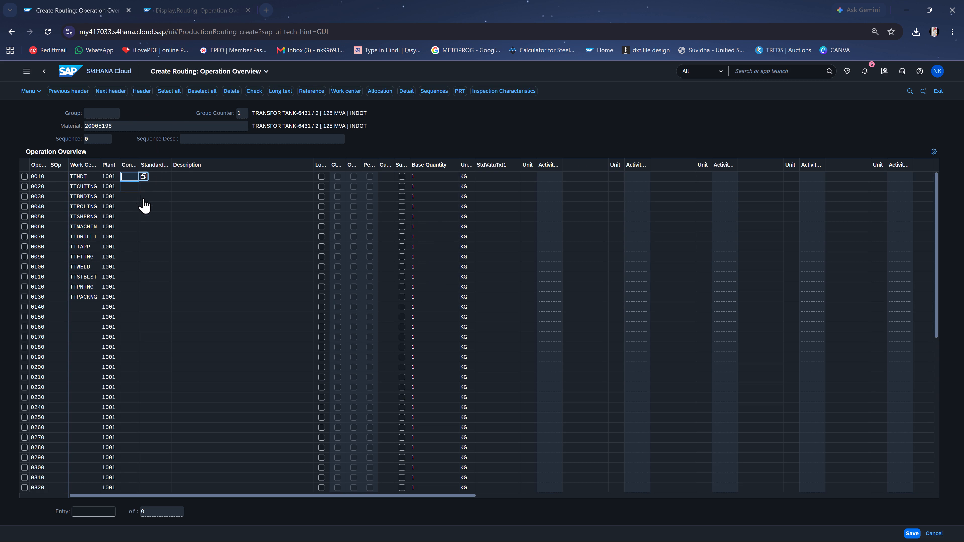
key("ctrl+v")
Copy the descriptions of operations 0010 to 0130 from routing 50003816 into the new routing's description column.
left_click(190, 10)
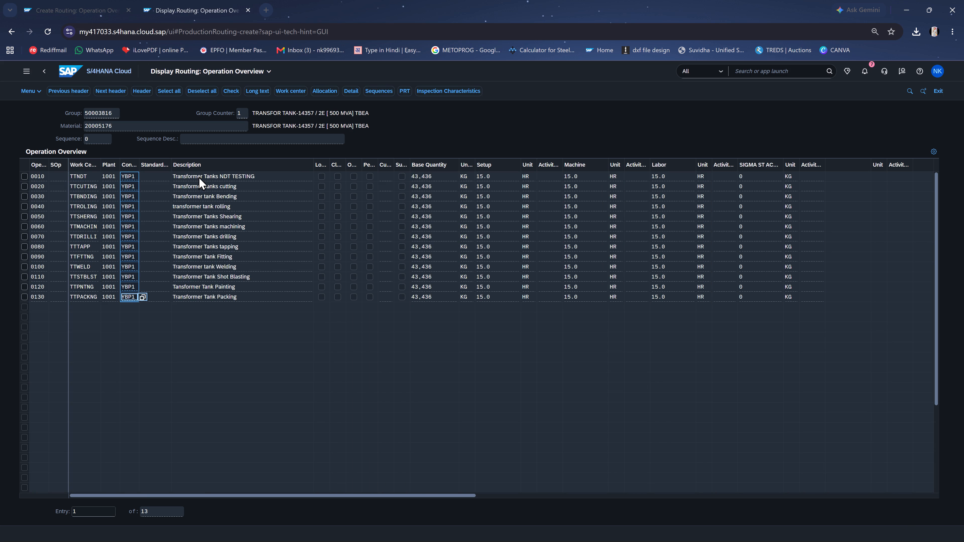
left_click_drag(198, 173, 197, 296)
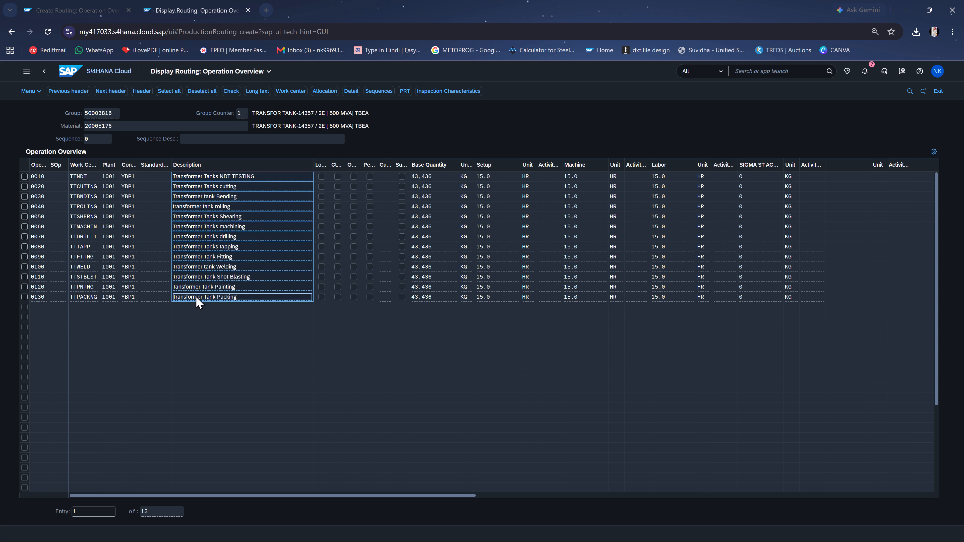
key("ctrl+c")
left_click_drag(68, 2, 68, 5)
left_click(189, 174)
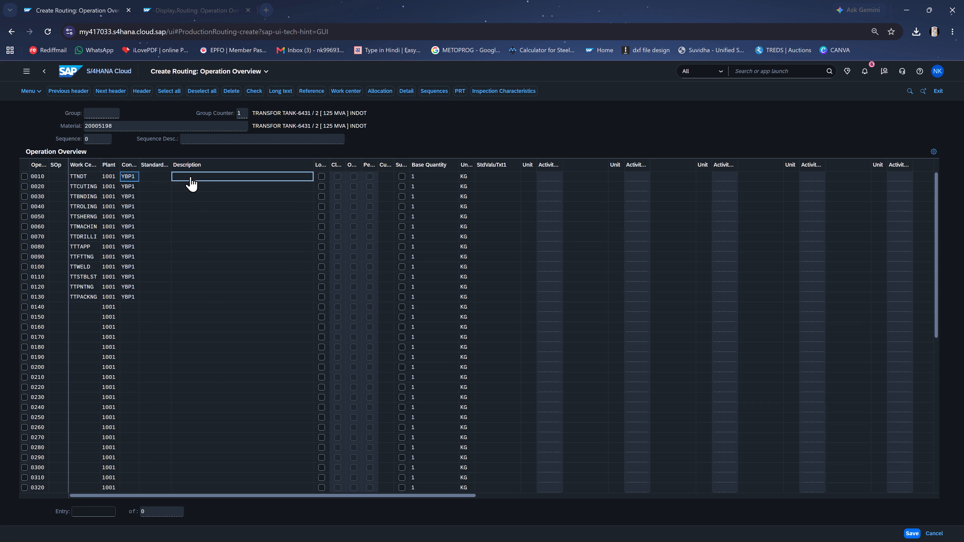
key("ctrl+v")
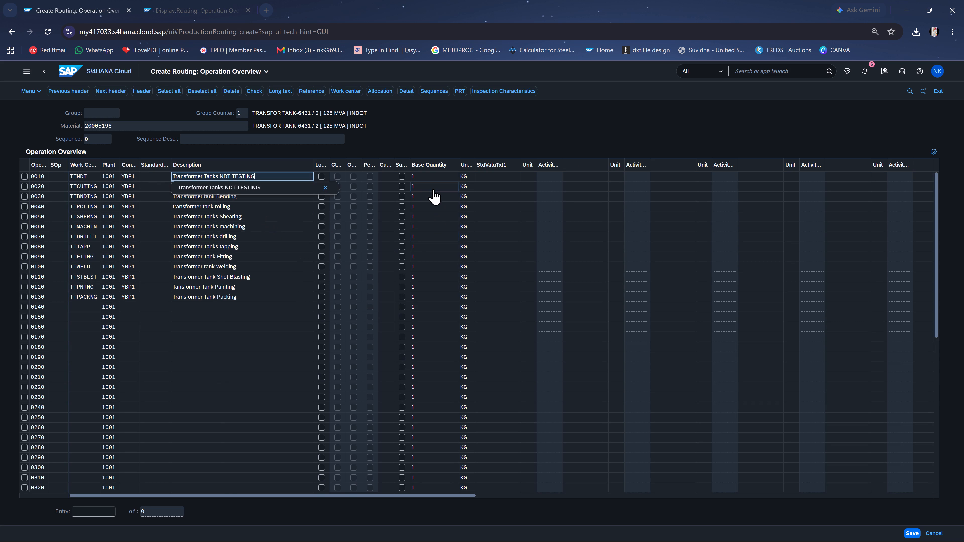
Check routing 50003816 and examine the W.O - 6431 / 2 row across the W.O SHEET in the Excel workbook.
left_click(165, 3)
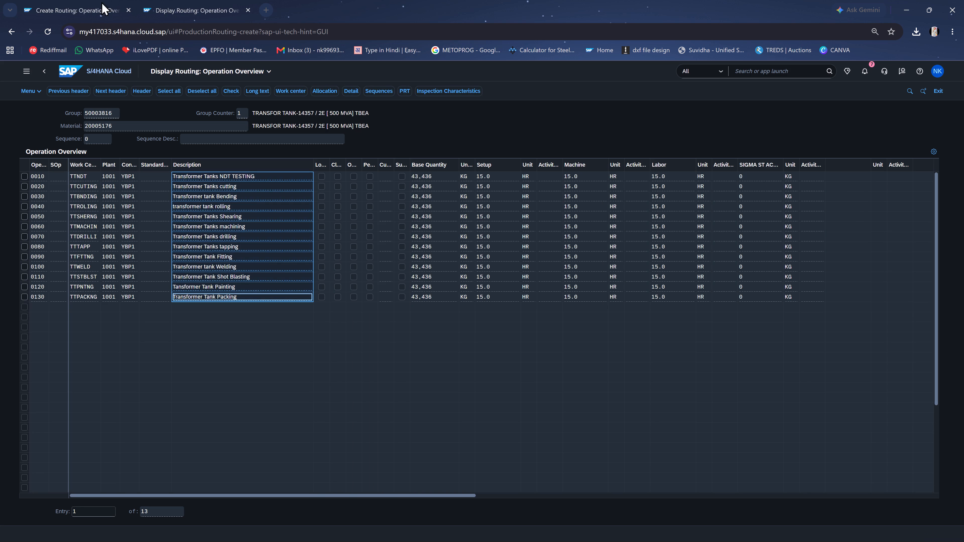
left_click(66, 7)
left_click(694, 539)
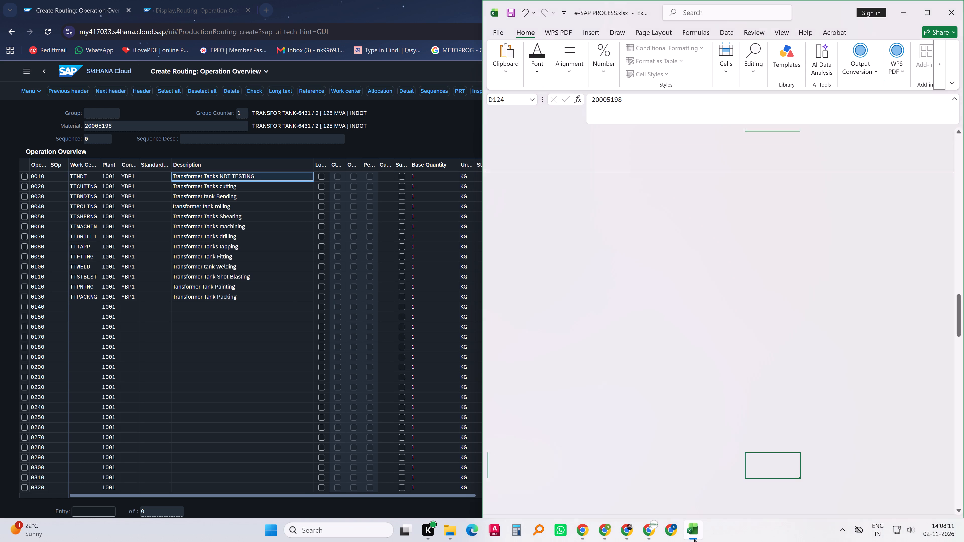
key("Right")
key("Right")
key("Right")
key("Right")
key("Right")
key("Right")
key("Right")
key("Right")
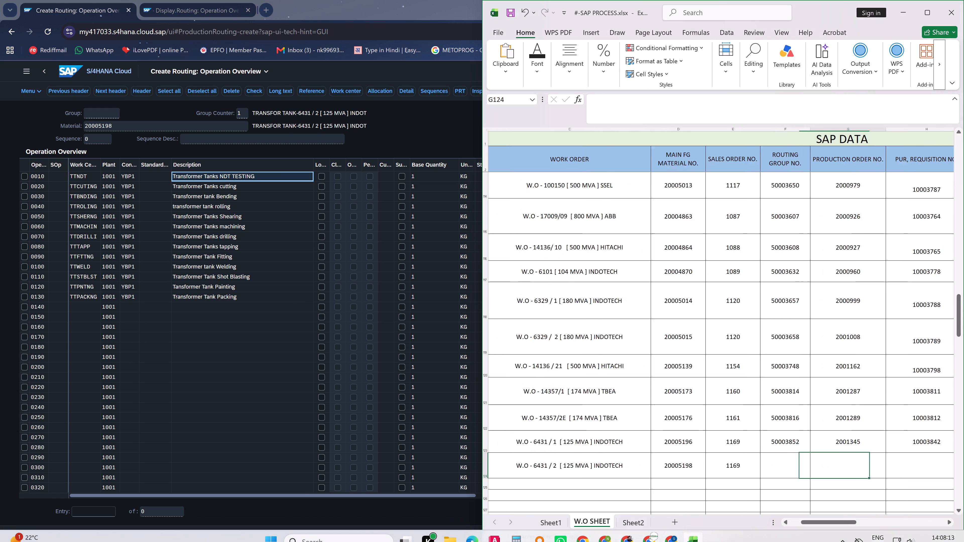
key("Left")
key("Left")
key("Left")
key("Left")
key("Left")
key("Left")
key("Left")
key("Left")
key("Left")
key("Left")
key("Left")
key("Left")
key("Left")
key("Left")
key("Left")
key("Left")
key("Left")
key("Left")
key("Left")
key("Left")
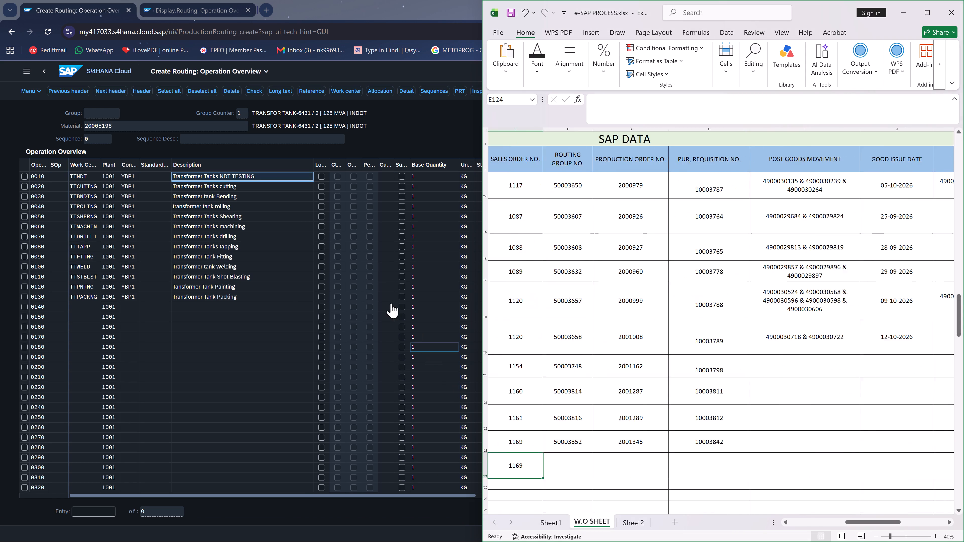
Set the base quantity of operation 0010 in the new SAP routing to 29,534 KG and copy the value.
left_click(424, 179)
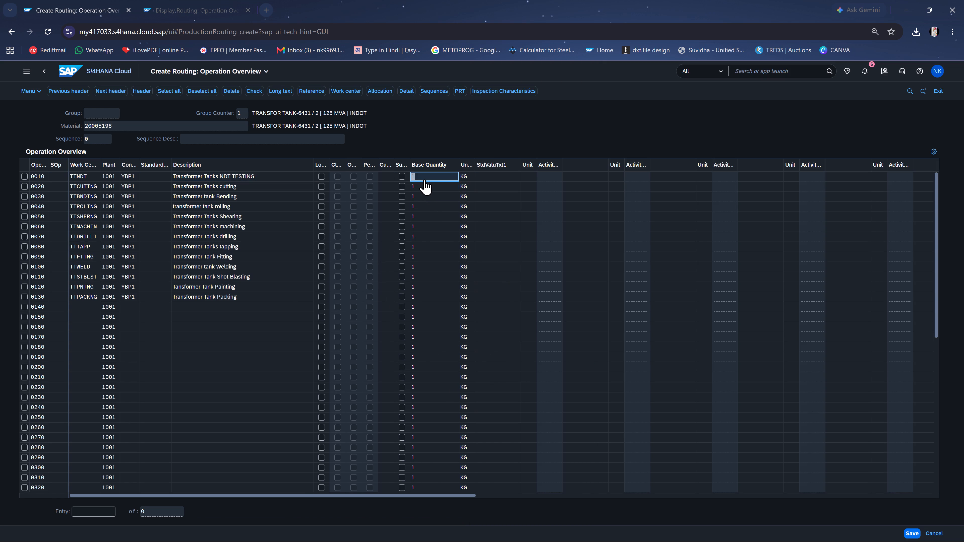
type("29")
type(",534")
key("shift+Left")
key("shift+Left")
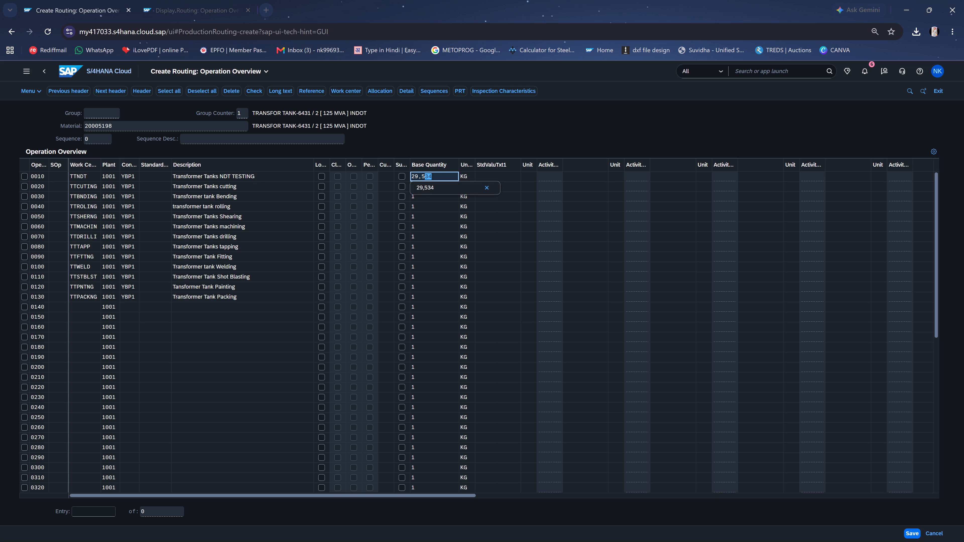
key("shift+Left")
key("shift+Left")
key("shift+Left")
key("shift+Left")
key("ctrl+c")
Fill the base quantity 29,534 into operations 0020 to 0130 and apply the entries to load the standard value fields.
left_click(468, 134)
left_click(427, 186)
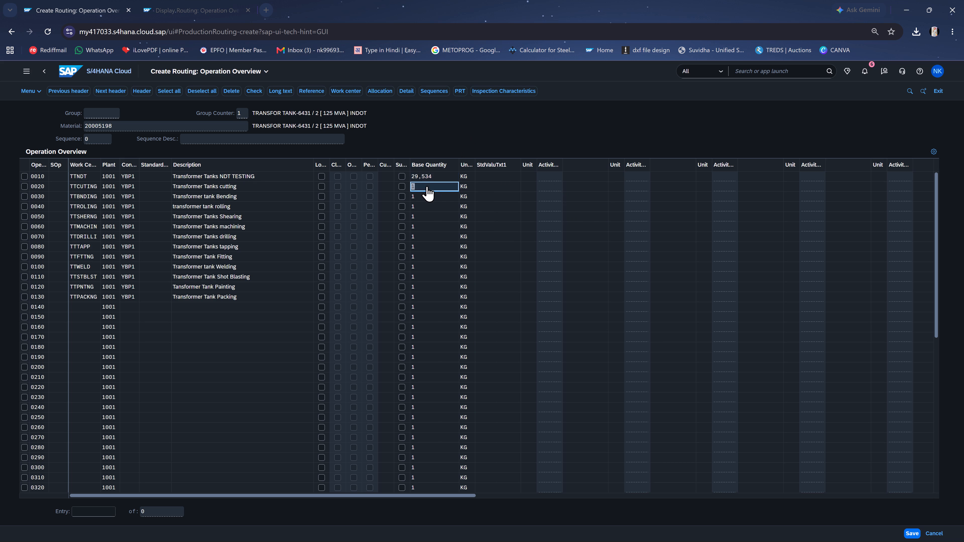
key("ctrl+v")
key("Down")
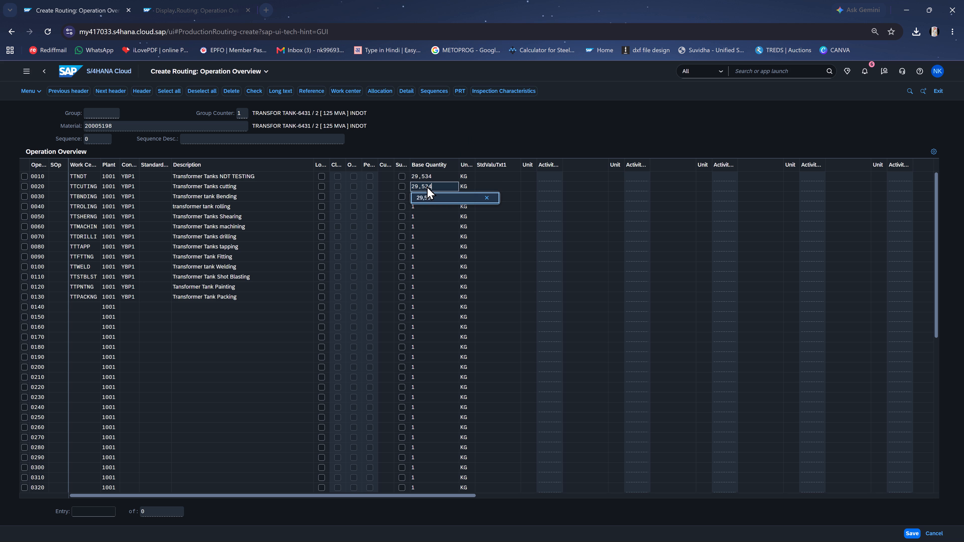
left_click(432, 179)
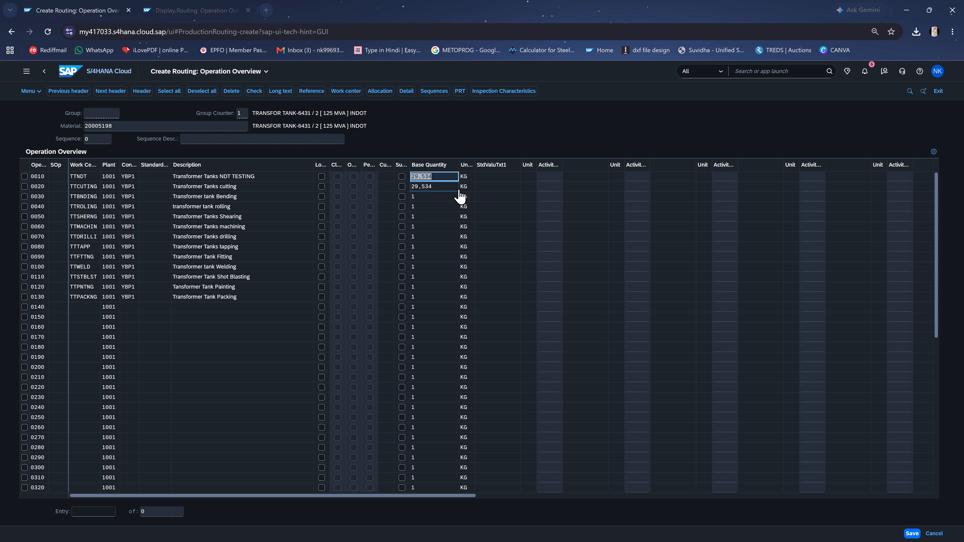
key("Down")
key("Down")
key("ctrl+v")
key("Down")
key("ctrl+v")
key("Down")
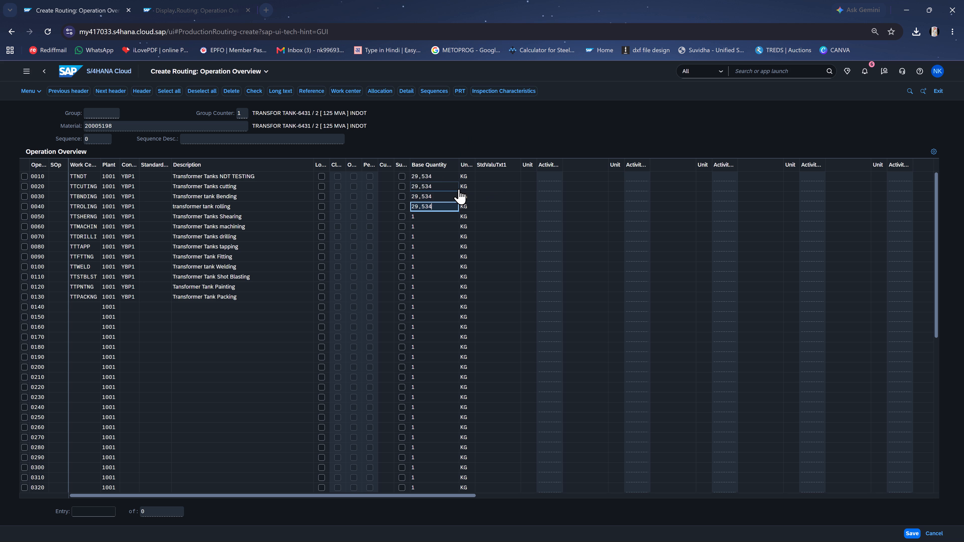
key("ctrl+v")
key("Down")
key("ctrl+v")
key("Down")
key("ctrl+v")
key("Down")
key("ctrl+v")
key("Down")
key("v")
key("Down")
key("ctrl+v")
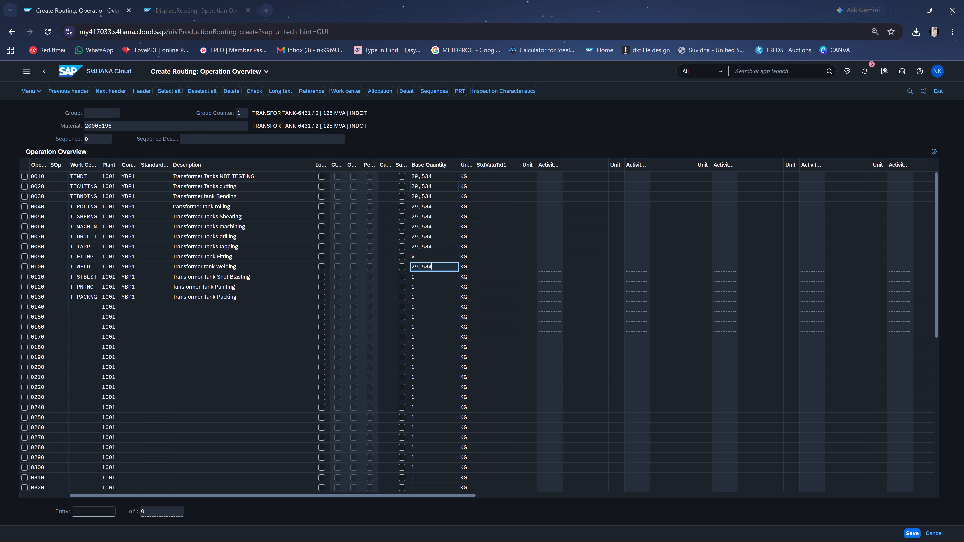
key("Down")
key("ctrl+v")
key("Down")
key("ctrl+v")
key("Up")
key("Up")
key("Up")
key("ctrl+v")
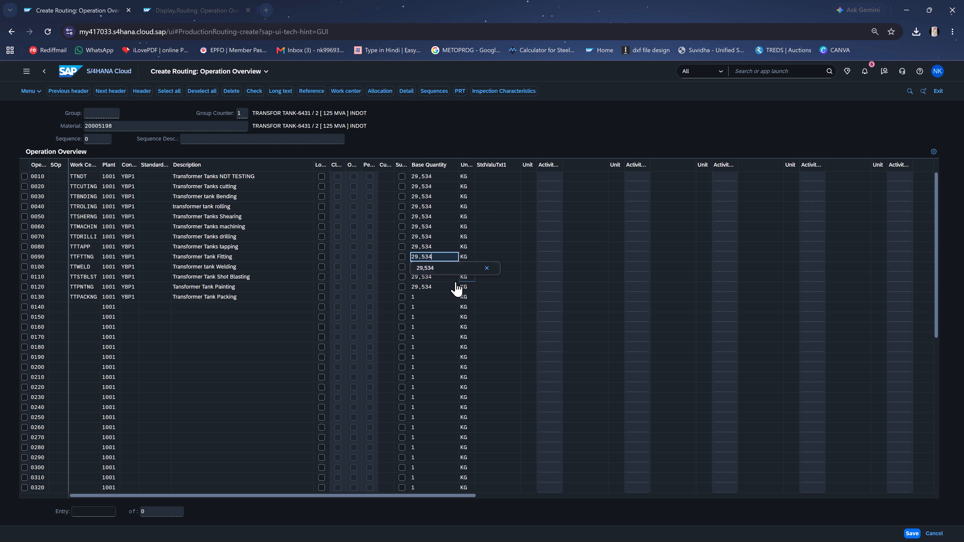
left_click(431, 300)
key("ctrl+v")
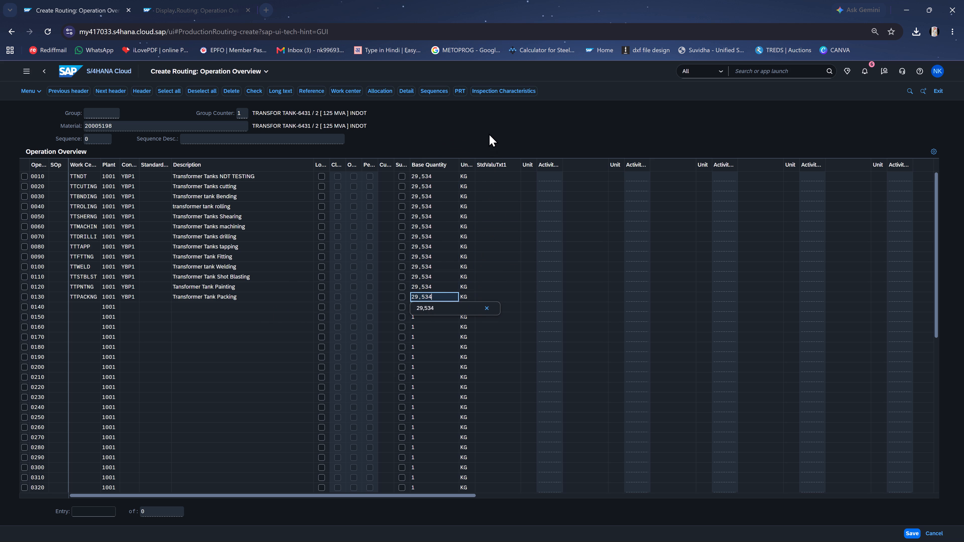
key("Return")
Set the Setup standard value to 15 HR for operations 0010 to 0130.
left_click(492, 179)
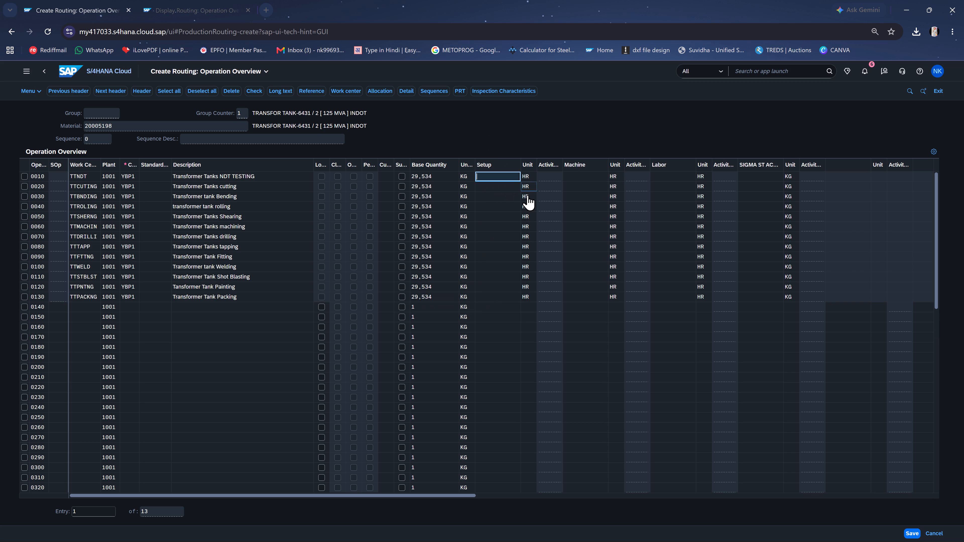
type("15")
key("Down")
type("15")
key("Down")
type("15")
key("Down")
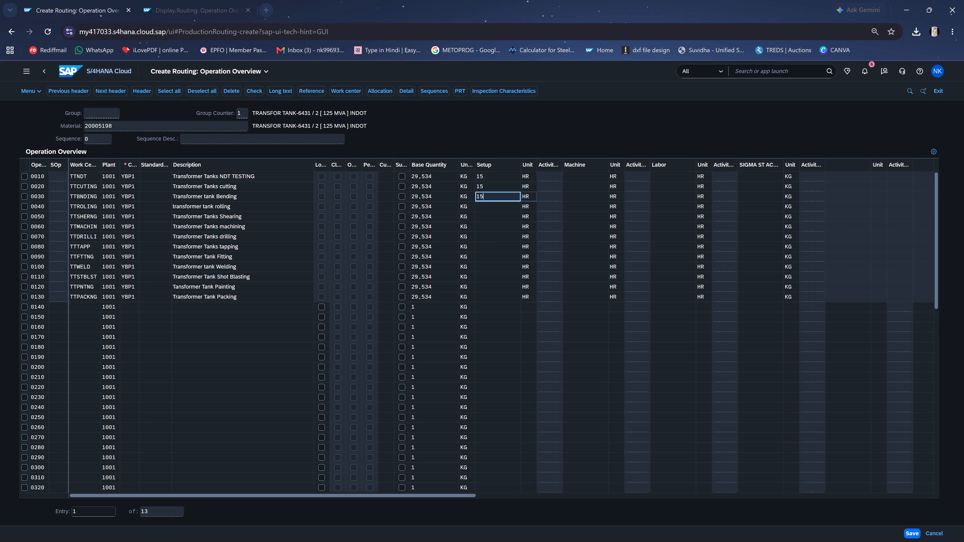
type("15")
key("Down")
type("15")
key("Down")
type("15")
key("Down")
type("15")
key("Down")
type("15")
key("Down")
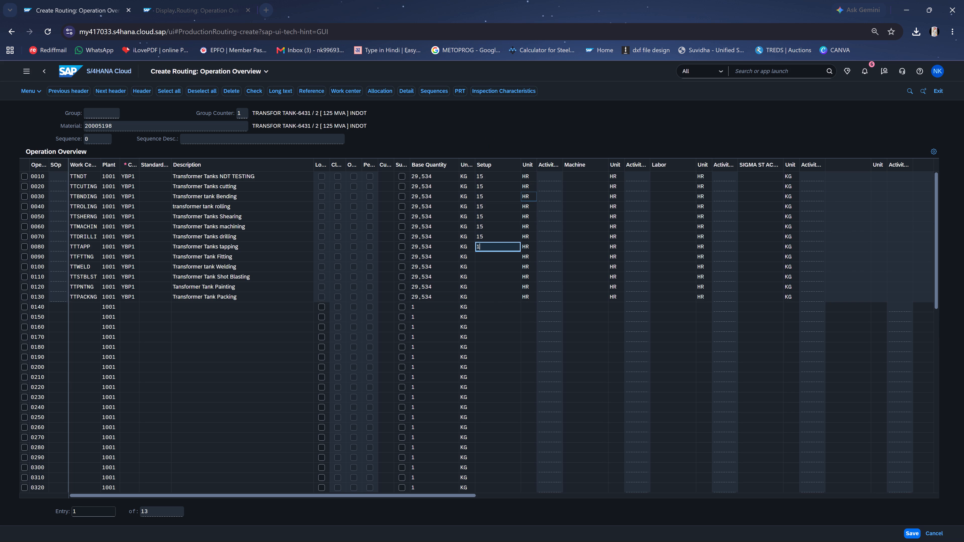
type("15")
key("Down")
type("15")
key("Down")
type("15")
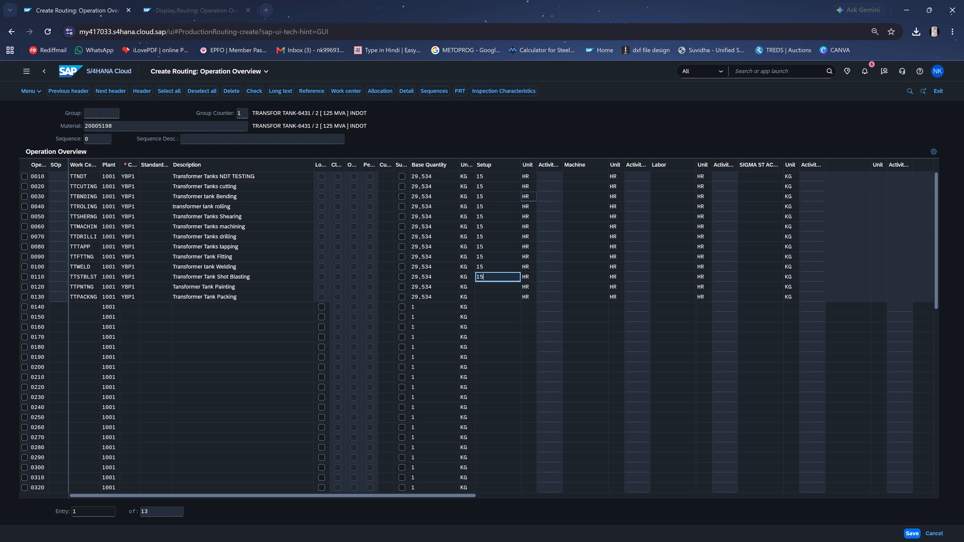
key("Down")
type("15")
key("Down")
key("5")
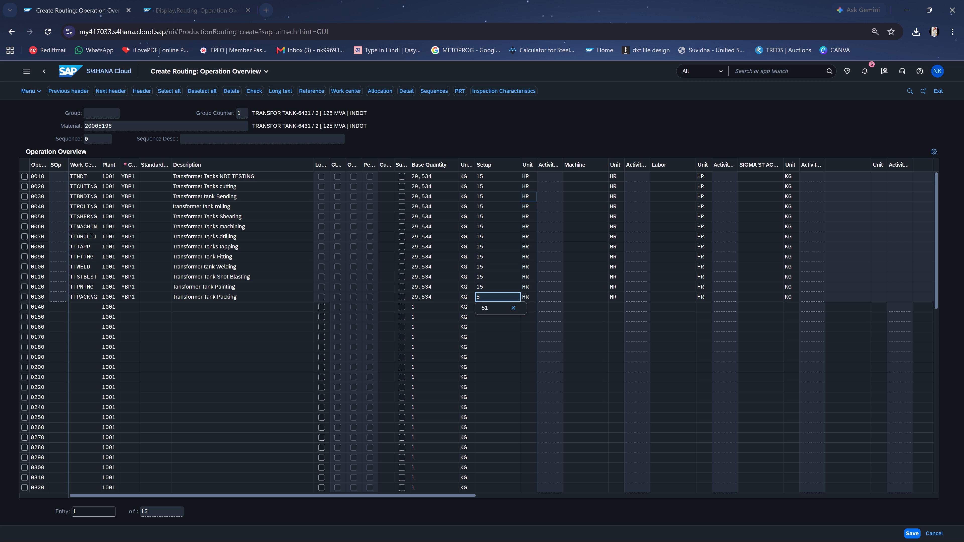
key("BackSpace")
type("51")
key("BackSpace")
key("BackSpace")
key("1")
key("5")
Set the Machine standard value to 15 HR for operations 0010 to 0130.
left_click(582, 173)
type("15")
key("Down")
type("15")
key("Down")
type("15")
key("Down")
type("15")
key("Down")
type("15")
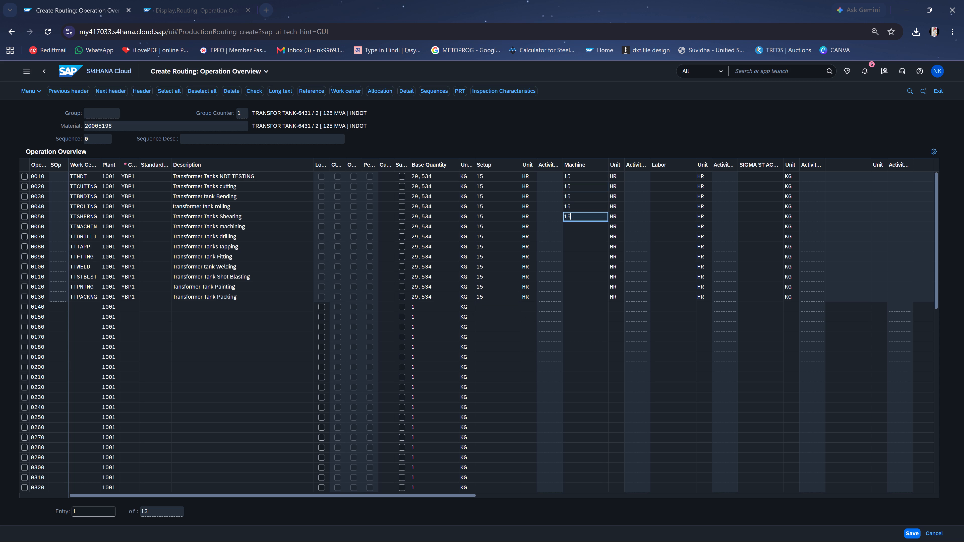
key("Down")
type("15")
key("Down")
type("15")
key("Down")
type("15")
key("Down")
type("15")
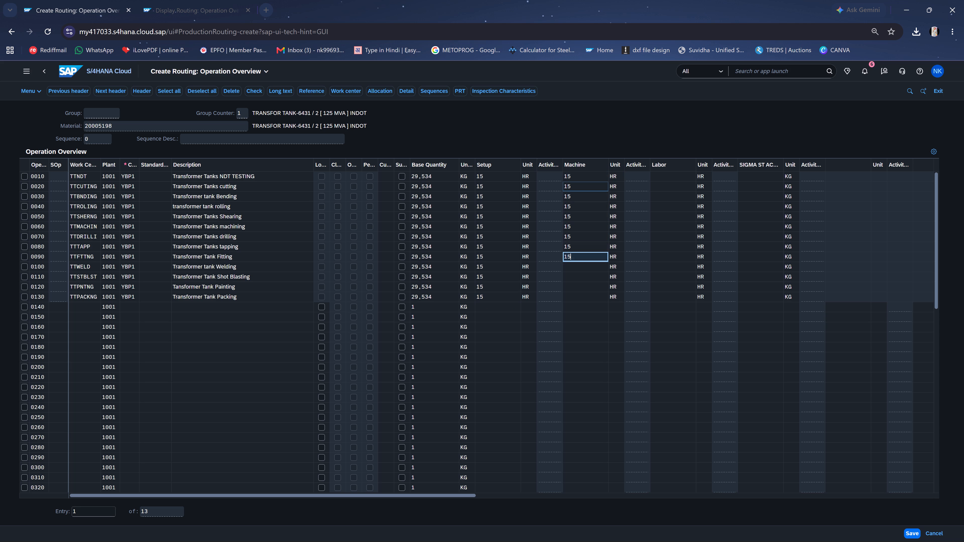
key("Down")
type("15")
key("Down")
type("15")
key("Down")
type("15")
key("Down")
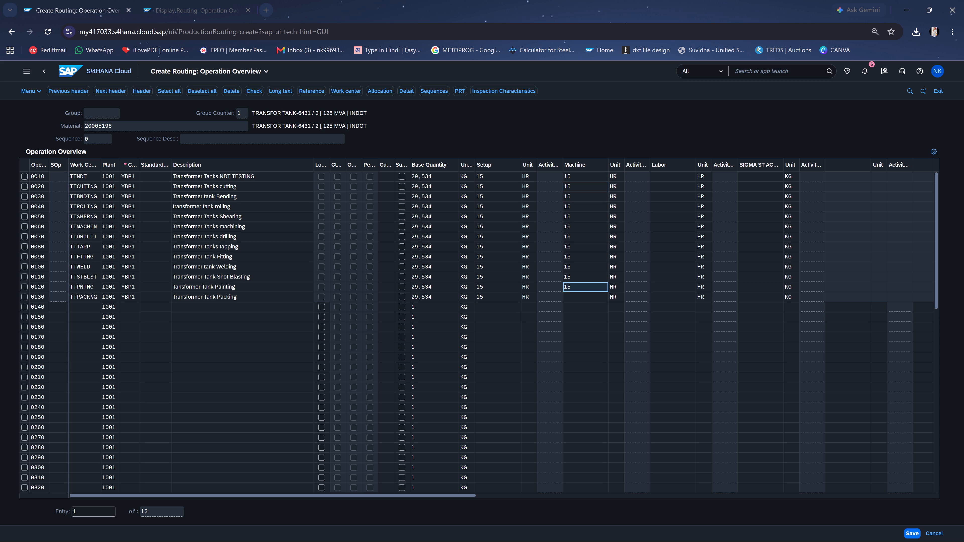
type("15")
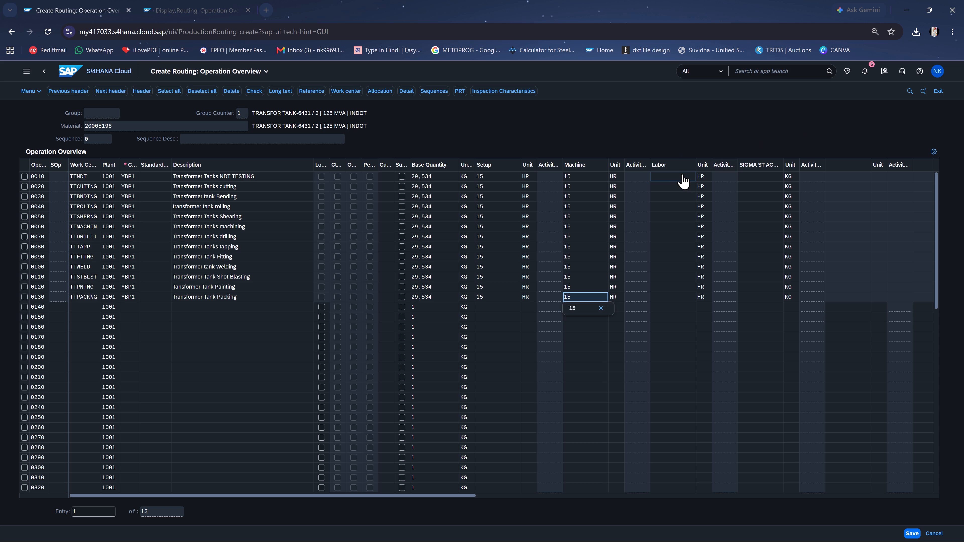
Set the Labor standard value to 15 HR for operations 0010 to 0130 and save the routing.
left_click(682, 174)
type("15")
key("Down")
type("15")
key("Down")
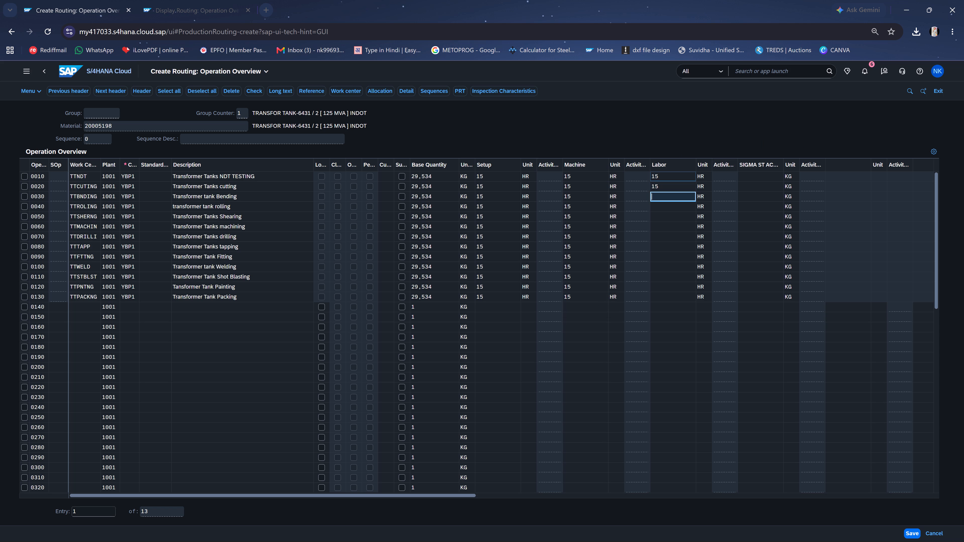
type("15")
key("Down")
type("15")
key("Down")
type("15")
key("Down")
type("15")
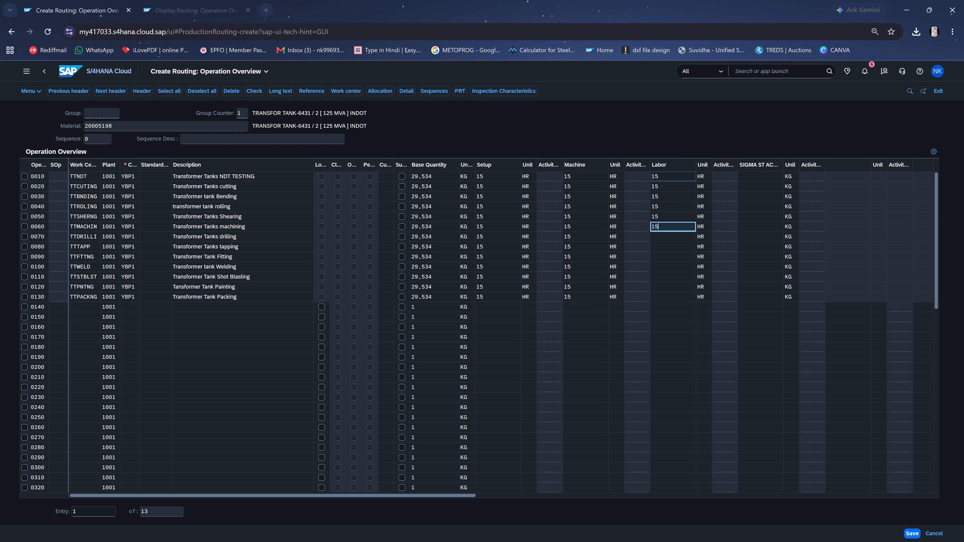
key("Down")
type("15")
key("Down")
type("15")
key("Down")
type("15")
key("Down")
type("15")
key("Down")
key("5")
key("BackSpace")
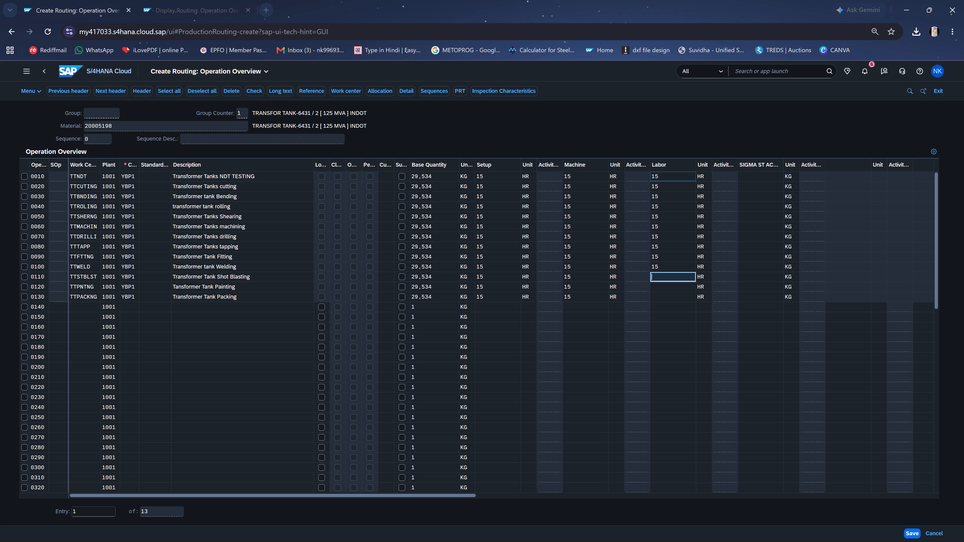
type("51")
key("Down")
type("15")
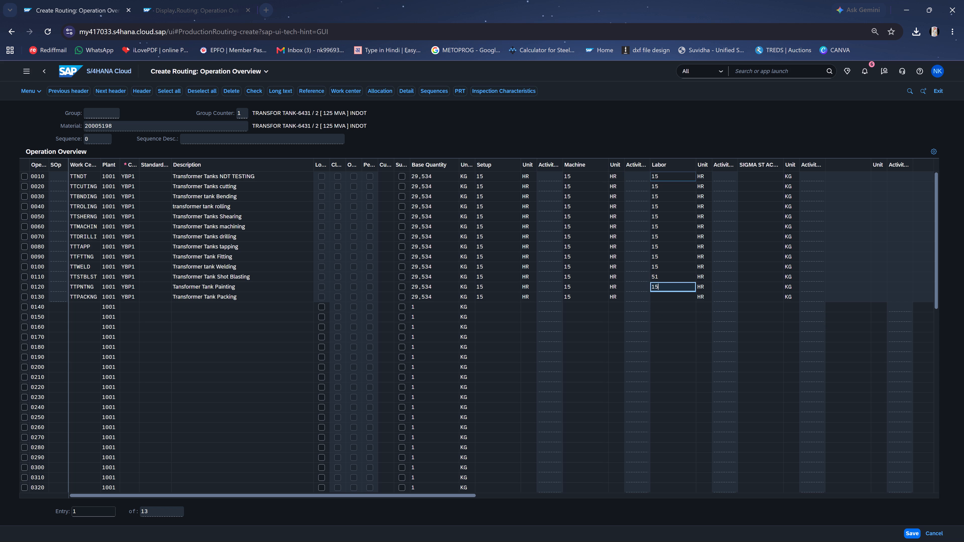
key("Down")
type("15")
key("Up")
key("Up")
type("15")
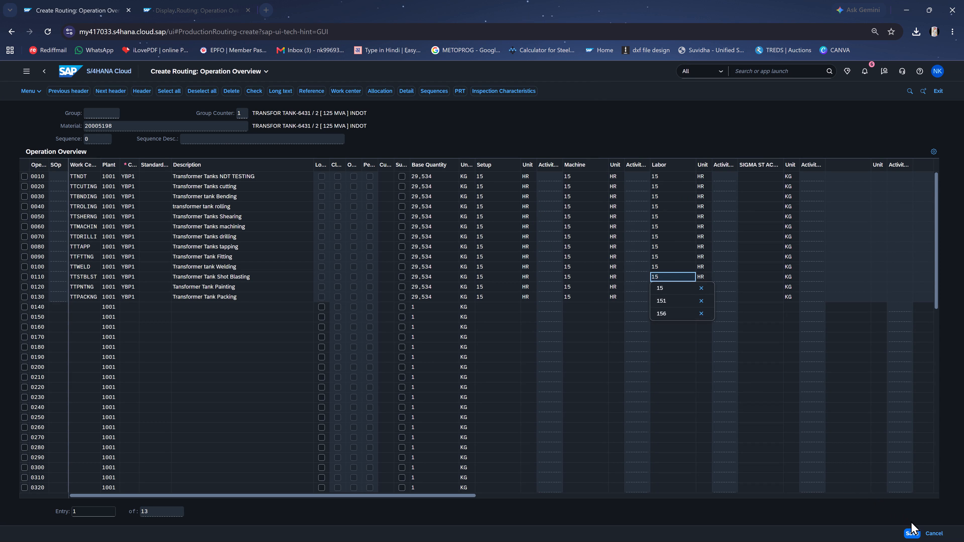
left_click(913, 530)
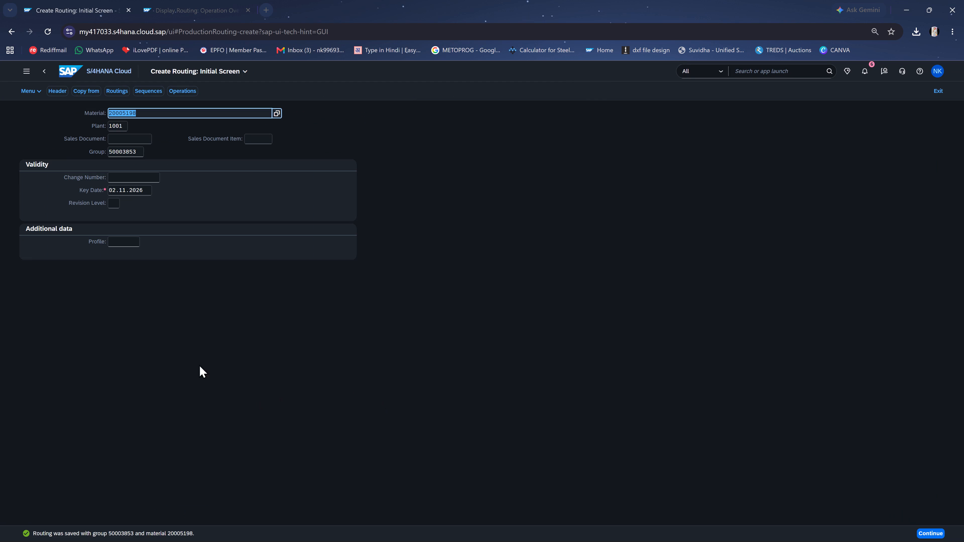
Copy routing group 50003853 into the ROUTING GROUP NO. cell of the W.O - 6431 / 2 row in the Excel workbook and save it.
left_click_drag(139, 148, 97, 153)
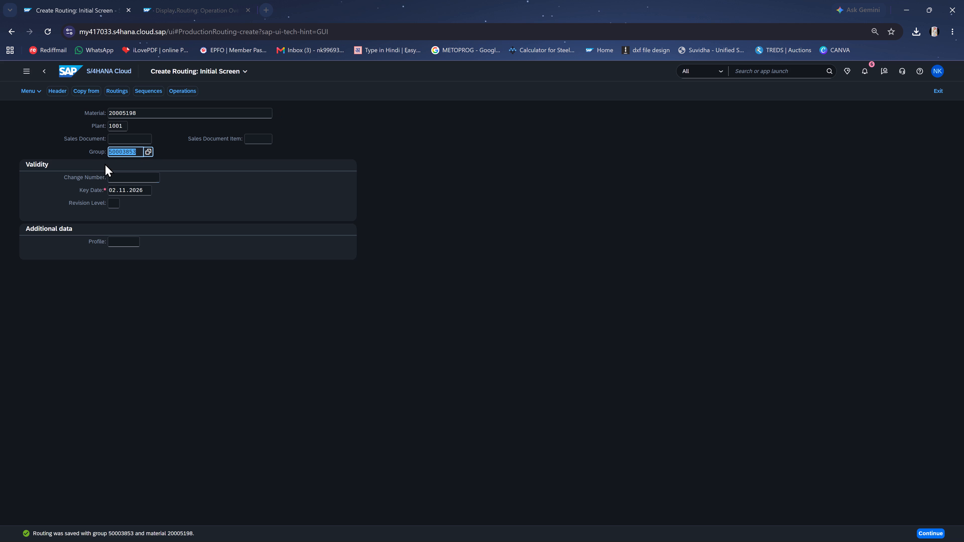
key("ctrl+c")
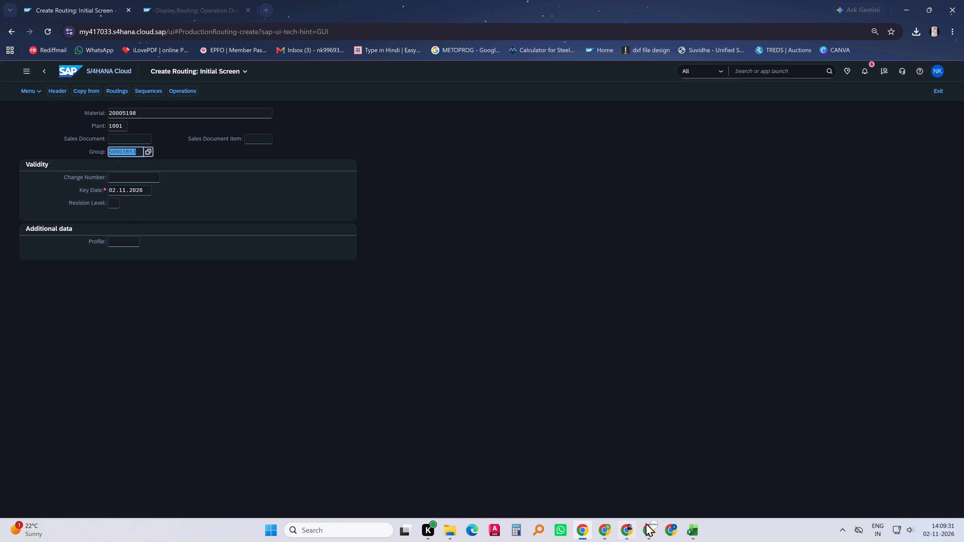
left_click(686, 526)
double_click(870, 466)
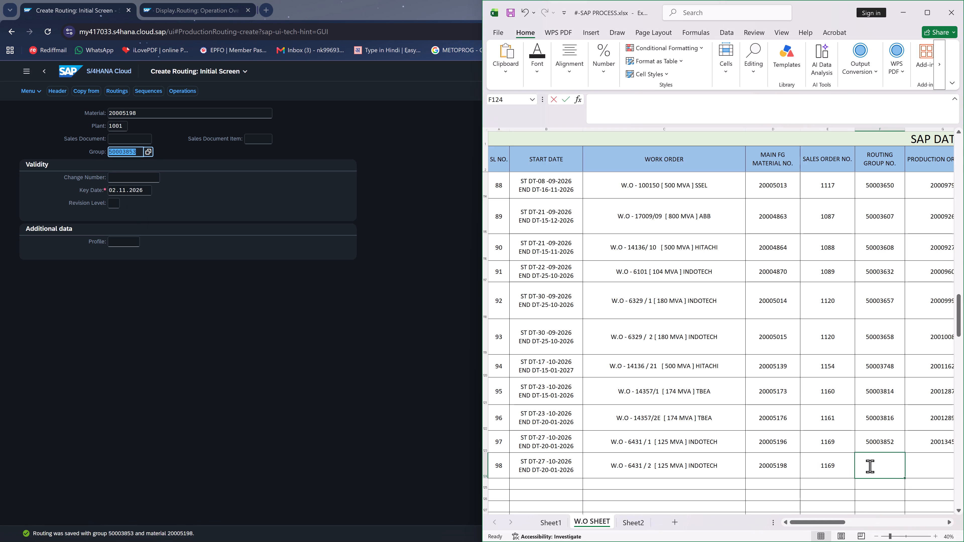
key("ctrl+v")
left_click(804, 416)
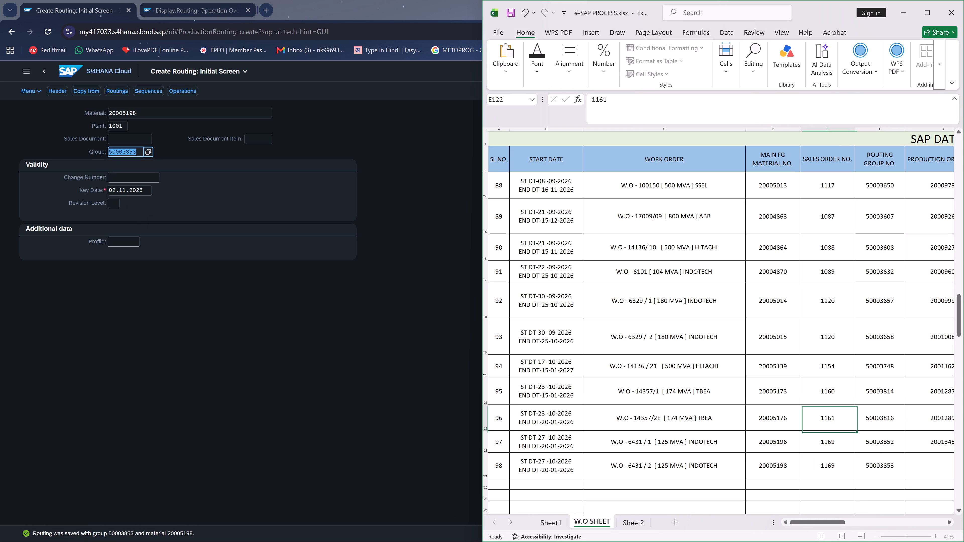
key("ctrl+s")
key("ctrl+s")
key("ctrl+s")
key("ctrl+s")
key("ctrl+s")
key("ctrl+s")
key("ctrl+s")
key("ctrl+s")
key("ctrl+s")
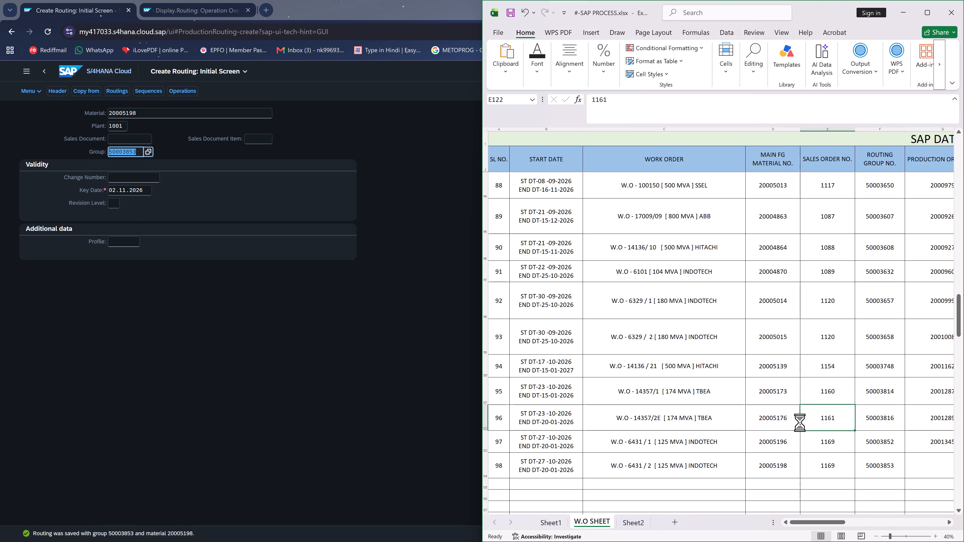
key("ctrl+s")
key("ctrl+s")
key("ctrl+s")
key("ctrl+s")
key("ctrl+s")
In SAP, open Manage Production Versions for plant 1001 and material 20005198, copying the material number from the W.O SHEET.
left_click(68, 72)
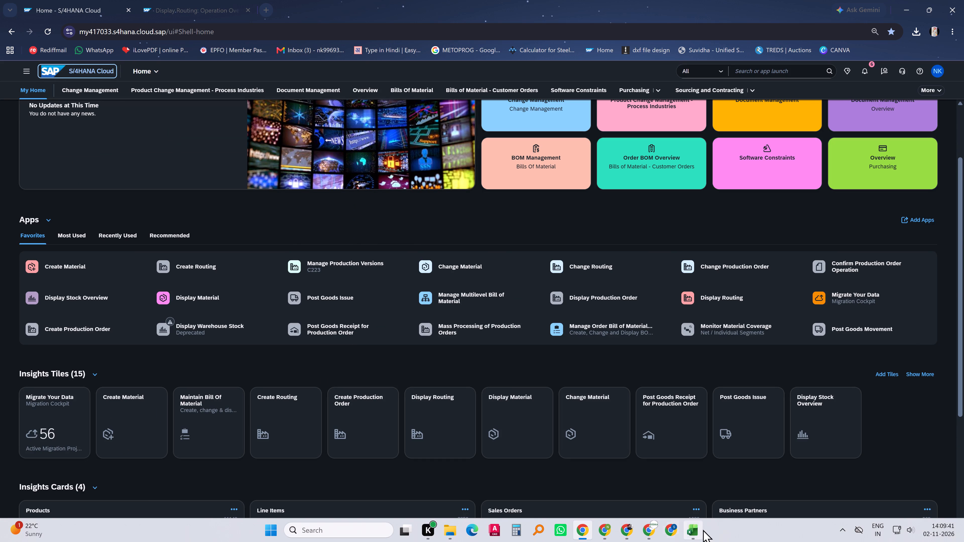
left_click(703, 529)
left_click_drag(753, 464, 756, 466)
key("ctrl+c")
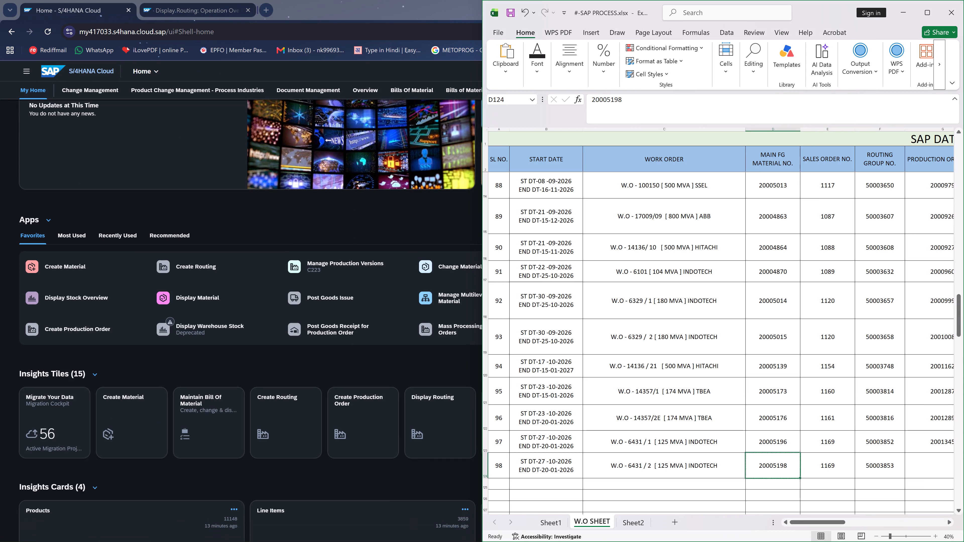
left_click(906, 10)
left_click(331, 263)
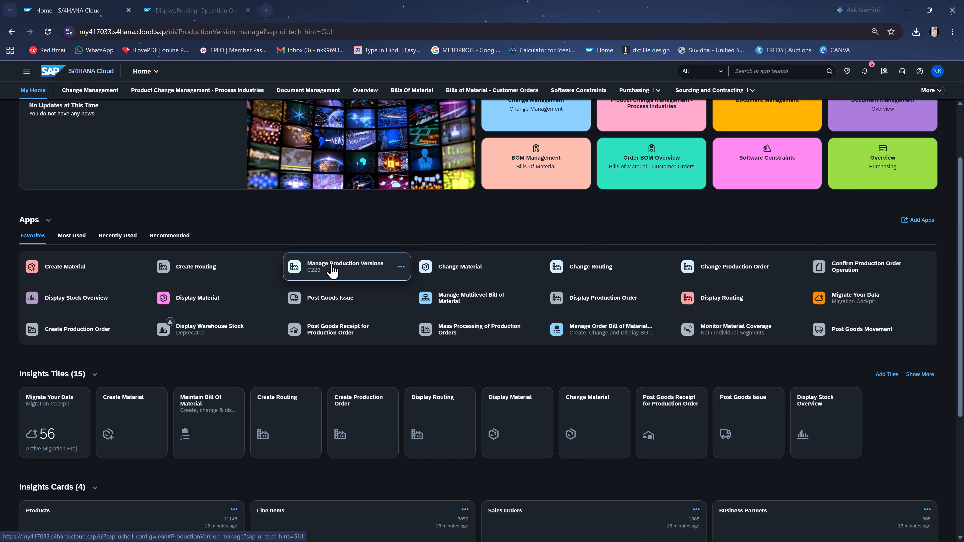
type("1001")
left_click(105, 142)
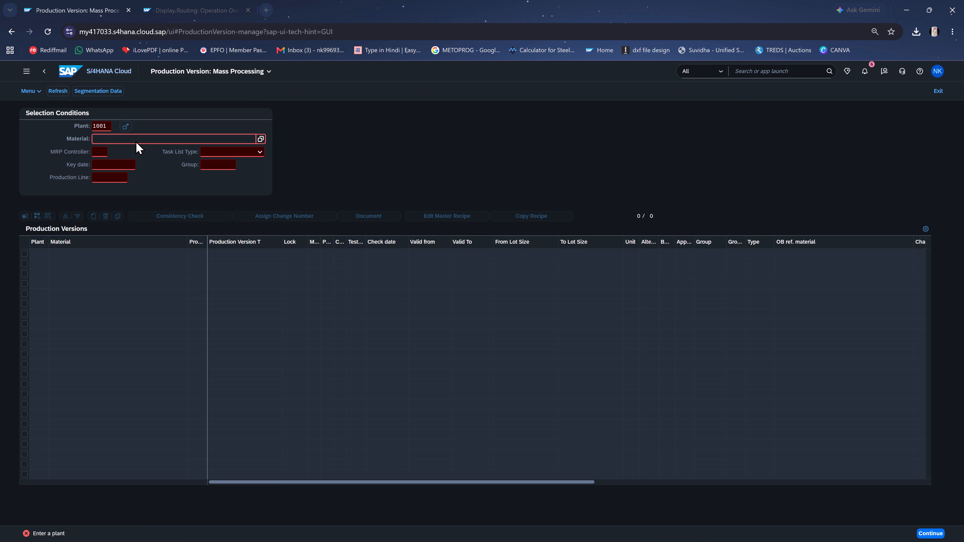
key("ctrl+v")
key("Return")
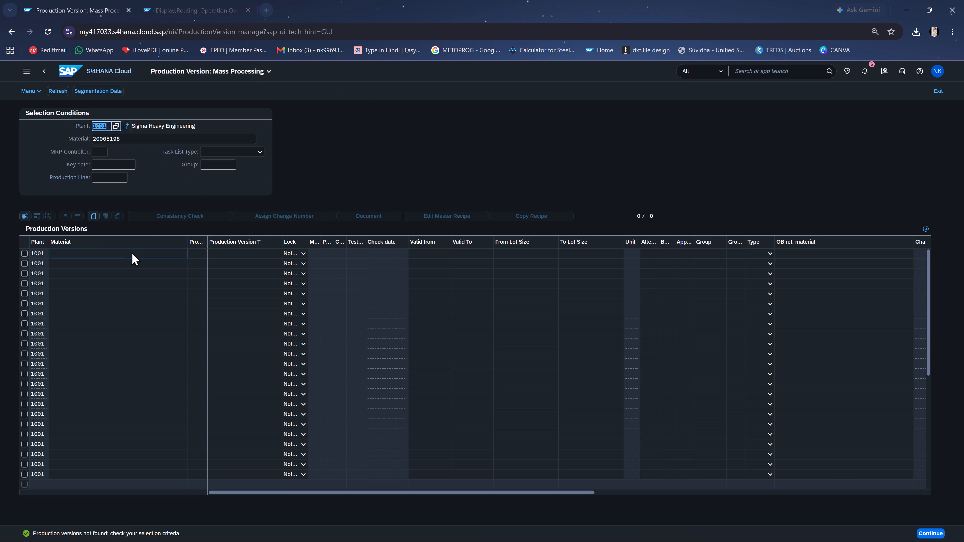
Start a new production version PV01 for material 20005198.
left_click(96, 212)
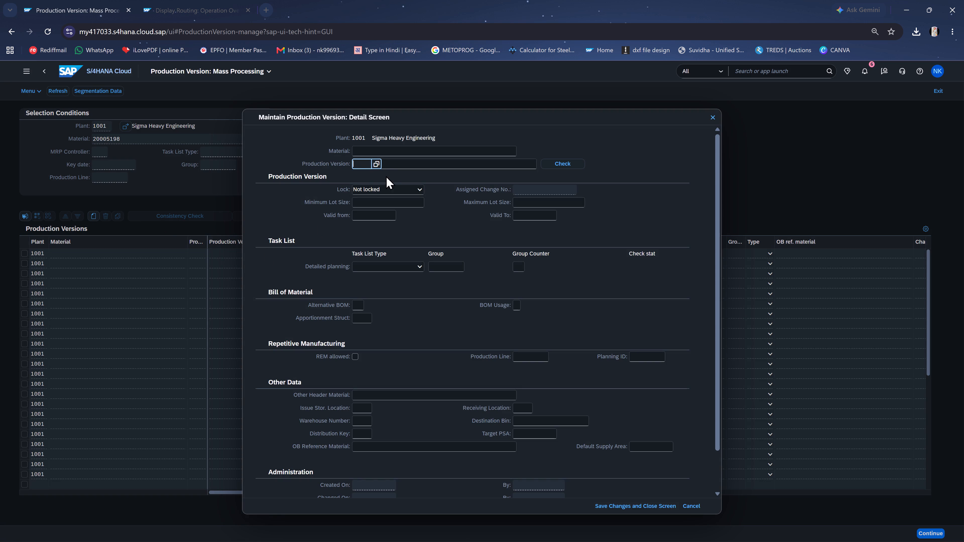
type("PV01")
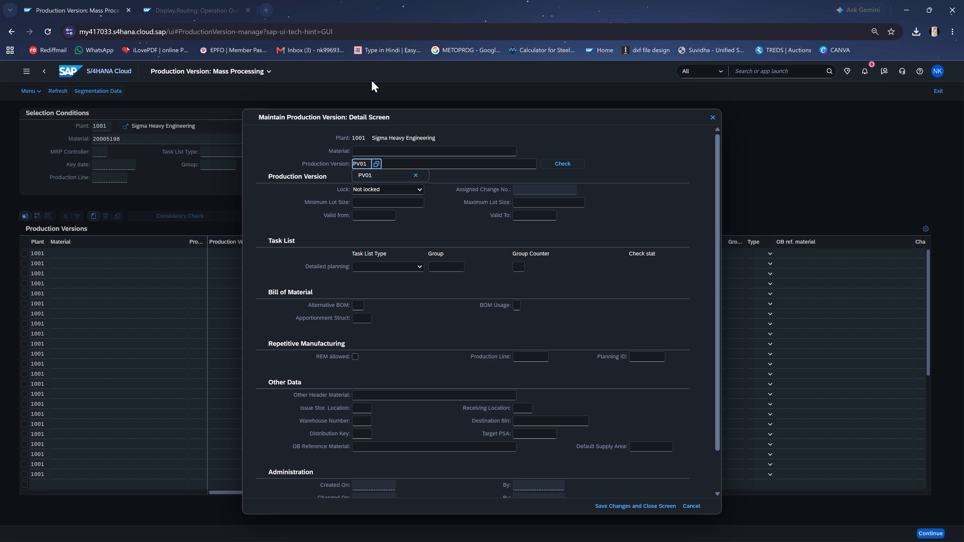
left_click(375, 178)
left_click(379, 151)
key("ctrl+v")
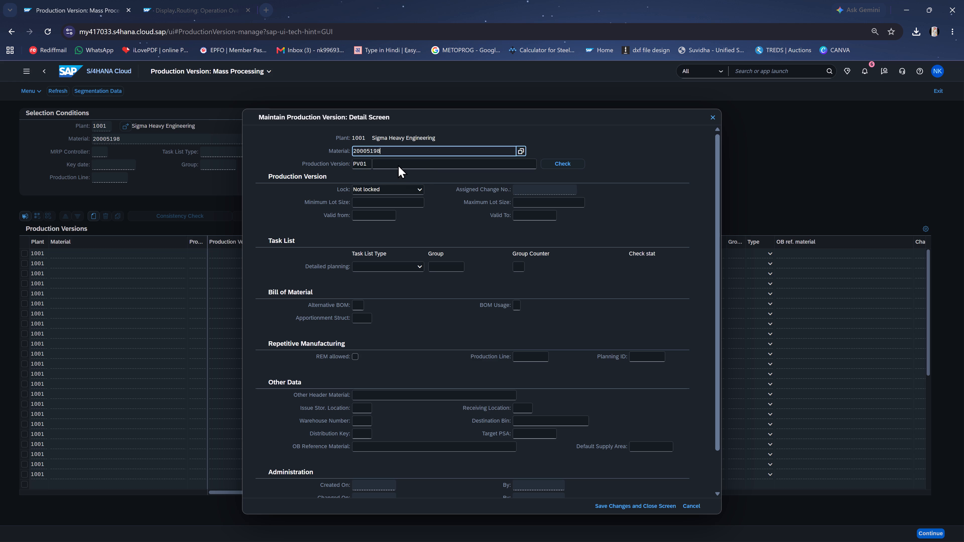
Copy the work order text W.O - 6431 / 2 [ 125 MVA ] INDOTECH from Excel into the production version description in SAP.
left_click(398, 165)
left_click(690, 530)
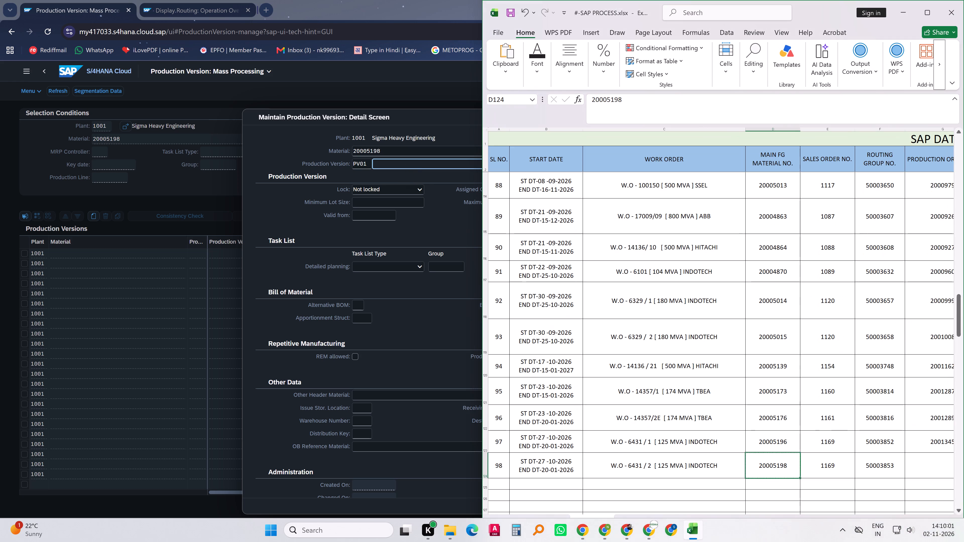
left_click(694, 450)
double_click(704, 462)
double_click(725, 468)
left_click_drag(729, 468, 589, 471)
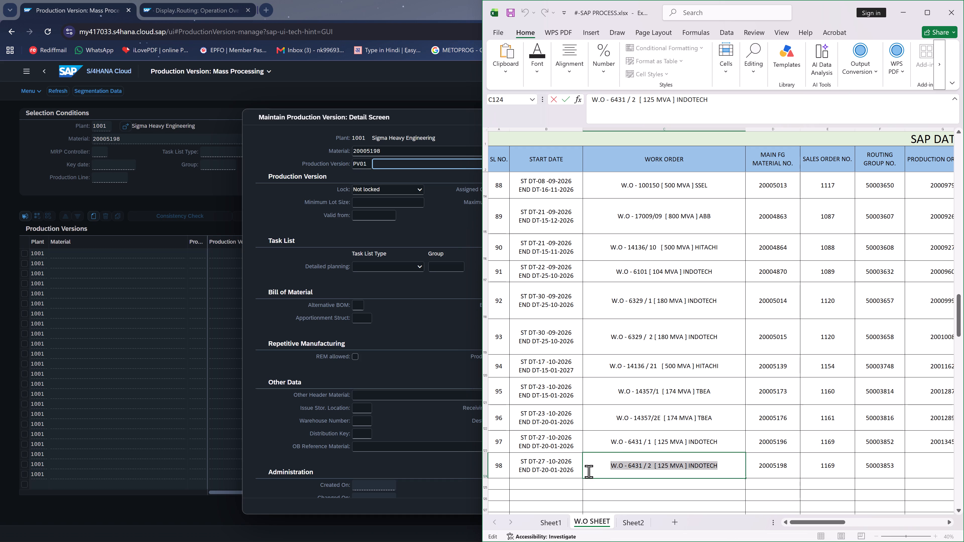
left_click_drag(589, 471, 586, 471)
key("ctrl+c")
left_click(900, 13)
left_click(391, 168)
left_click(385, 166)
key("ctrl+v")
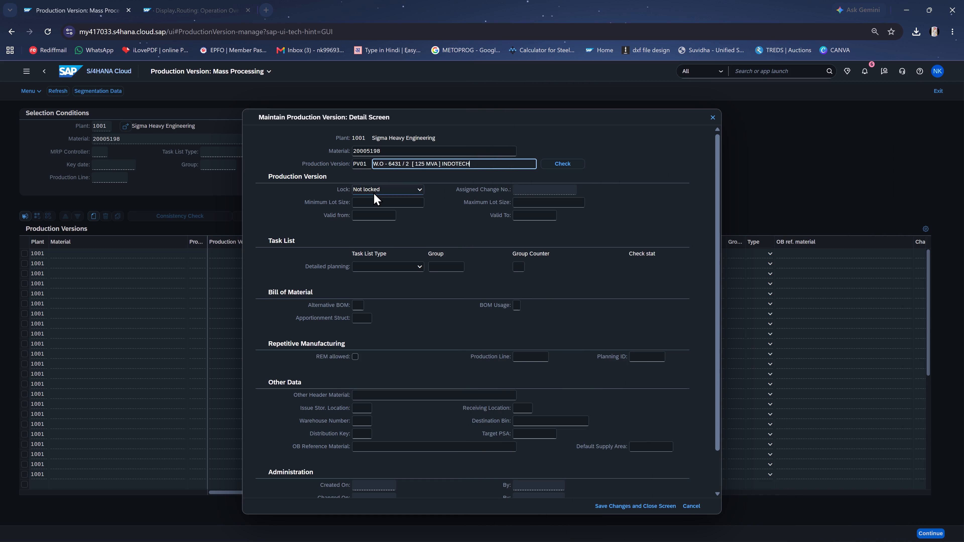
Set the production version's Valid from date to 27.10.2026.
left_click_drag(365, 210, 365, 212)
left_click(404, 216)
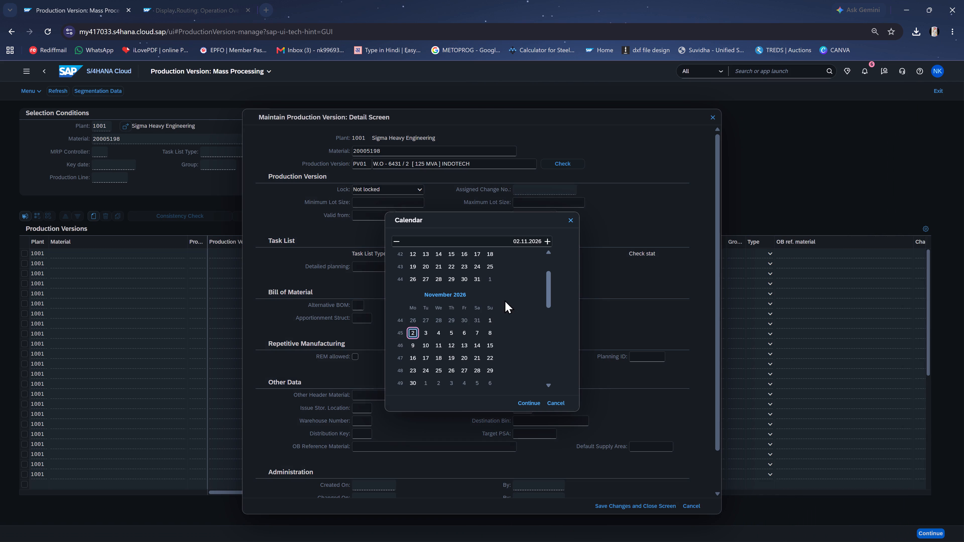
left_click(428, 276)
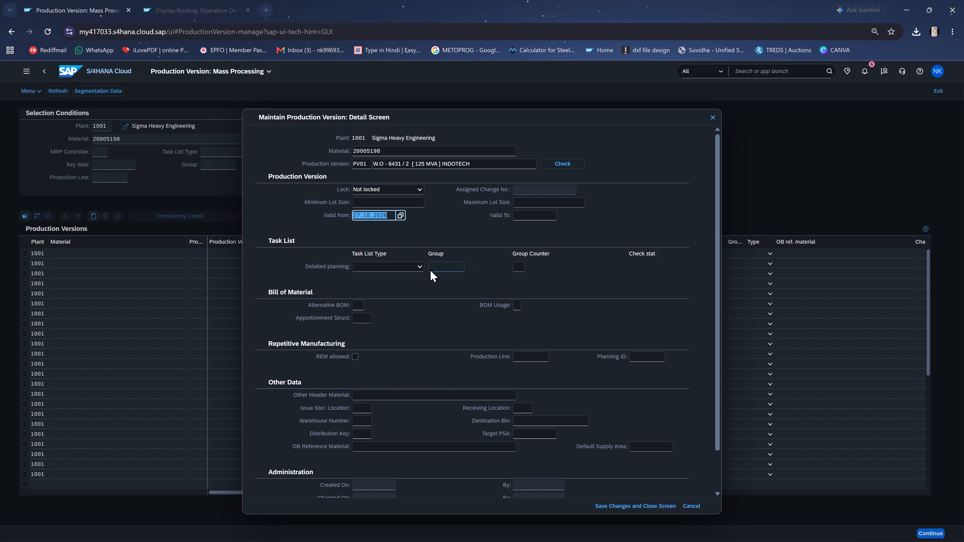
Fill the detailed planning with task list type N Routing, group counter 1 and group 50003853 copied from the Excel sheet.
left_click(420, 269)
left_click(400, 342)
left_click(520, 269)
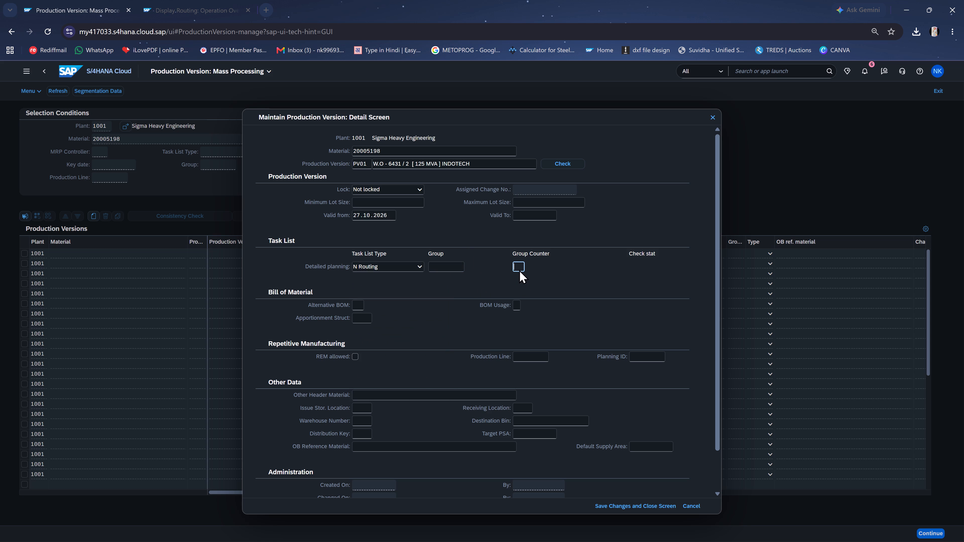
key("1")
left_click(697, 527)
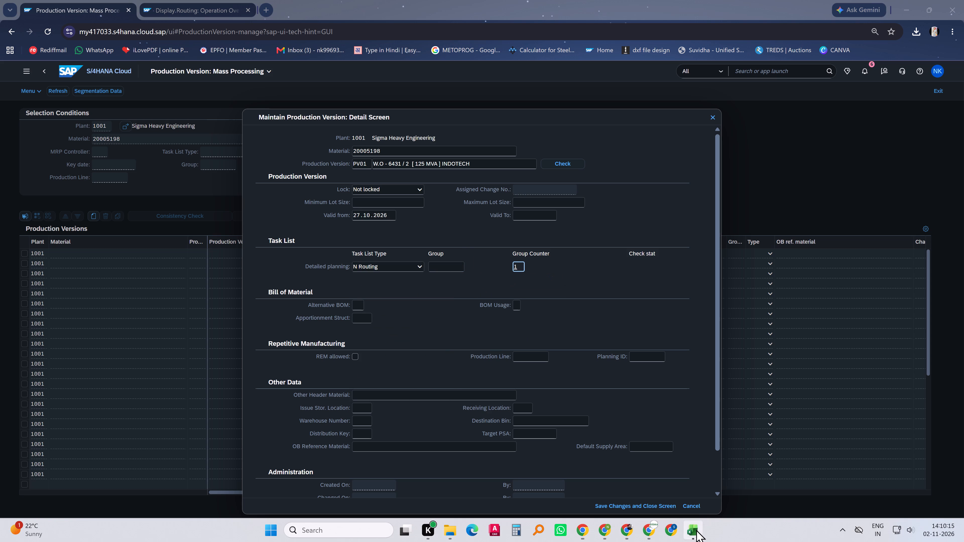
left_click(697, 526)
double_click(878, 462)
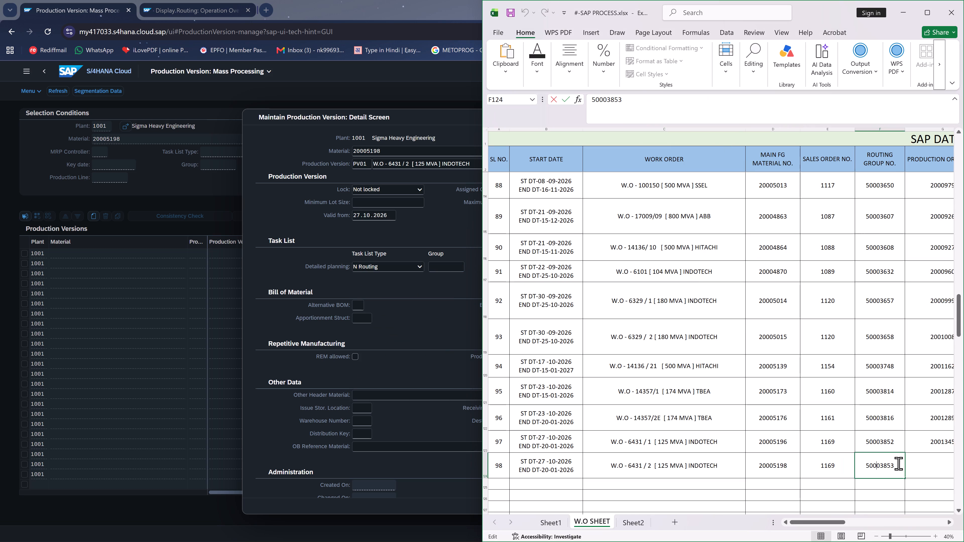
left_click_drag(902, 463, 841, 473)
key("ctrl+c")
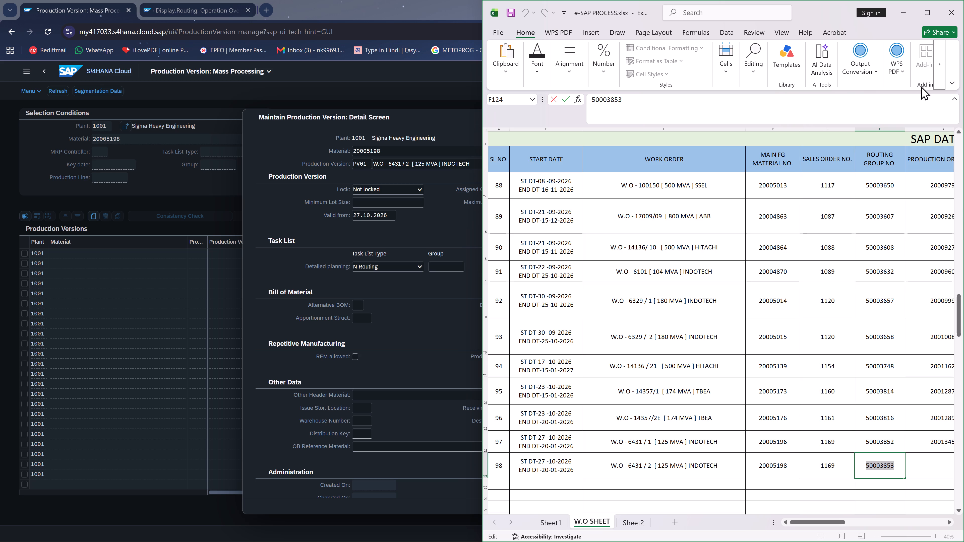
left_click(902, 16)
left_click(440, 269)
key("ctrl+v")
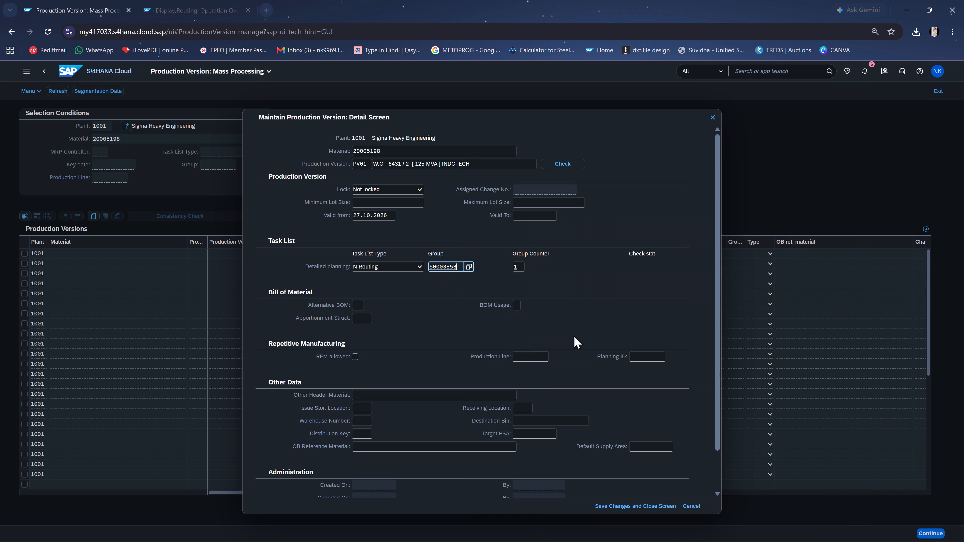
Run the consistency check on production version PV01 for material 20005198, save the version and return to the home page.
left_click(562, 166)
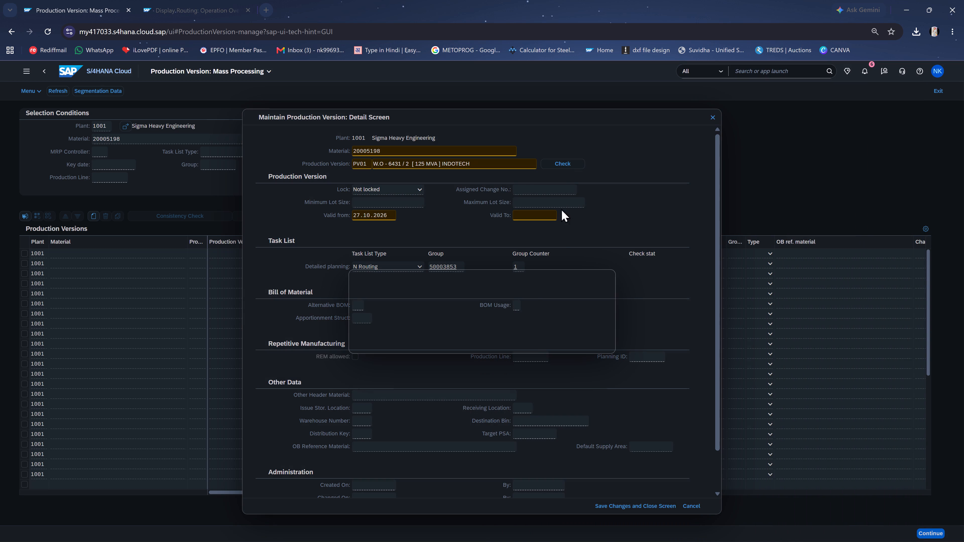
left_click(532, 344)
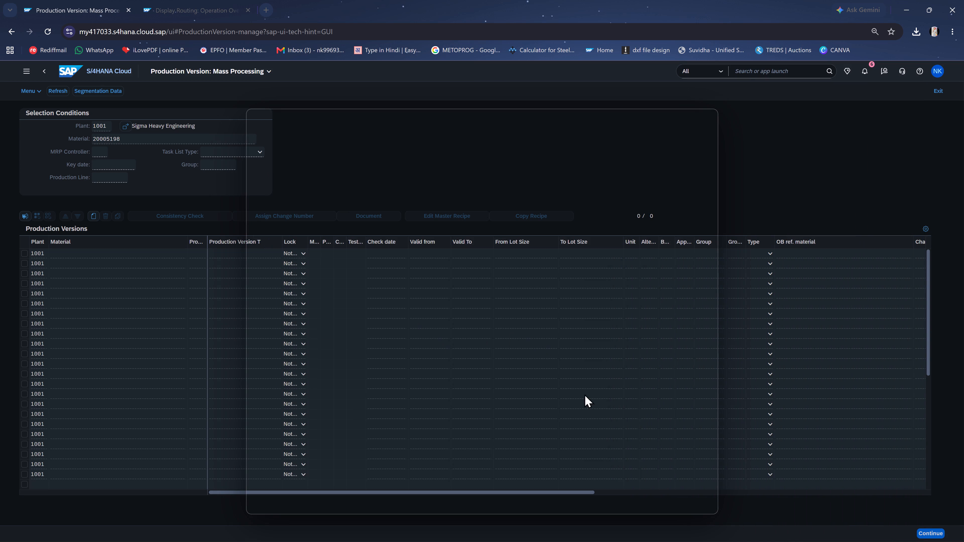
left_click(696, 506)
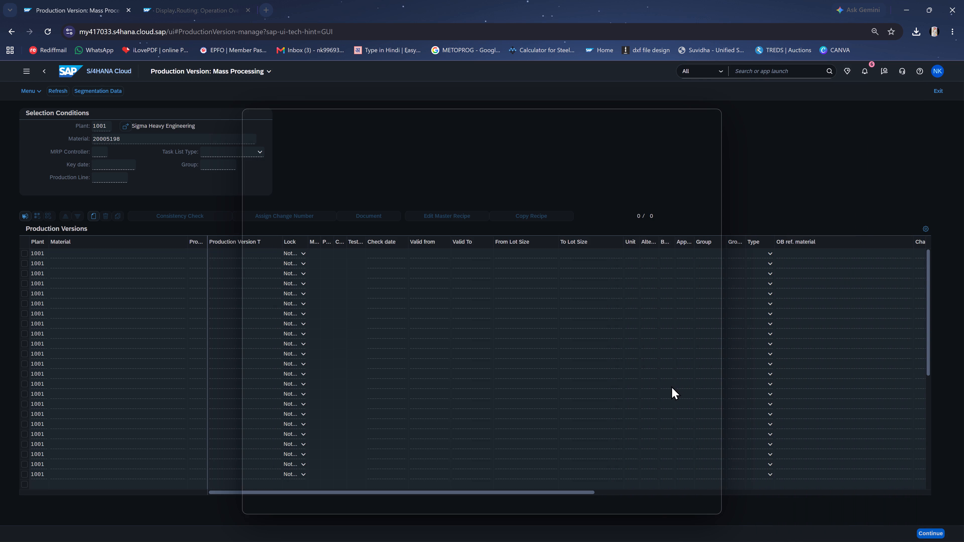
left_click(651, 508)
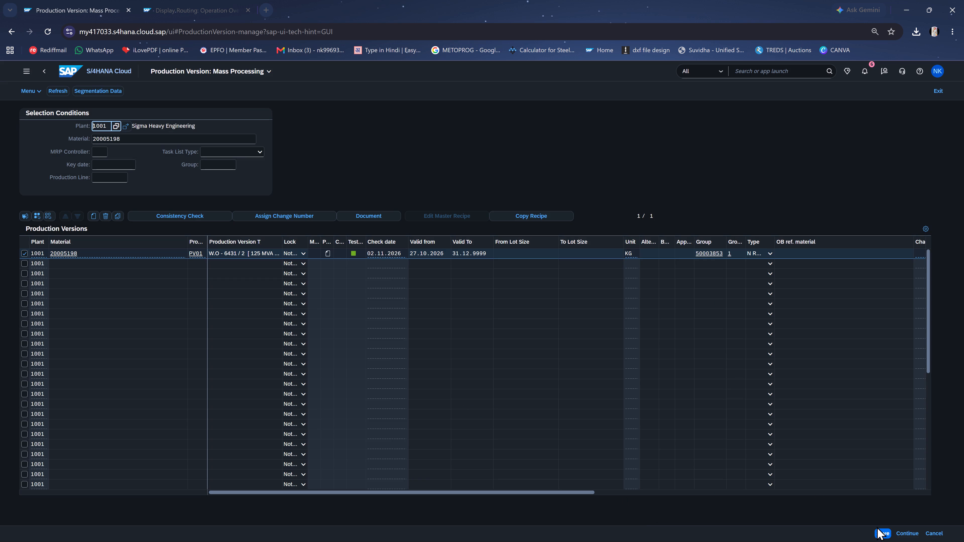
left_click(881, 531)
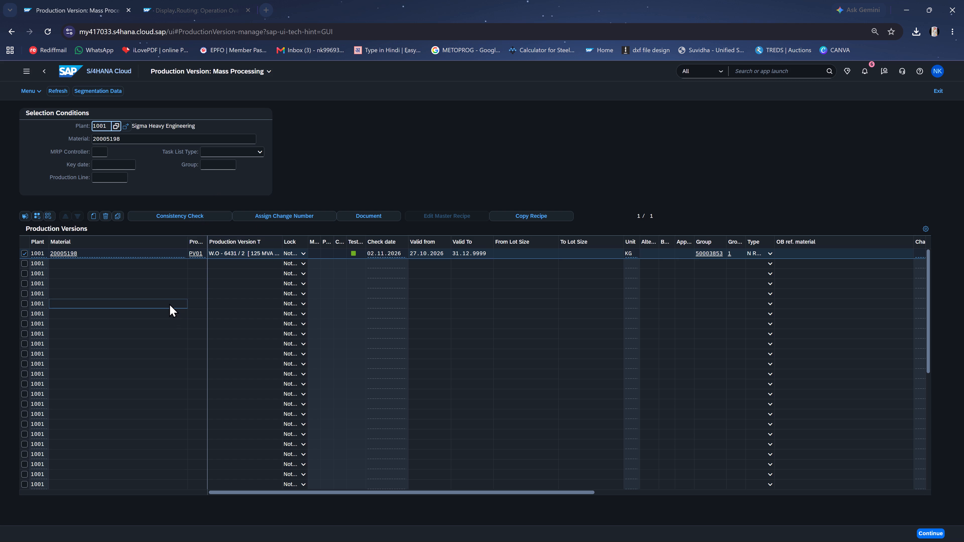
left_click(927, 535)
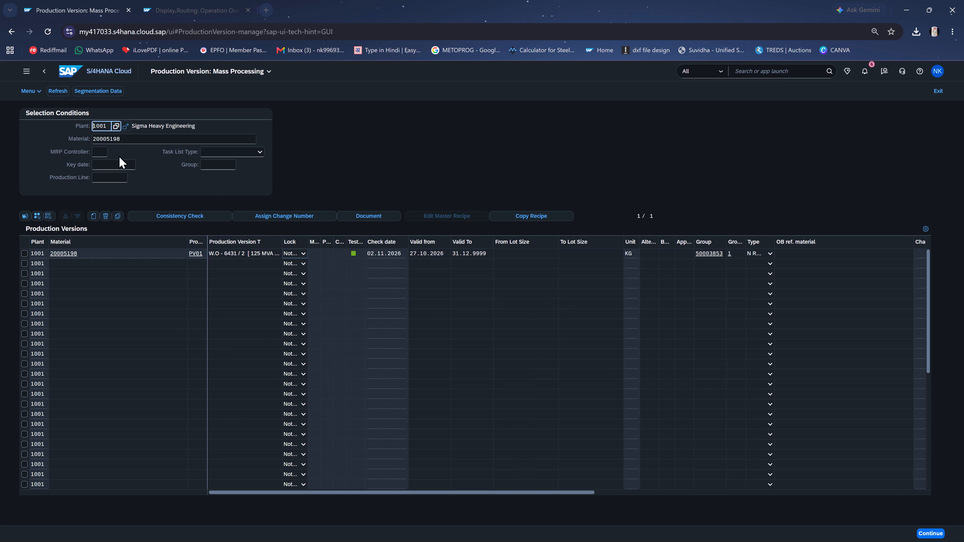
left_click(64, 76)
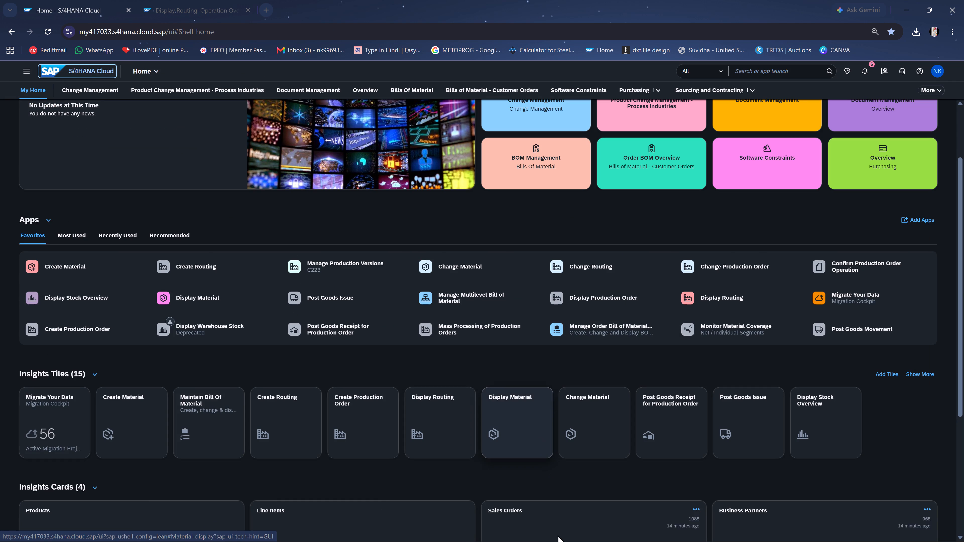
Switch to Excel, leave the routing group cell of the W.O - 6431 / 2 row and save the workbook.
left_click(700, 532)
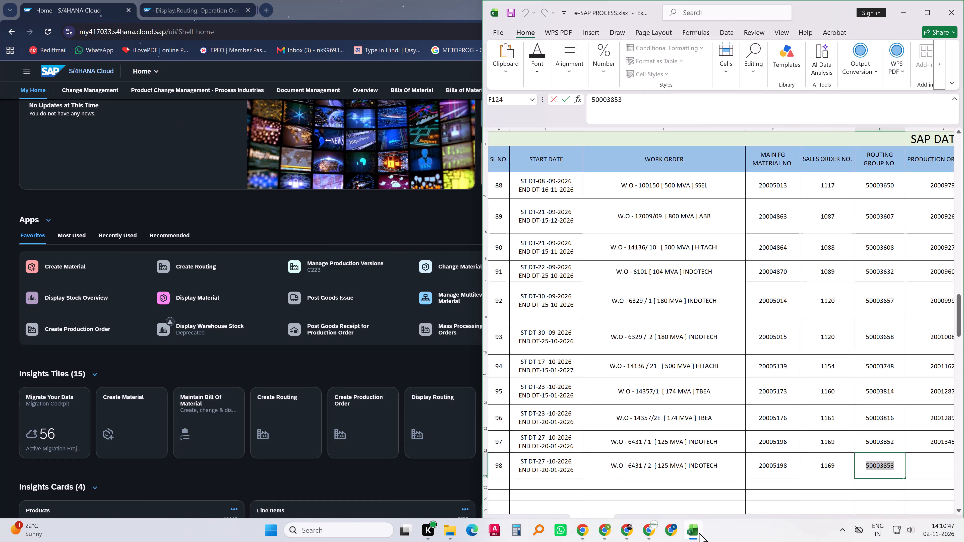
key("Right")
key("Right")
key("Right")
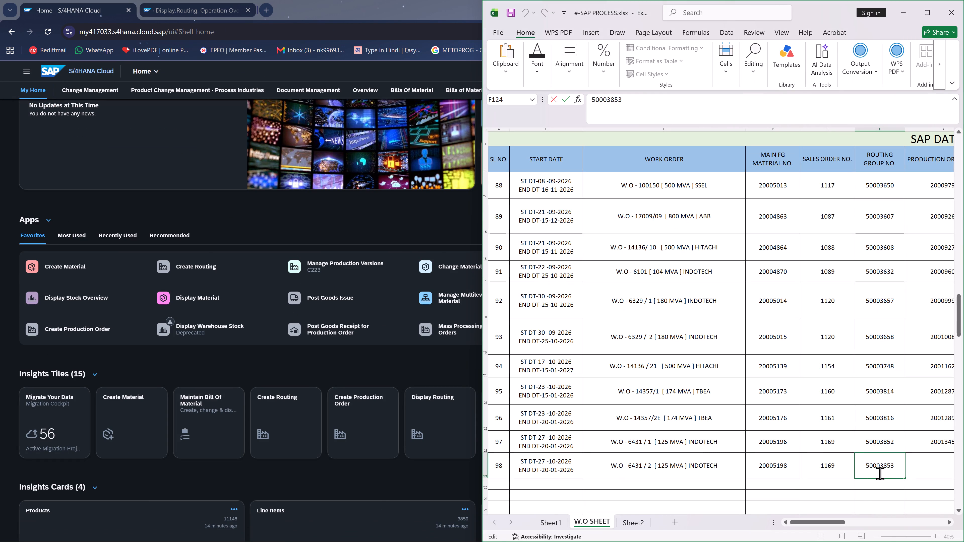
left_click(827, 465)
left_click(914, 468)
key("Right")
key("Right")
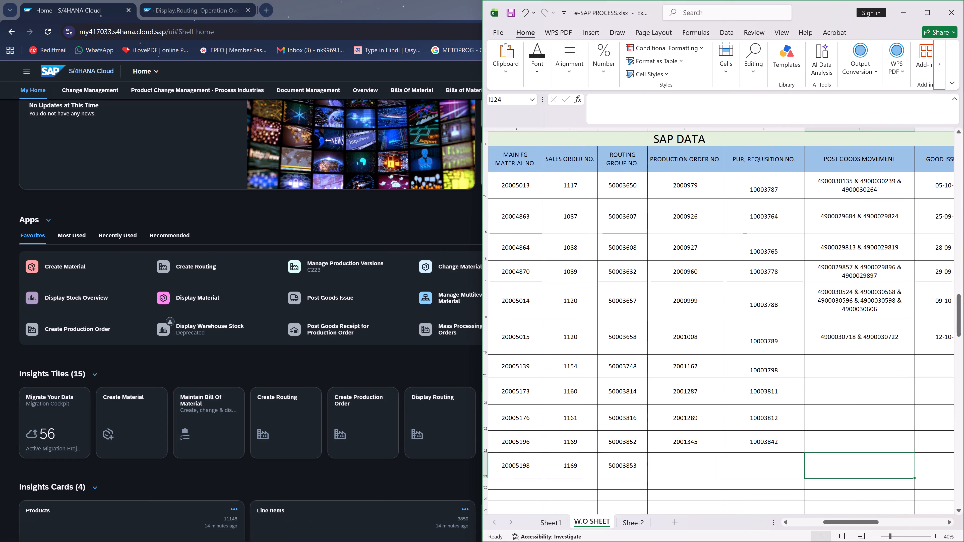
left_click_drag(598, 470, 601, 470)
triple_click(511, 11)
left_click(511, 11)
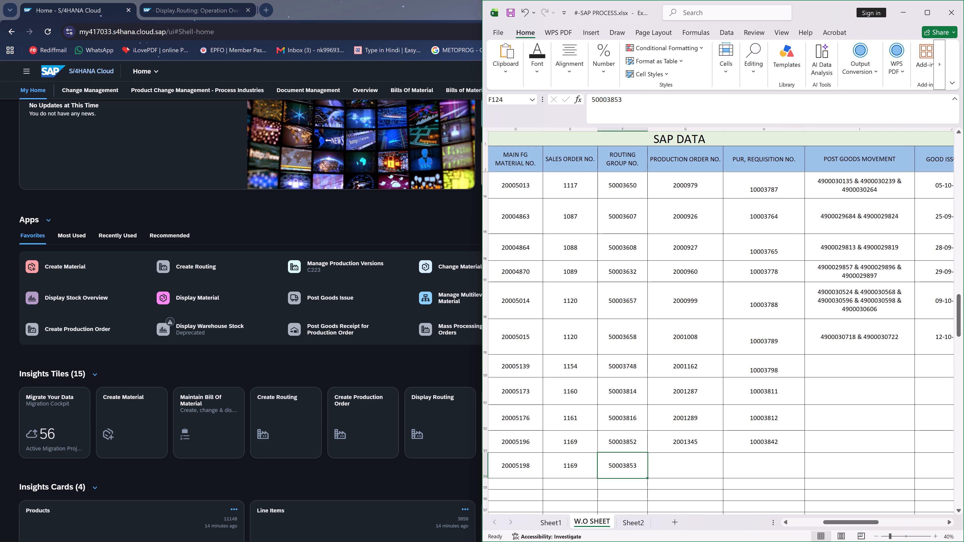
In SAP's Monitor Material Coverage, filter the materials by number 20005198 copied from the Excel sheet.
left_click(385, 222)
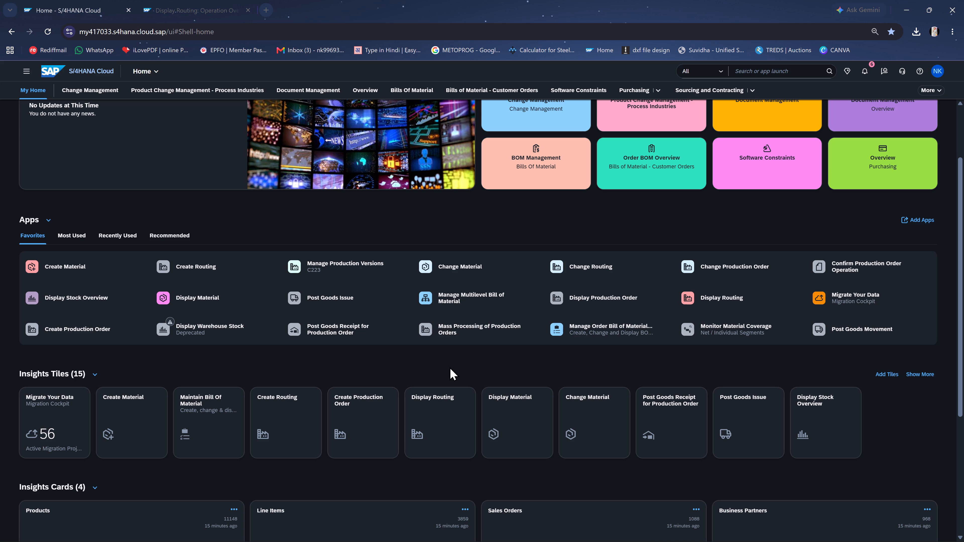
left_click(600, 330)
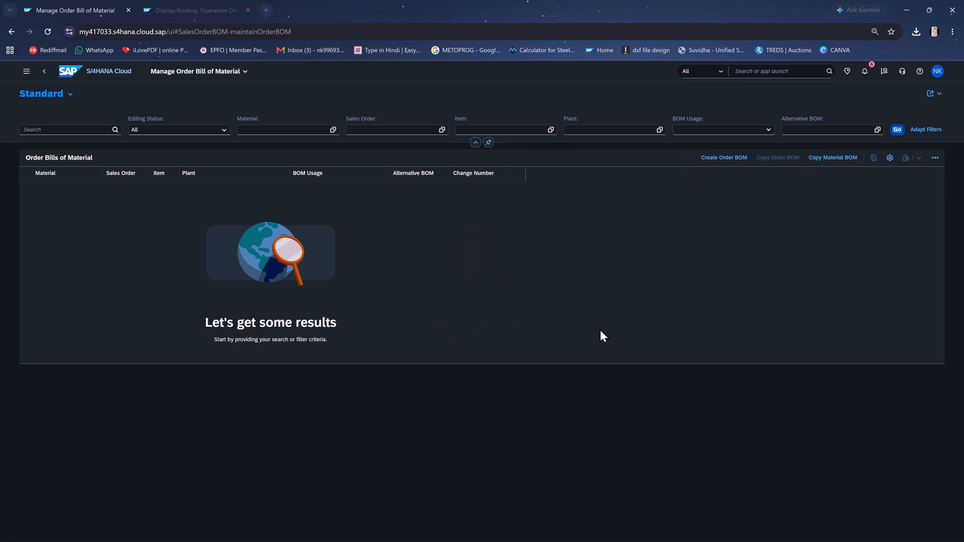
left_click(65, 73)
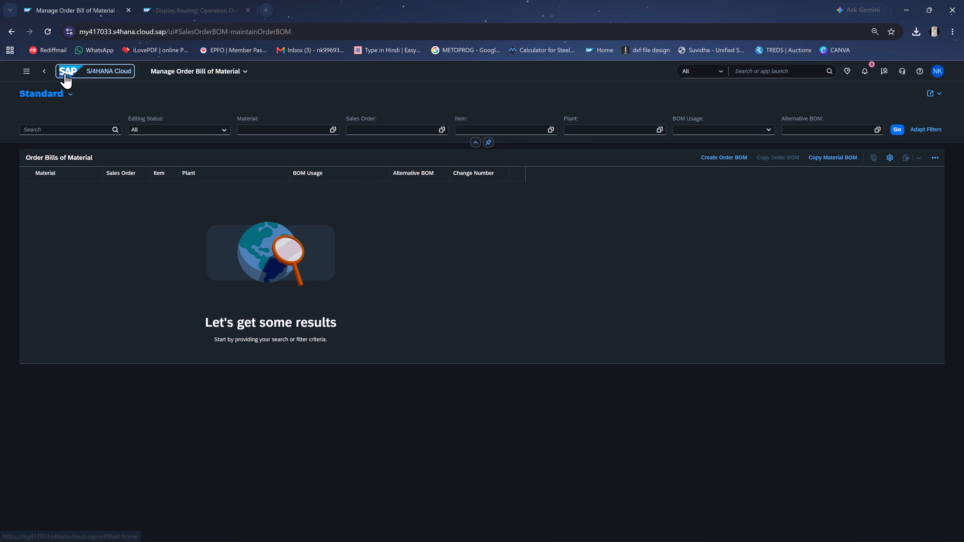
left_click(741, 329)
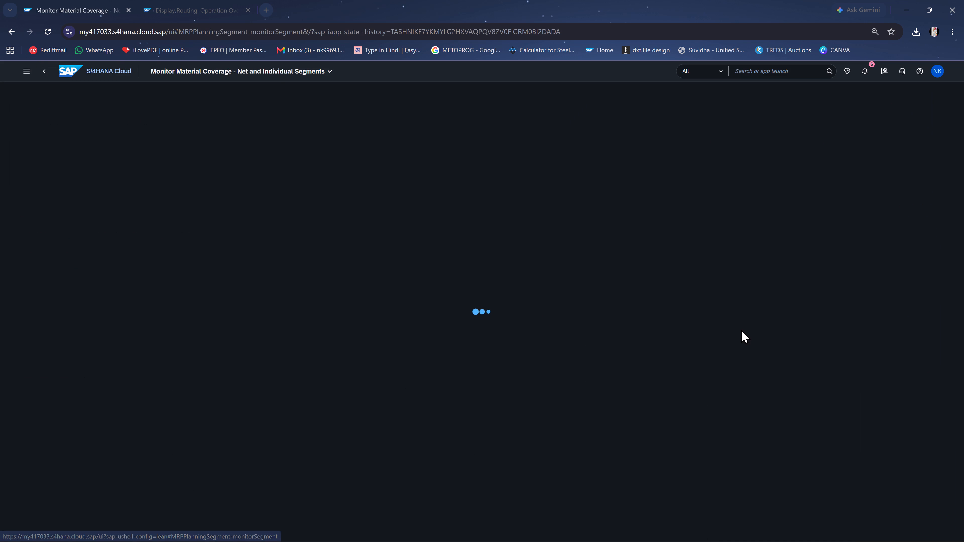
left_click(698, 527)
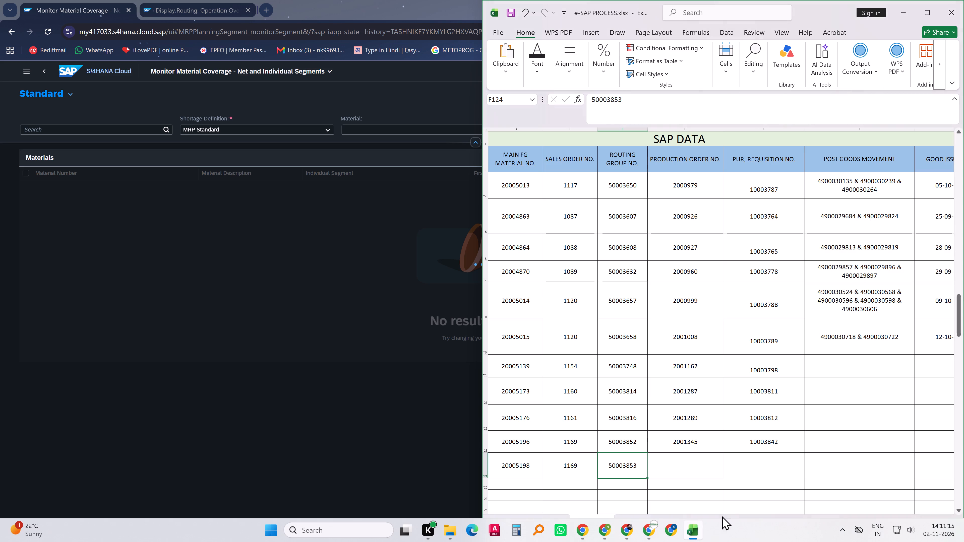
left_click(519, 438)
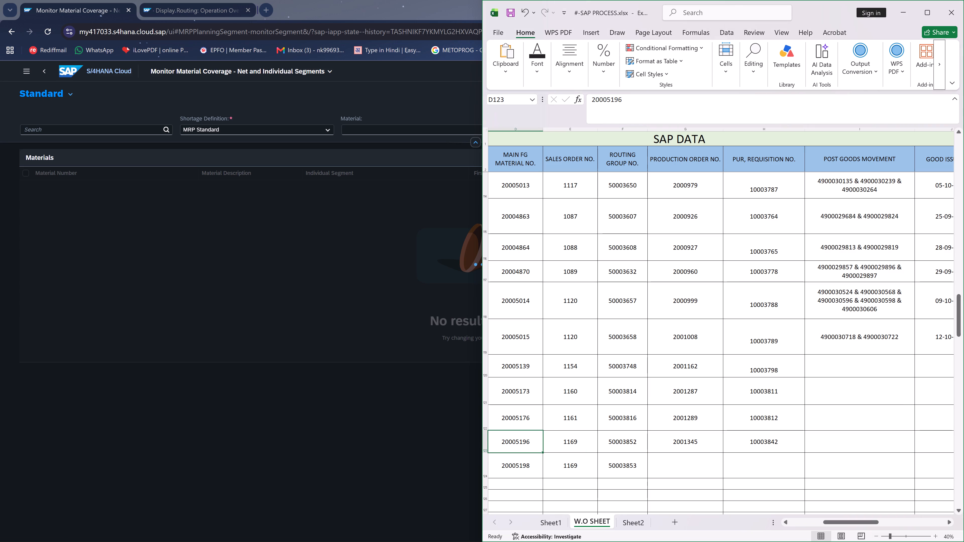
key("ctrl+c")
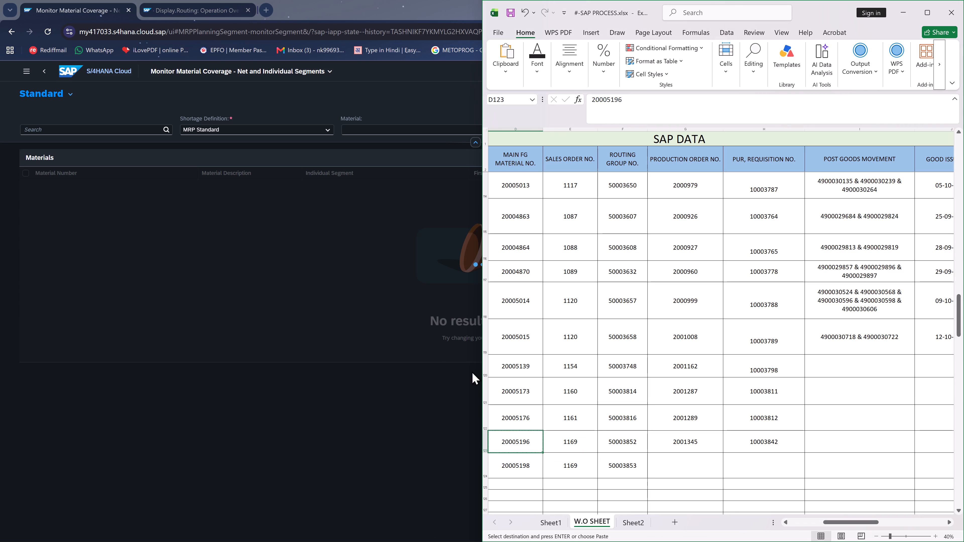
left_click(530, 460)
key("ctrl+c")
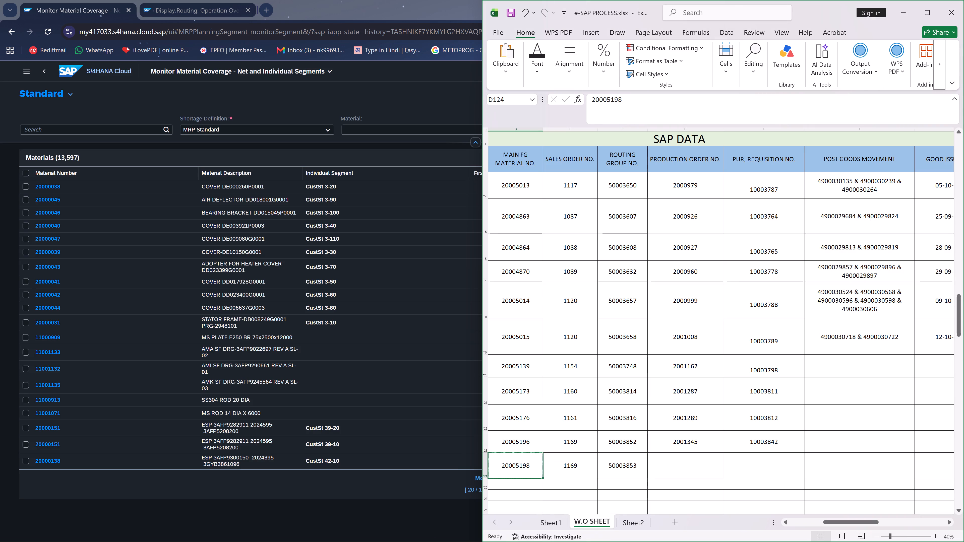
left_click(358, 125)
key("ctrl+v")
left_click(891, 128)
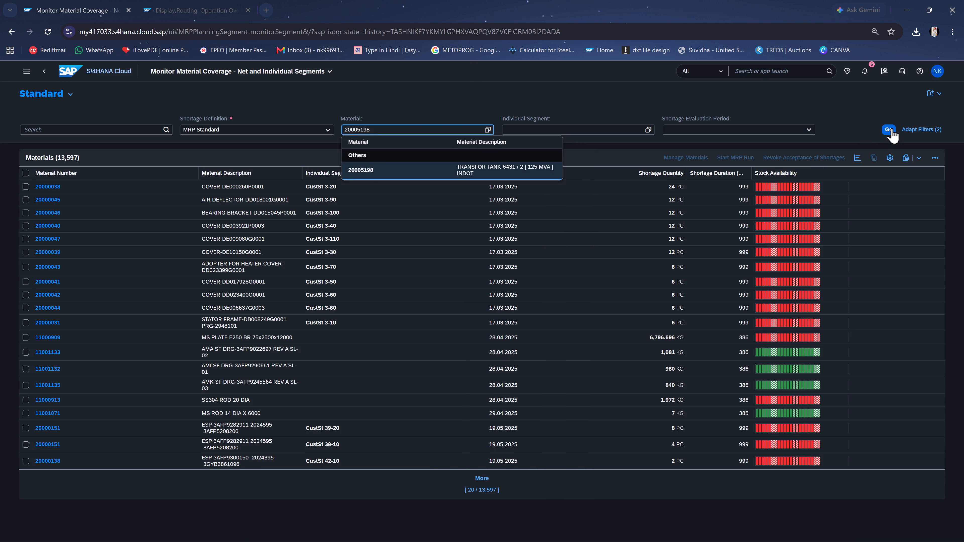
Open material 20005198 from the coverage results for management and start an MRP run for it.
left_click(22, 186)
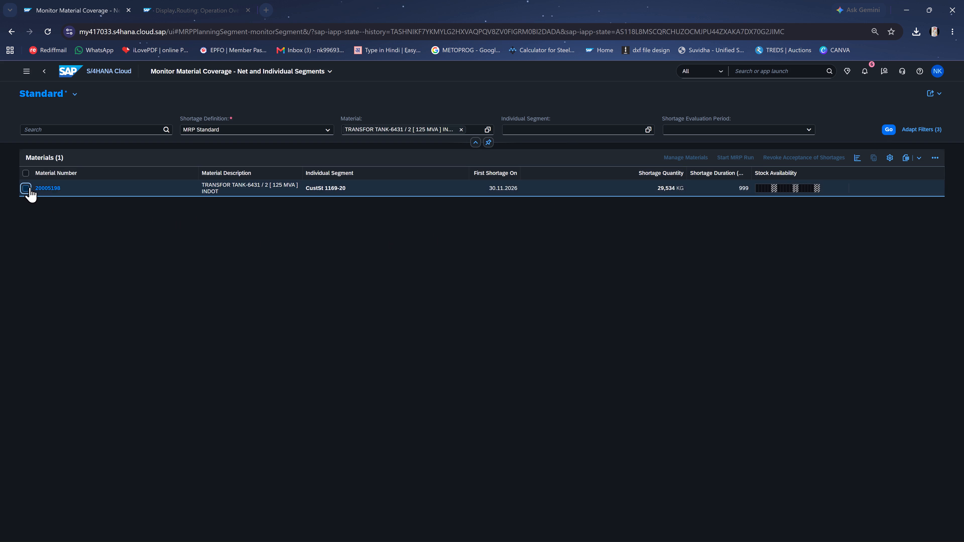
left_click(685, 150)
left_click(683, 152)
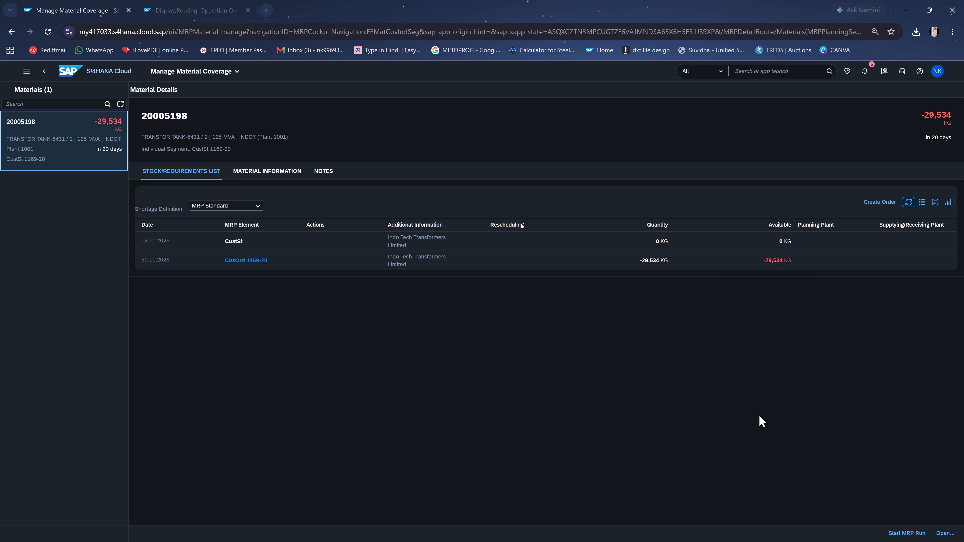
left_click(899, 534)
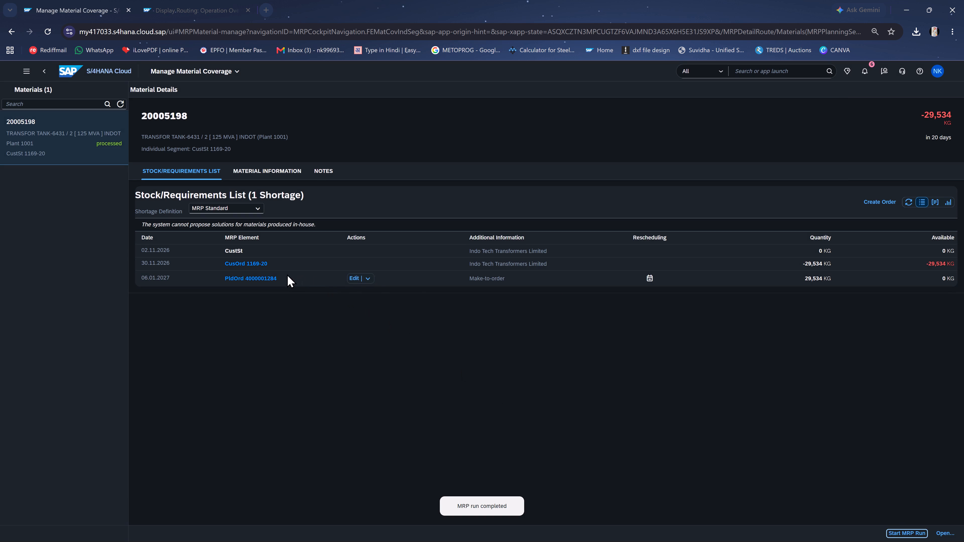
Convert the planned order for material 20005198 to a production order, keeping the proposed end date and quantity.
left_click(374, 277)
left_click(368, 298)
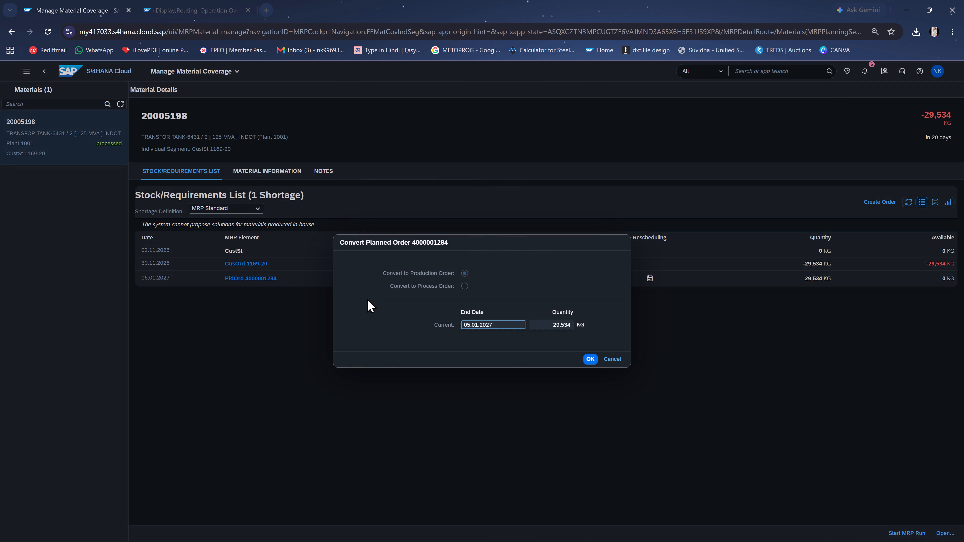
left_click(588, 358)
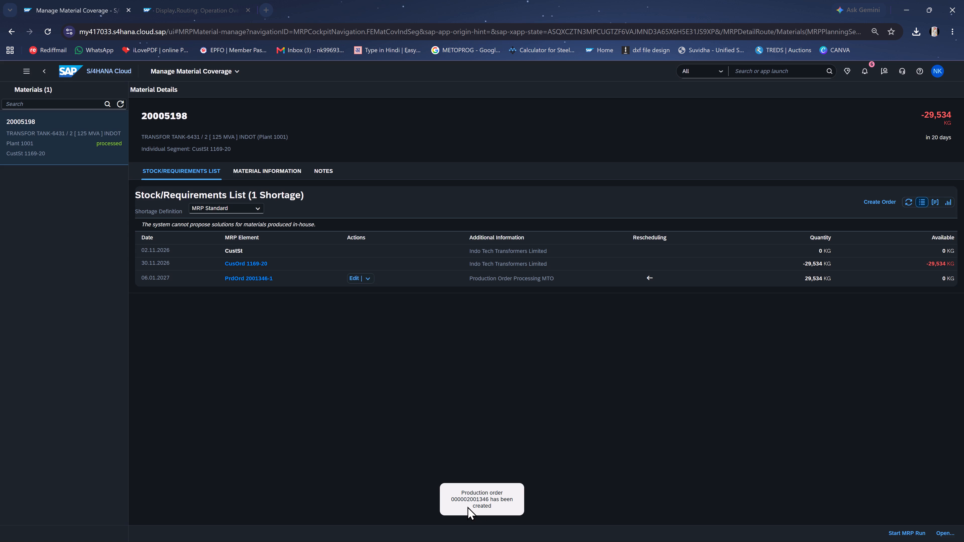
Open the production order of material 20005198 from the stock/requirements list and switch it from display to change mode.
left_click(250, 279)
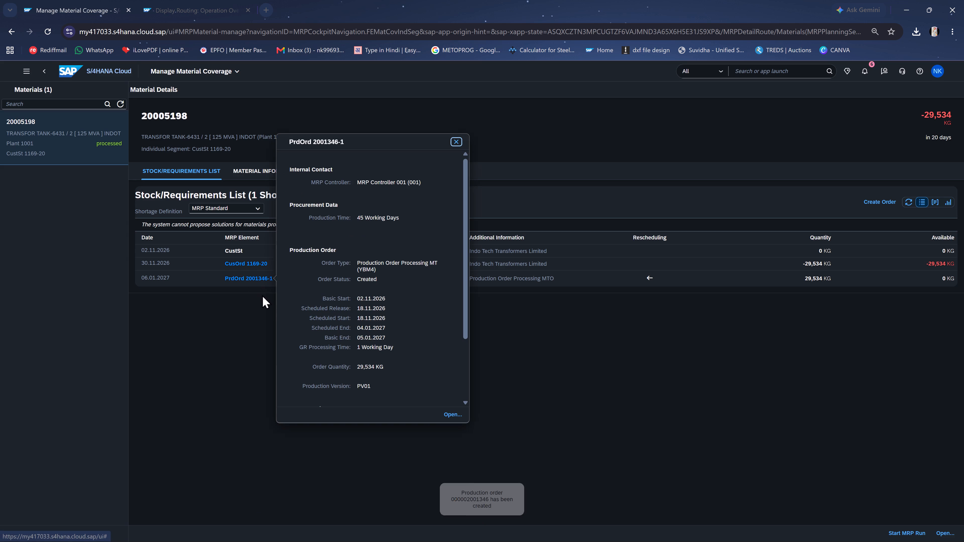
left_click(452, 411)
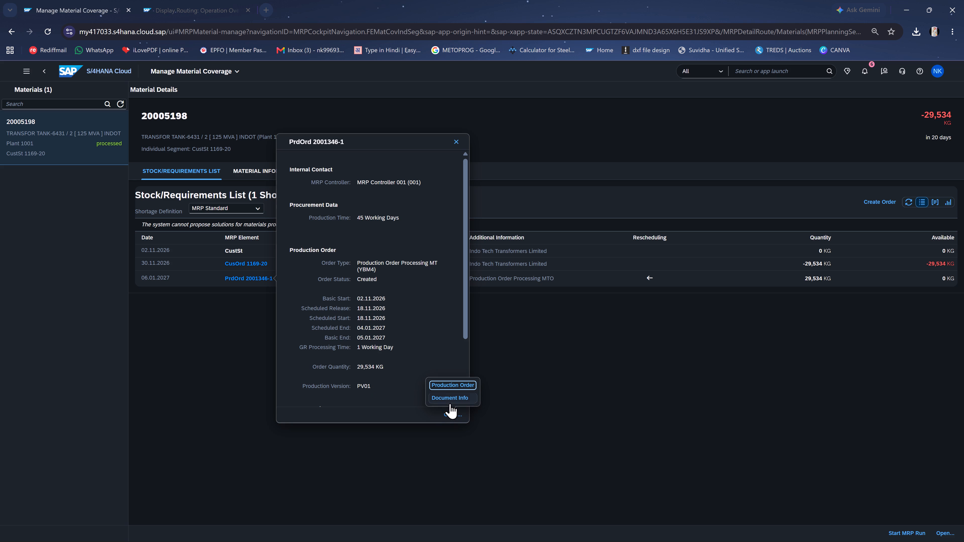
left_click(445, 385)
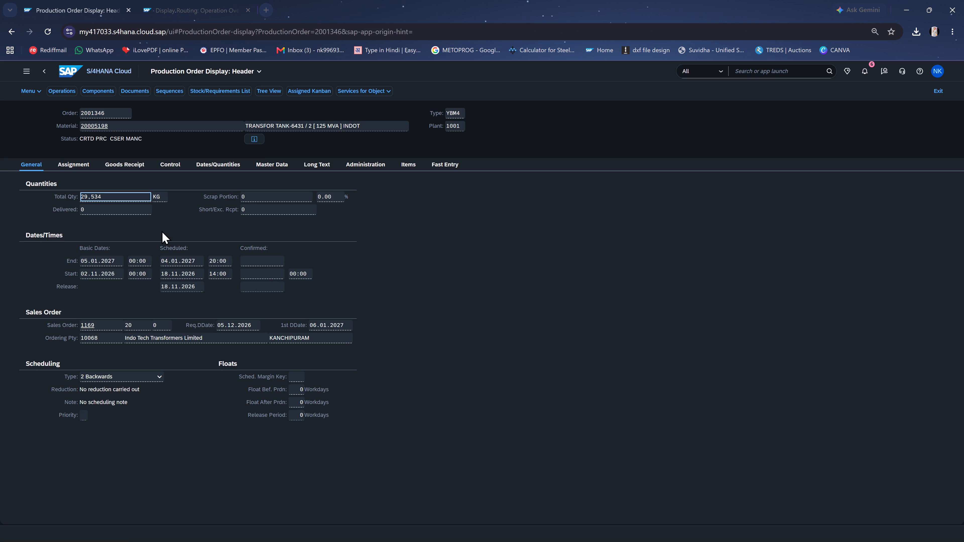
left_click(35, 86)
left_click(39, 92)
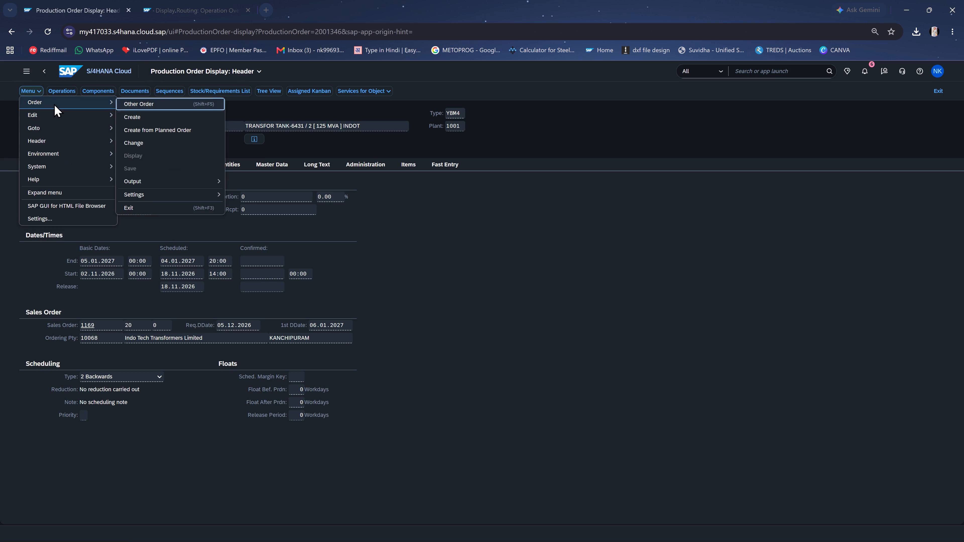
left_click(54, 104)
left_click(97, 103)
left_click(166, 137)
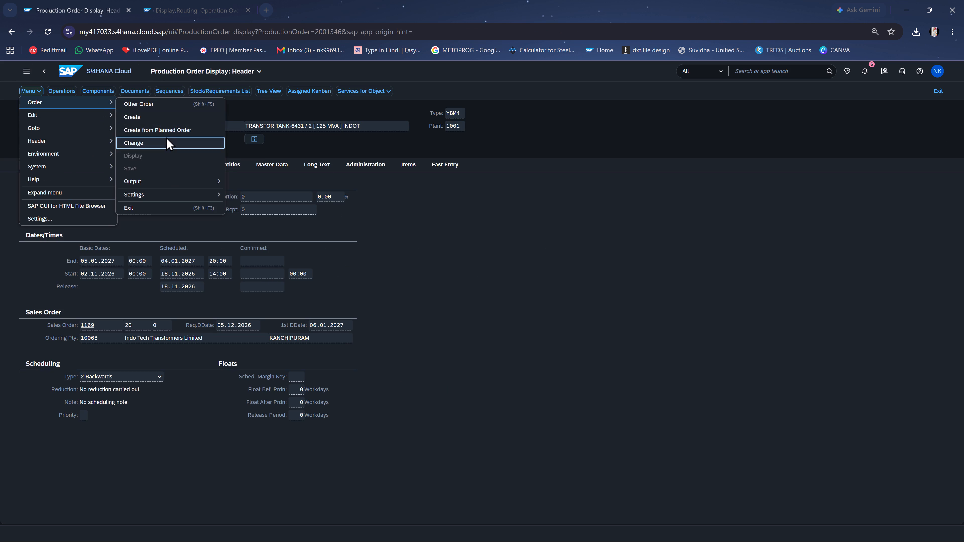
key("Return")
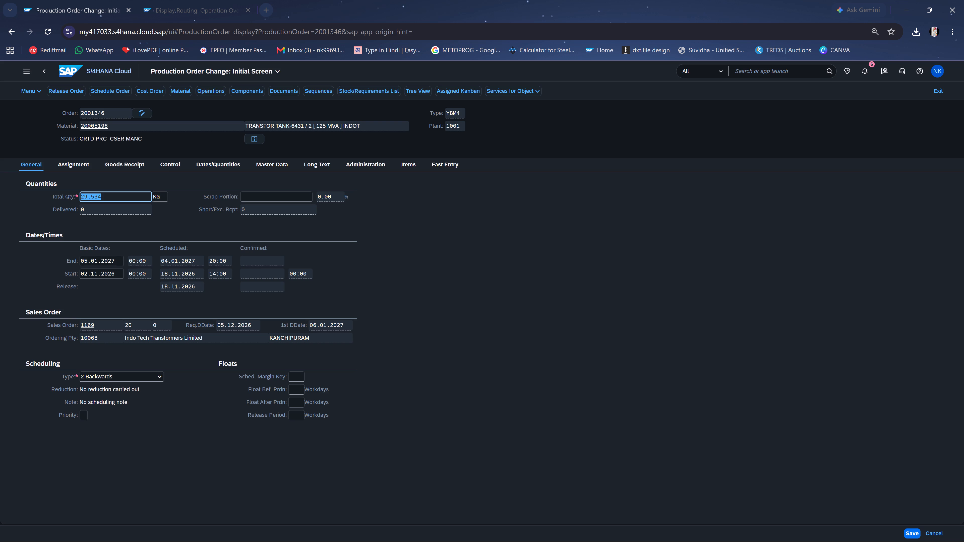
Set the production order's basic start date to 27.10.2026.
left_click(101, 276)
left_click(126, 274)
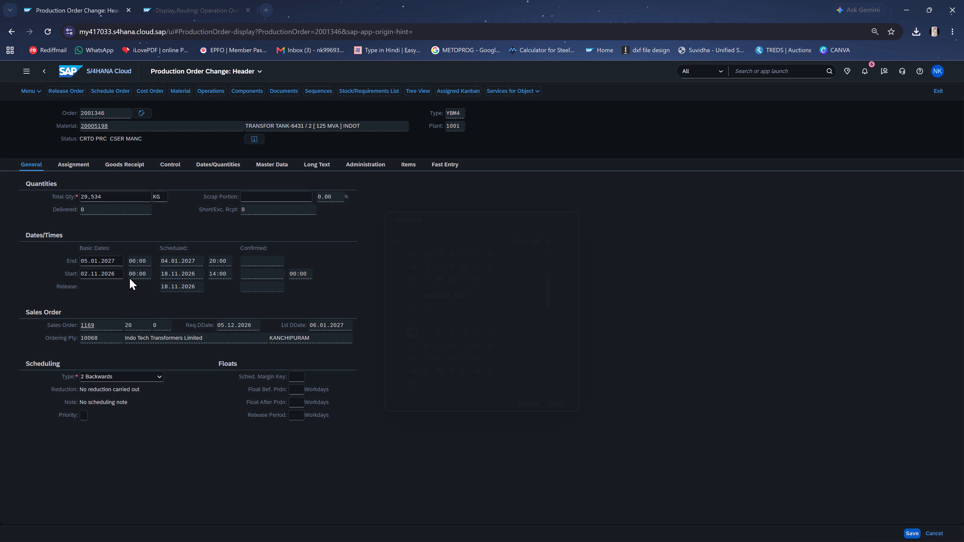
left_click(424, 282)
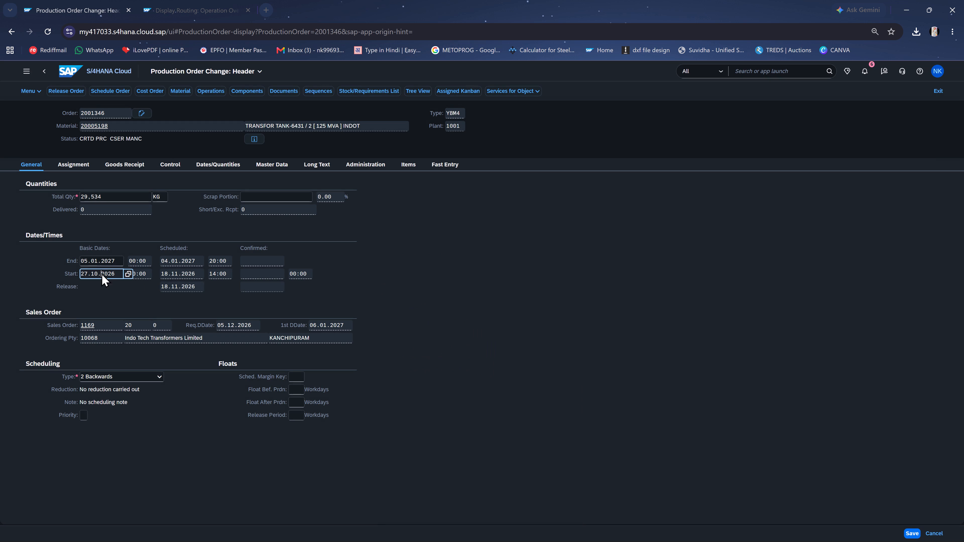
Set the production order's basic end date to 20.01.2027.
left_click(101, 262)
left_click(126, 262)
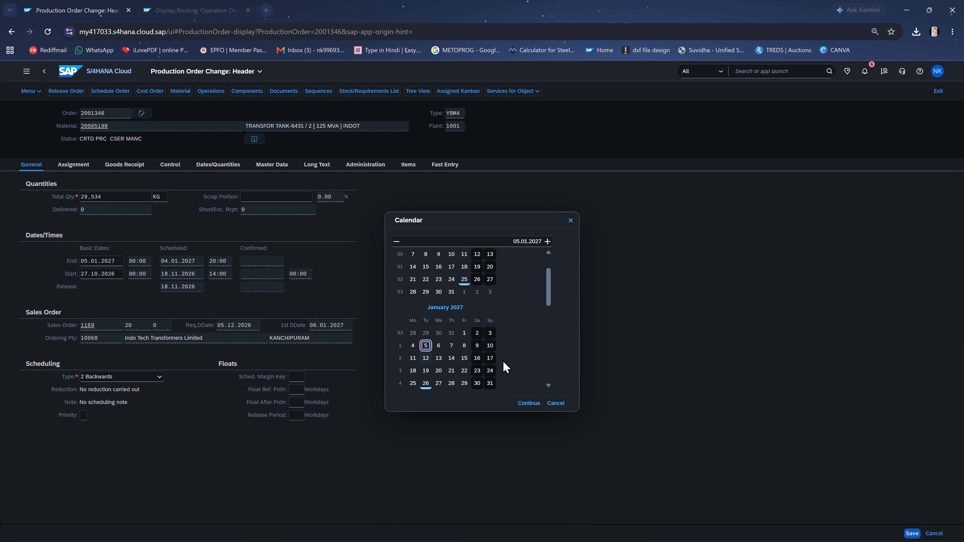
scroll(491, 360, "down", 3)
scroll(484, 358, "up", 3)
left_click(438, 370)
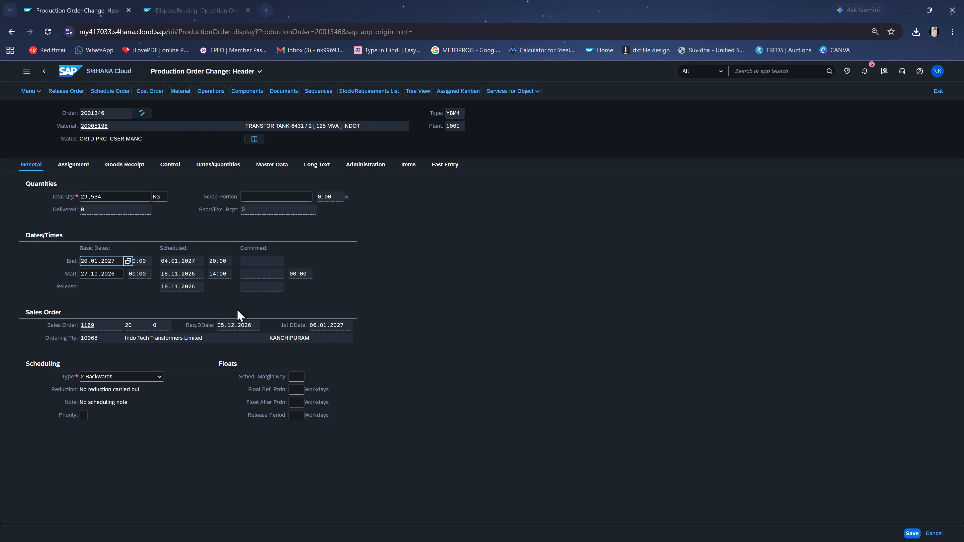
Add operation 0140 to the production order with control key YBP2 and short text SUBCONTRACTING.
left_click(213, 91)
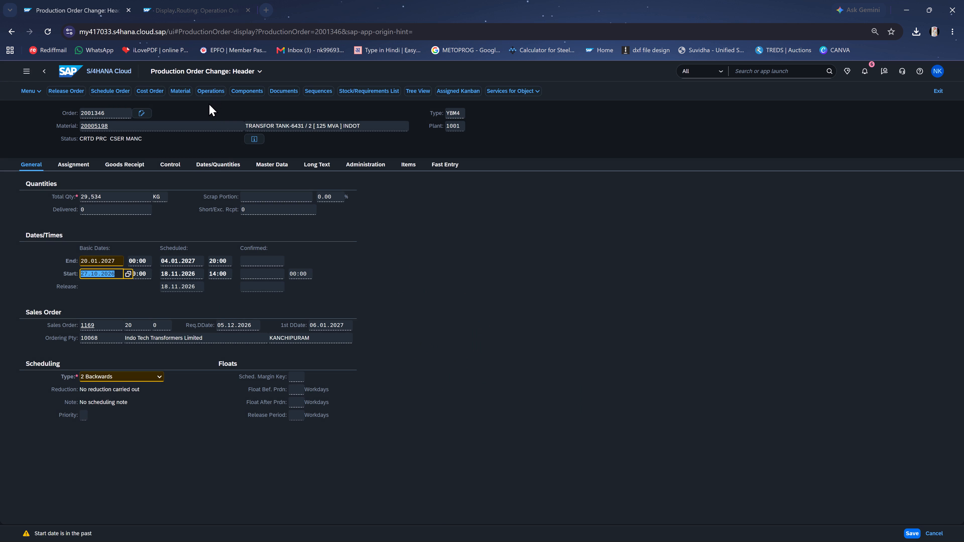
key("Return")
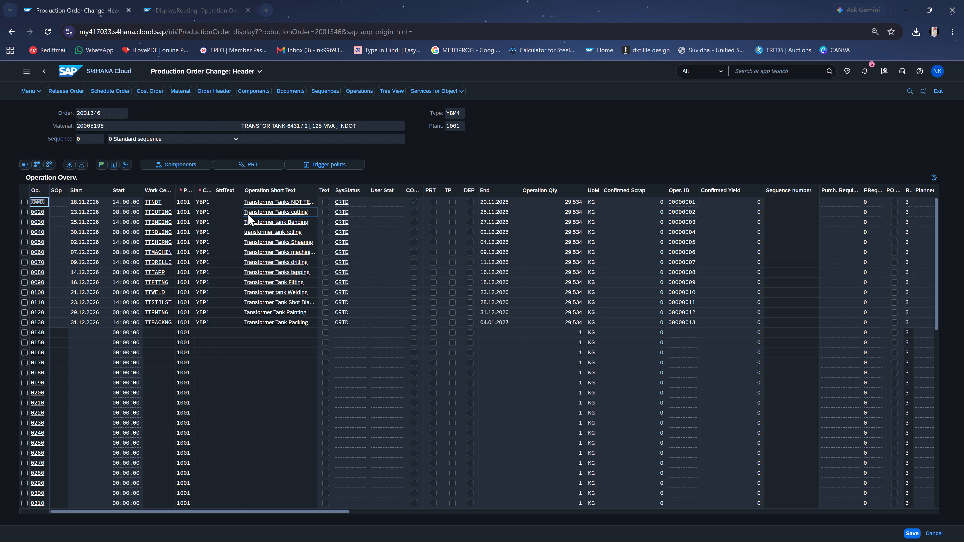
left_click(199, 332)
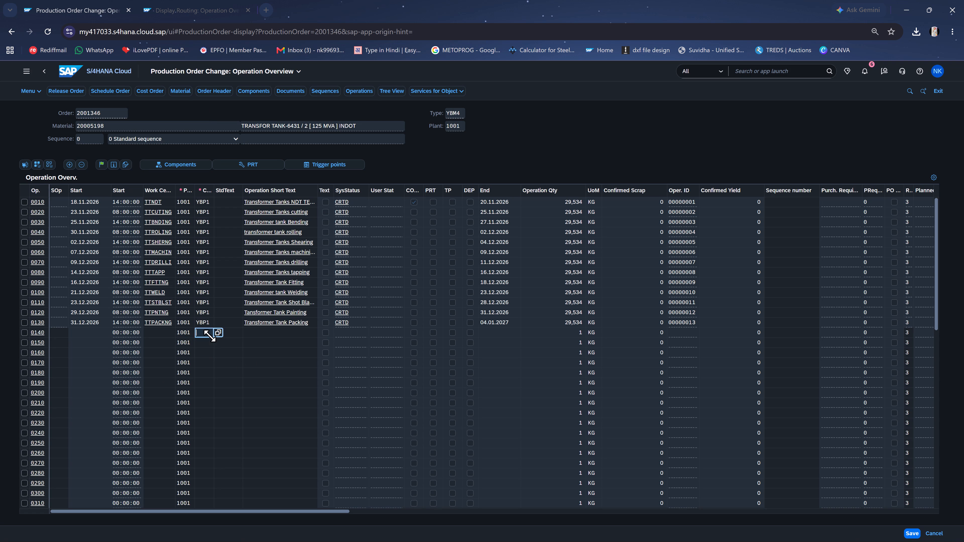
type("YBP2")
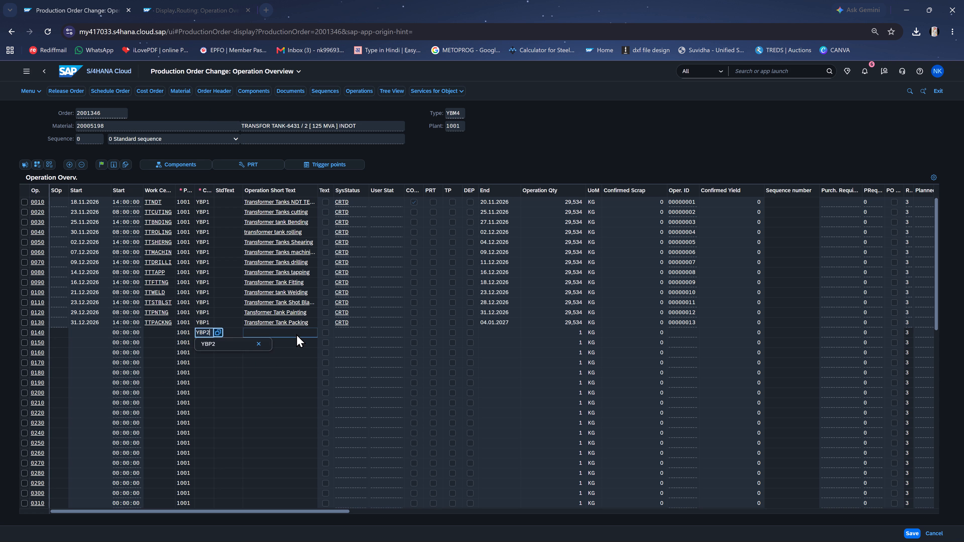
left_click(295, 332)
type("SUBCONTRACTING")
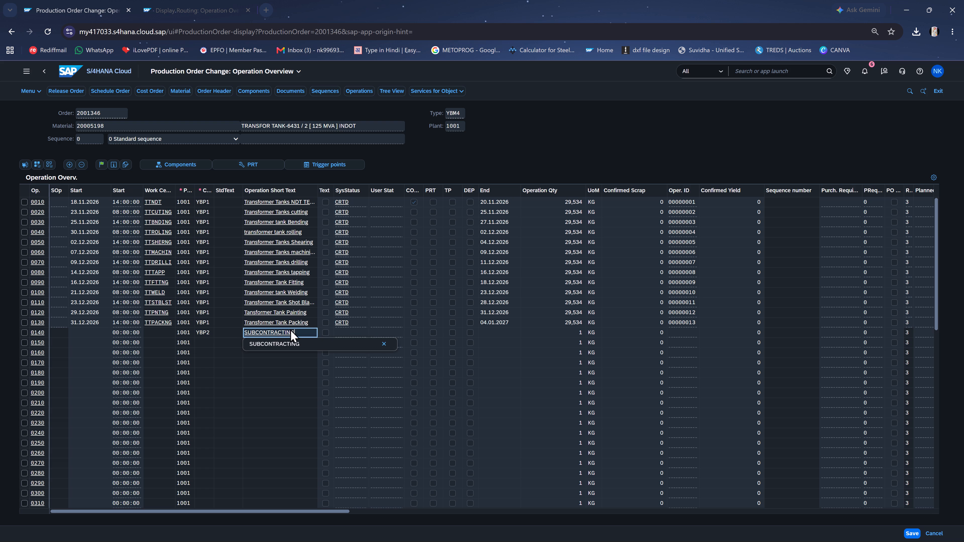
In operation 0140's external processing data, set unit of measure PC, purchasing organization 1000 and purchasing group 110.
double_click(208, 333)
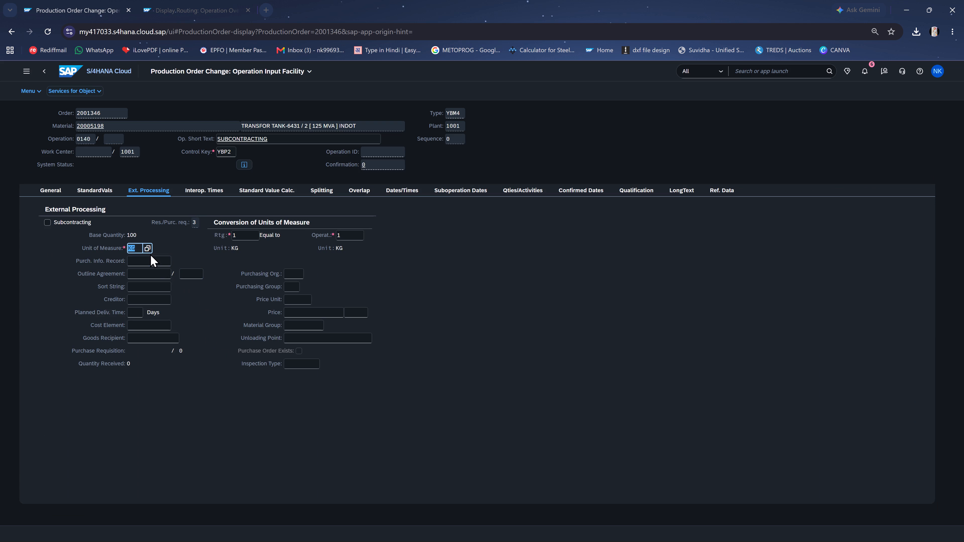
type("PC")
left_click(296, 273)
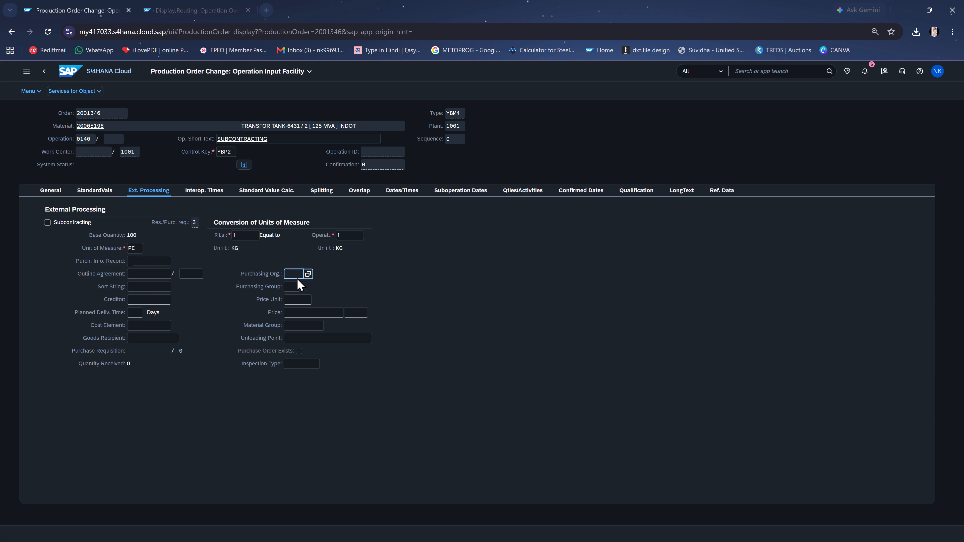
type("1000")
key("Tab")
type("110")
left_click_drag(148, 284, 122, 284)
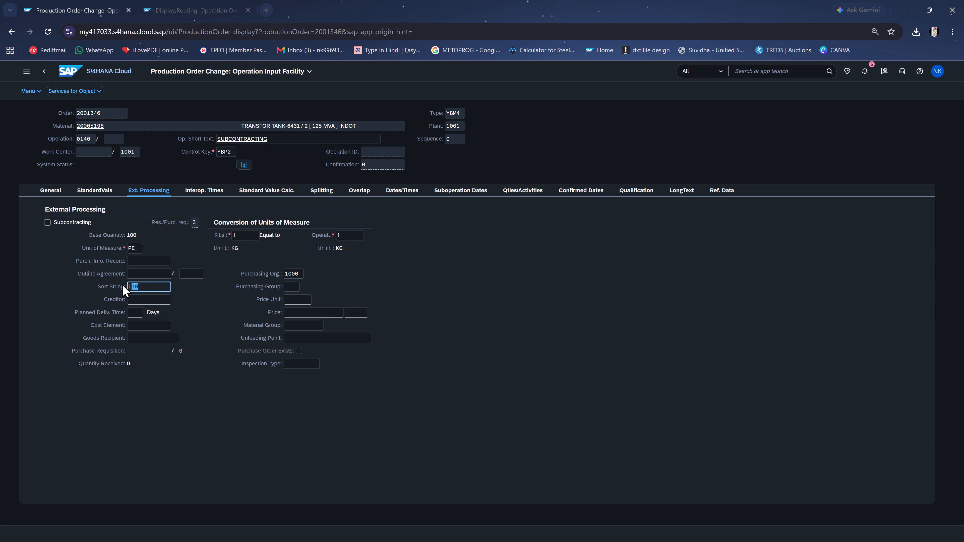
left_click_drag(122, 284, 120, 285)
key("Delete")
left_click(296, 287)
type("11")
key("0")
Set the subcontracting operation's price unit to 1, price to 10 INR and material group to P001.
left_click(287, 300)
key("1")
left_click(306, 314)
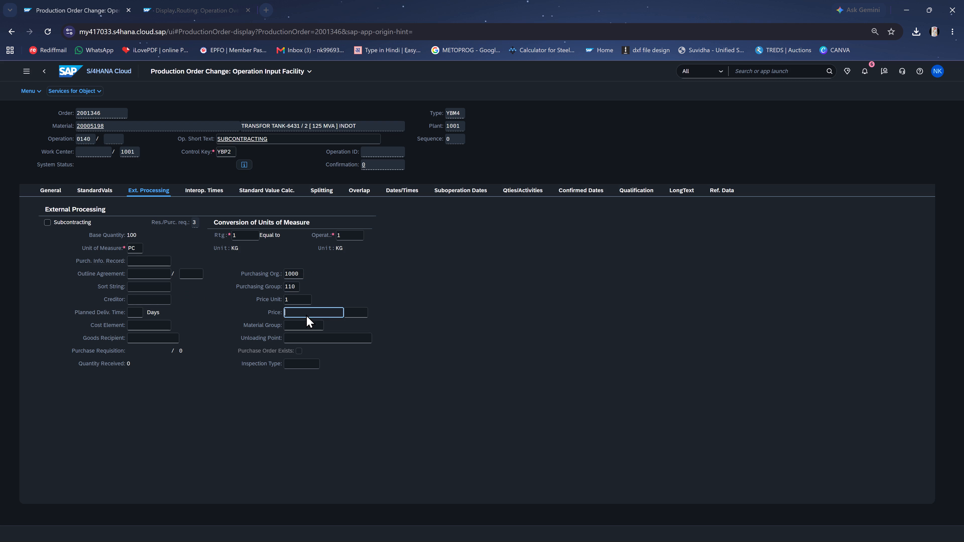
type("10")
left_click(348, 309)
key("i")
key("n")
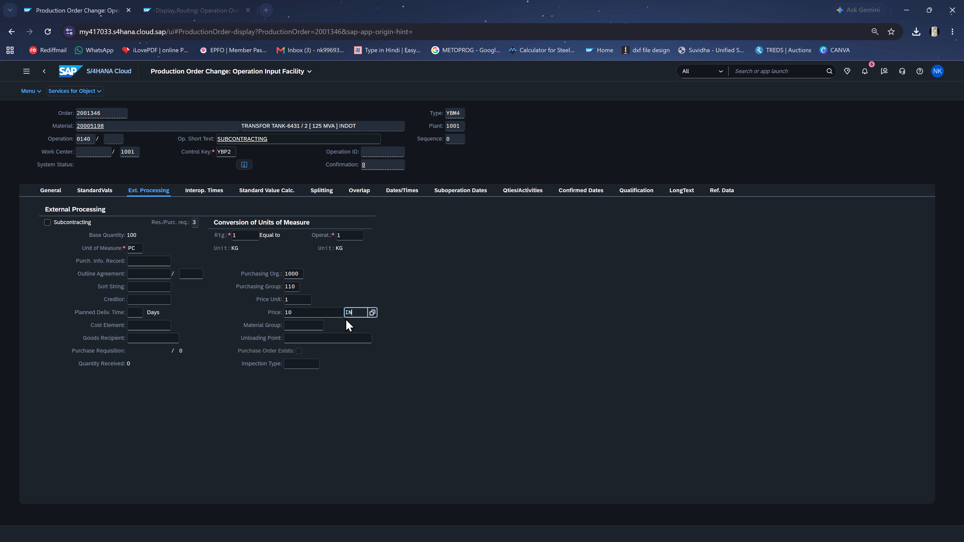
key("r")
left_click(299, 324)
key("p")
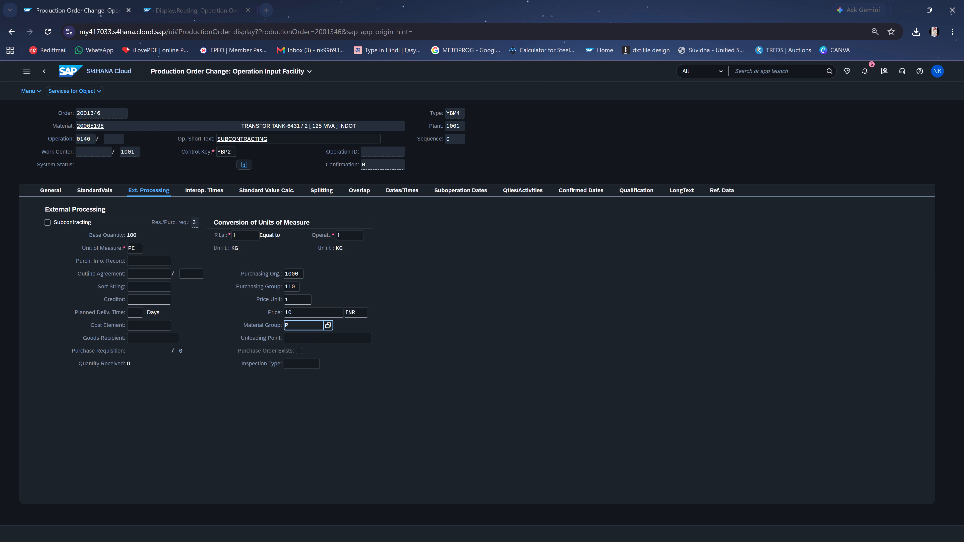
key("0")
key("0")
key("1")
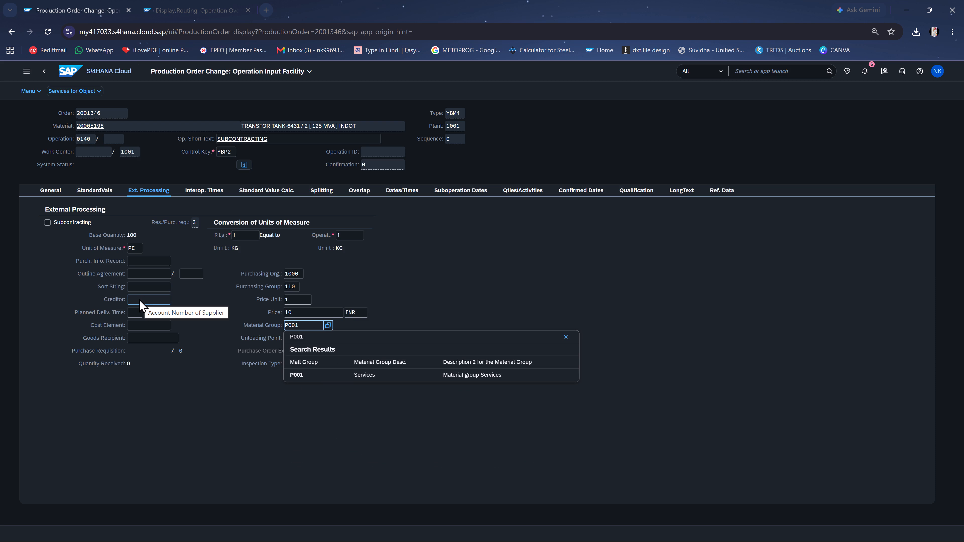
Enter cost element 65008510 for the subcontracting operation and save the production order.
left_click(137, 323)
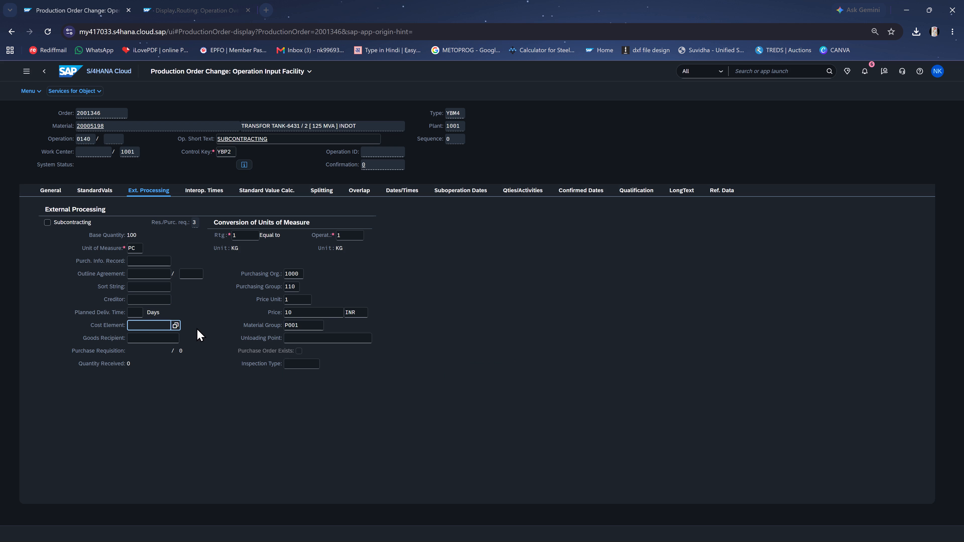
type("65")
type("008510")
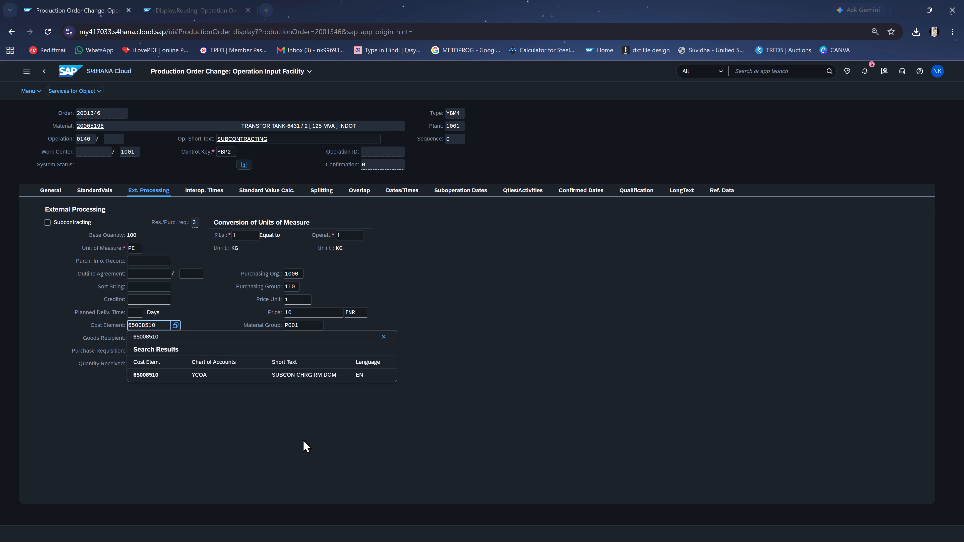
left_click(513, 406)
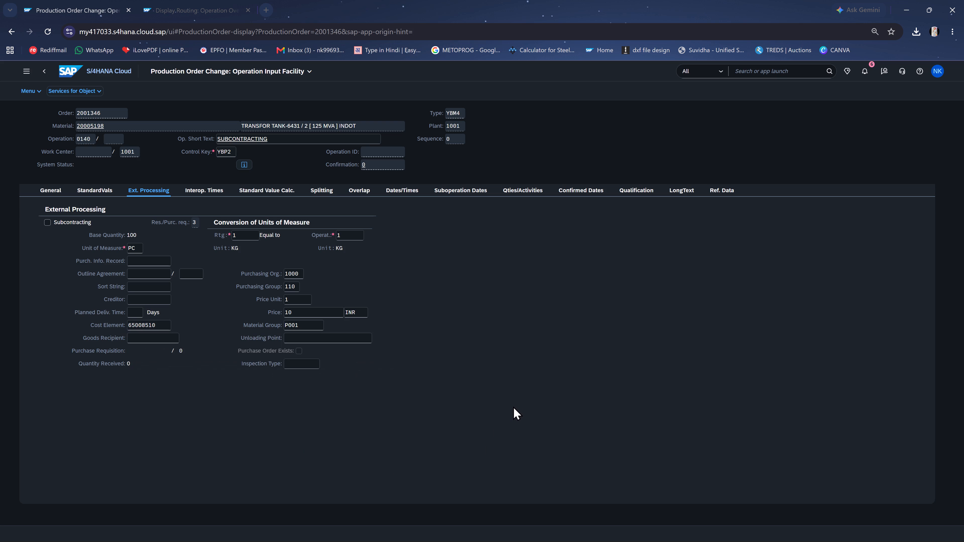
key("Return")
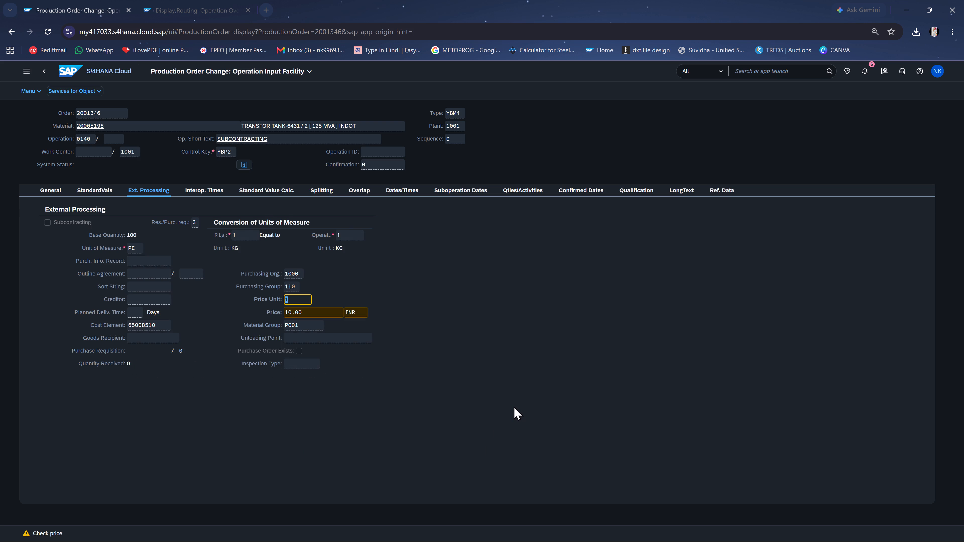
key("Return")
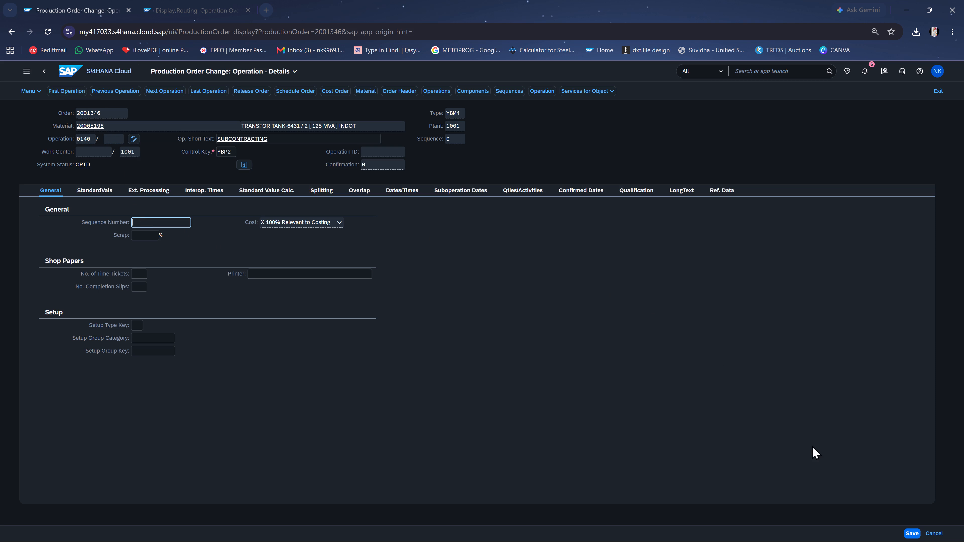
left_click(909, 532)
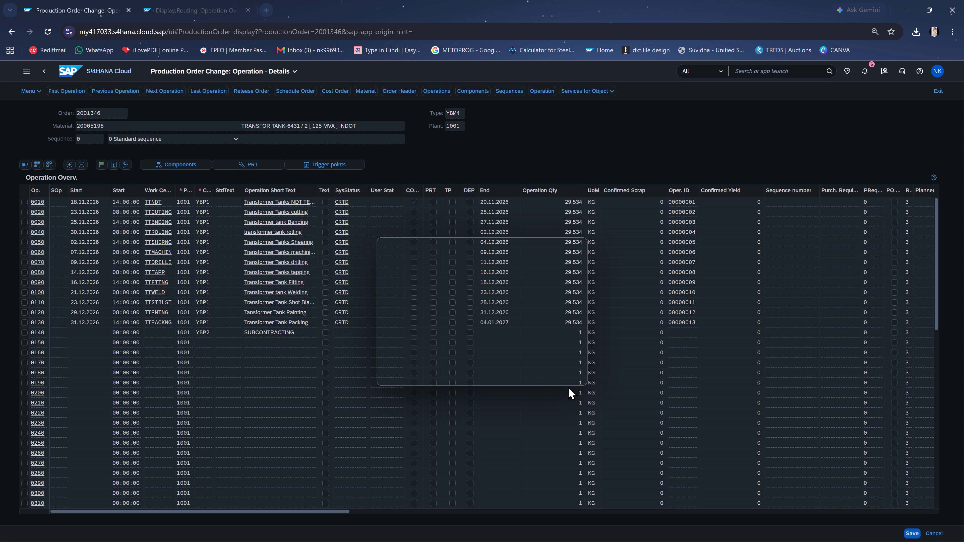
left_click(443, 354)
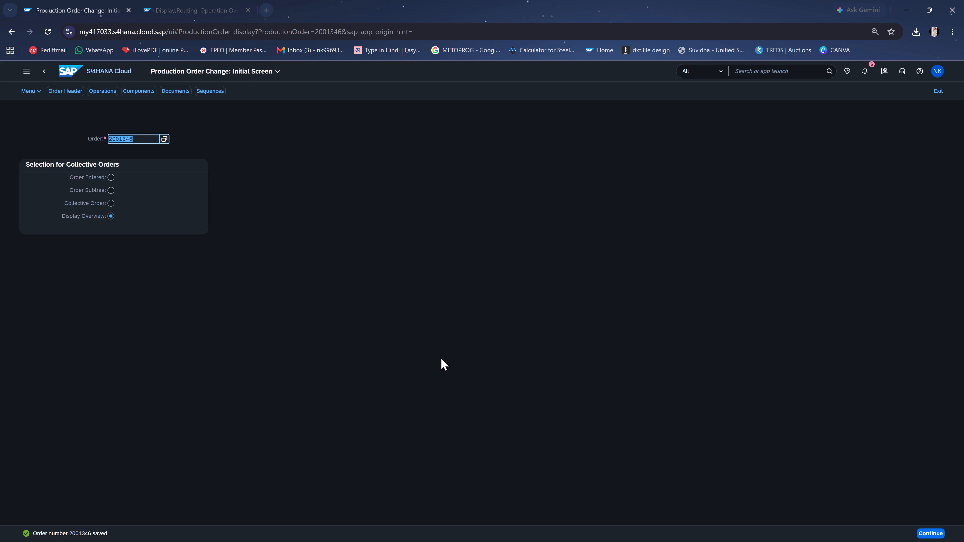
Reopen production order 2001346, release it and save it.
key("Return")
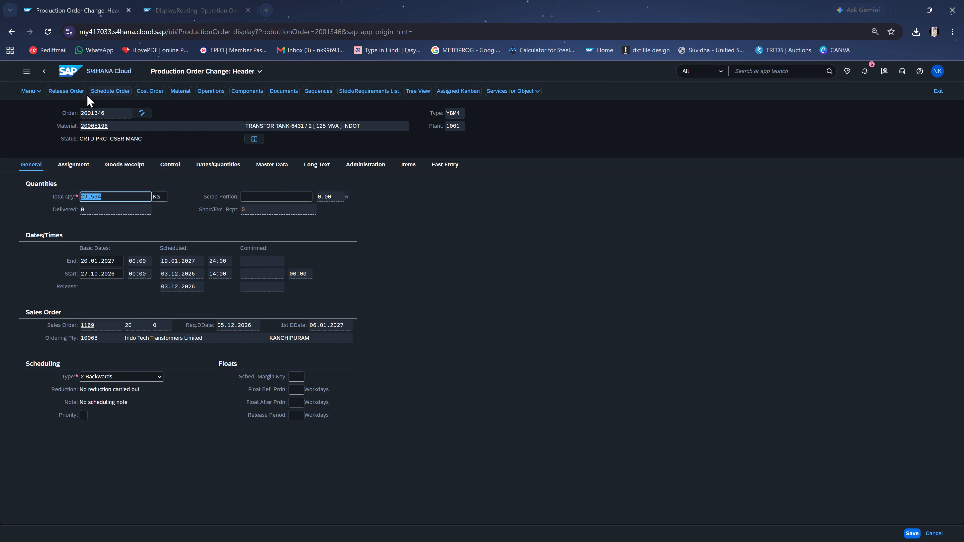
left_click(78, 92)
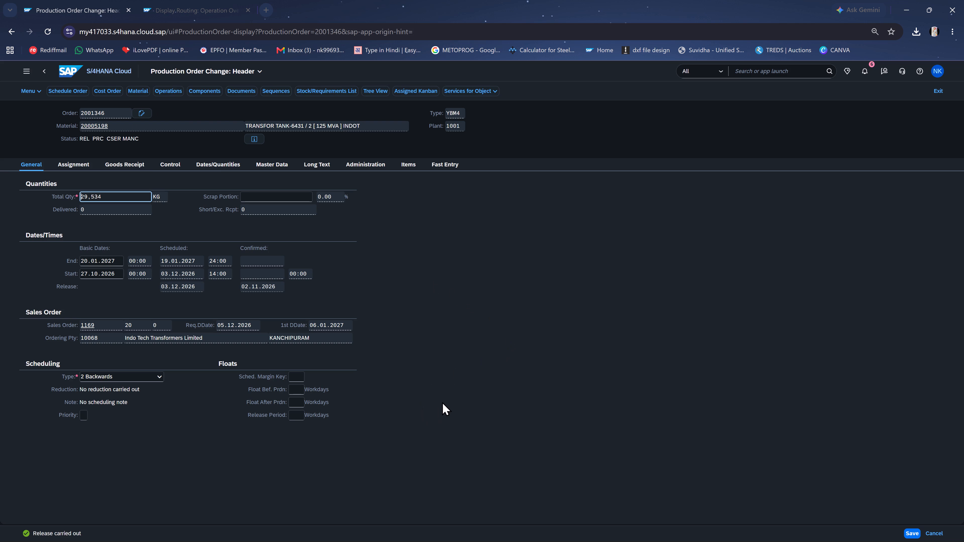
left_click(907, 533)
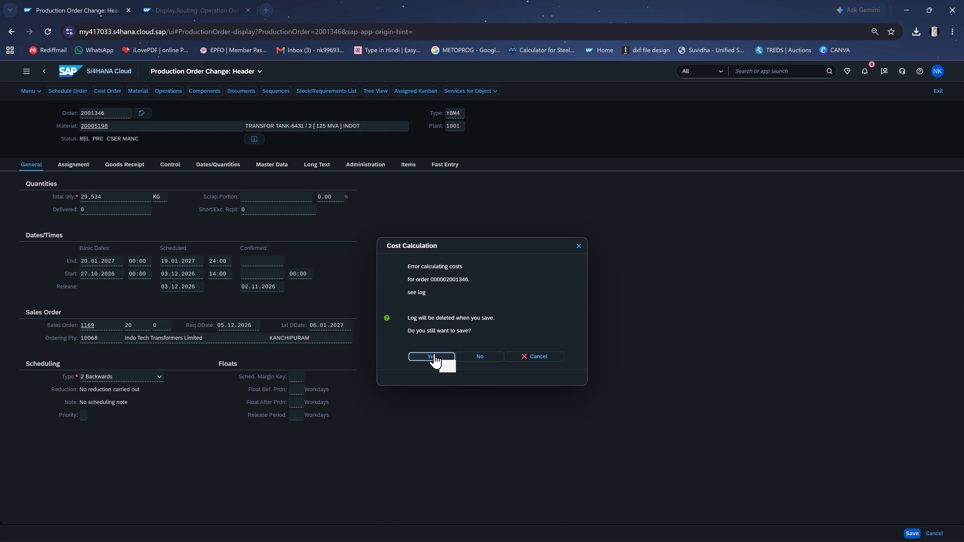
left_click(434, 353)
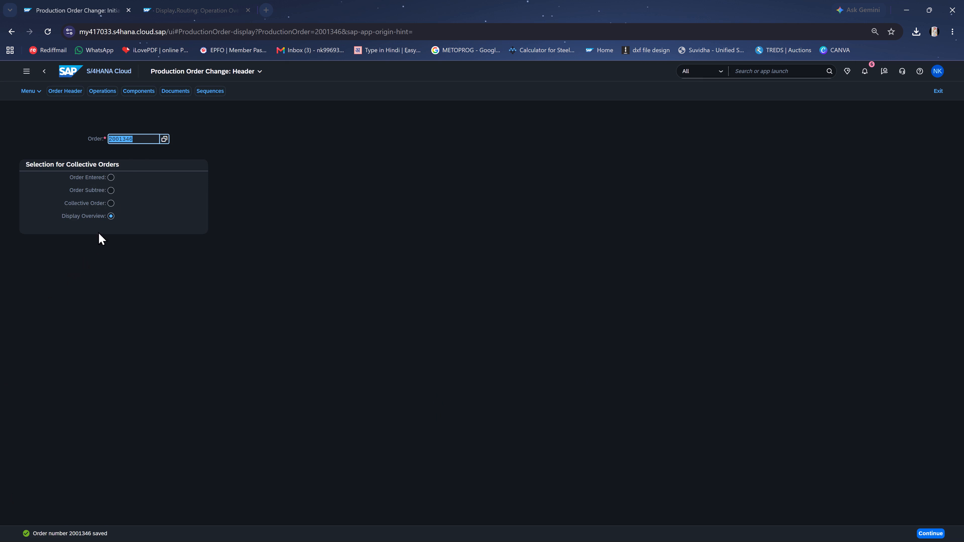
Copy order number 2001346 into the Excel W.O sheet's production order column for material 20005198 and save the workbook.
left_click(135, 142)
left_click_drag(138, 141, 104, 143)
key("ctrl+c")
left_click(692, 528)
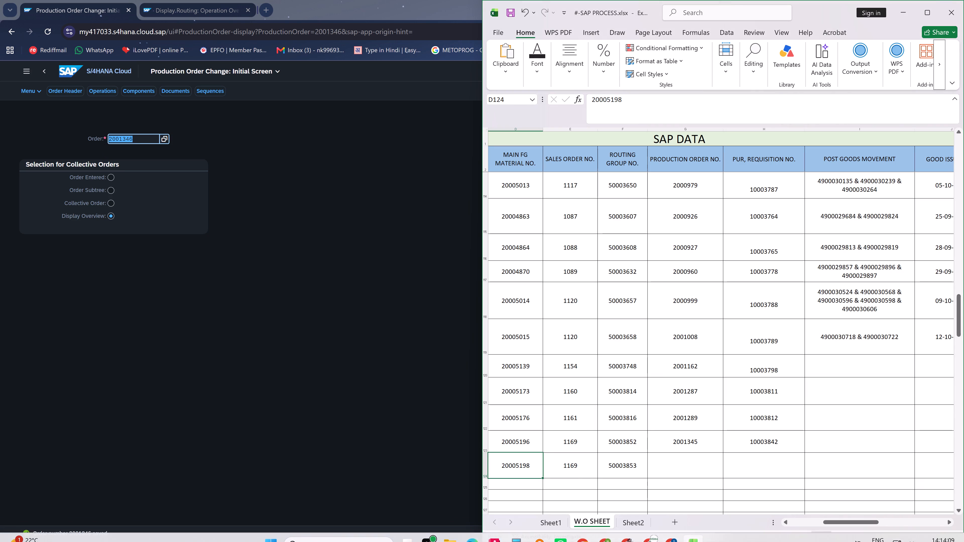
double_click(661, 467)
key("ctrl+v")
left_click(750, 468)
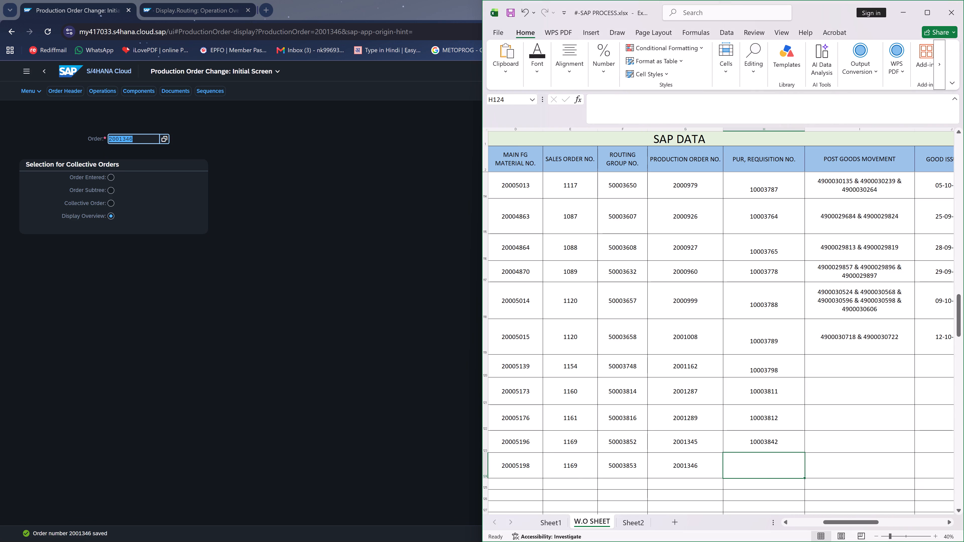
key("ctrl+s")
key("ctrl+s")
key("ctrl+s")
key("ctrl+s")
key("ctrl+s")
key("ctrl+s")
Open production order 2001345 in SAP using its number copied from the Excel sheet, release it and save it.
left_click(695, 444)
key("ctrl+c")
left_click(132, 139)
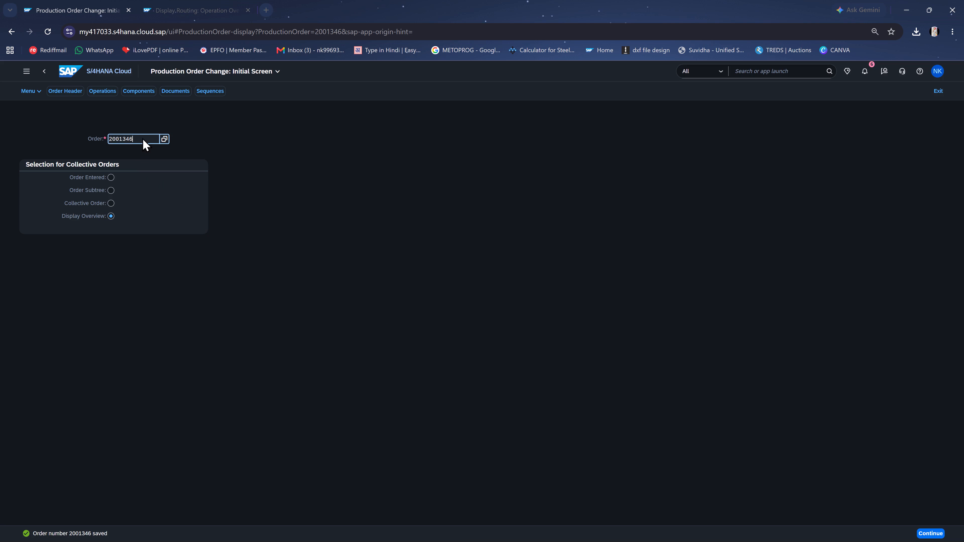
left_click_drag(141, 138, 82, 141)
key("ctrl+v")
key("Return")
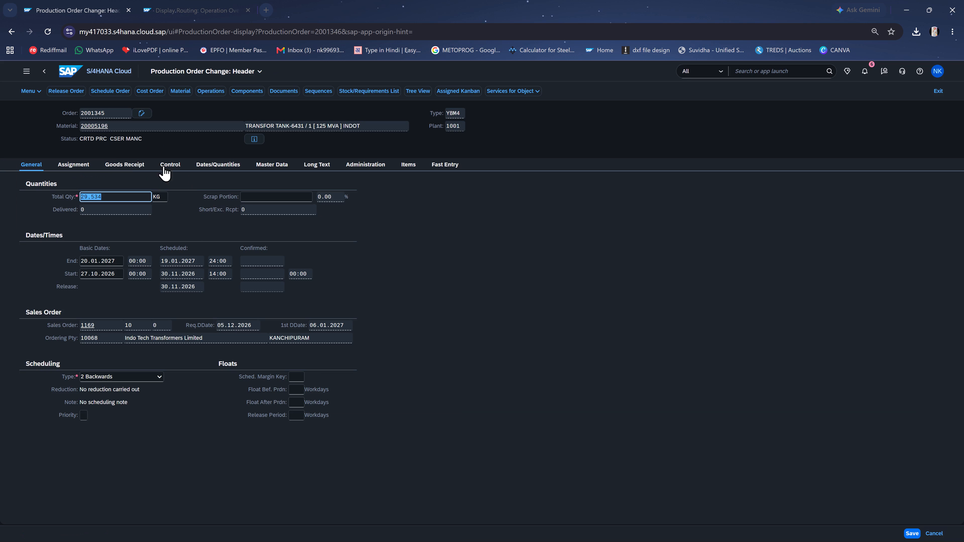
left_click(75, 95)
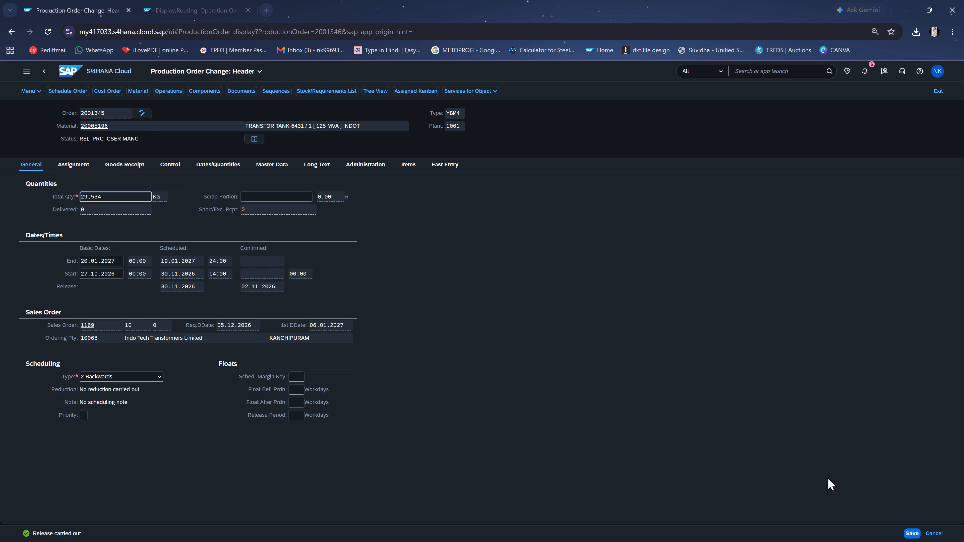
left_click(913, 532)
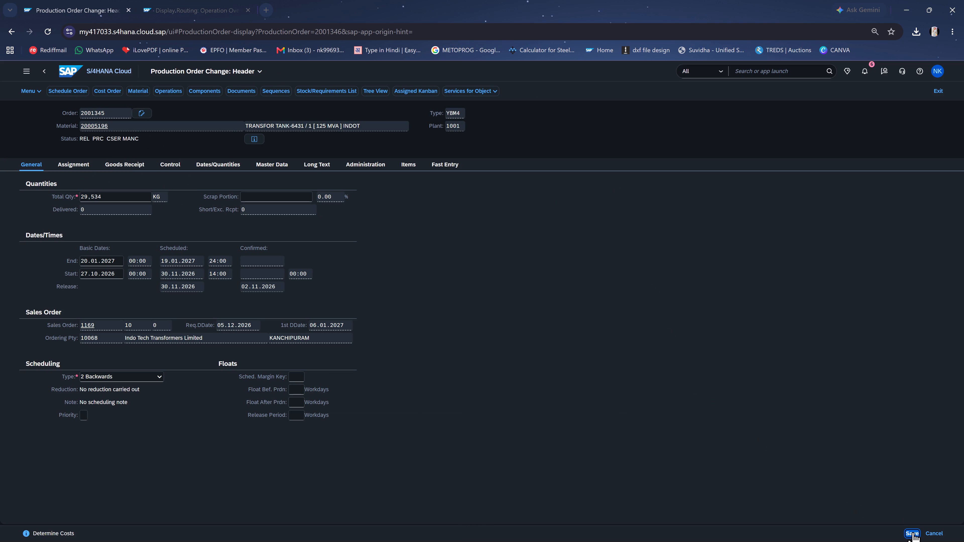